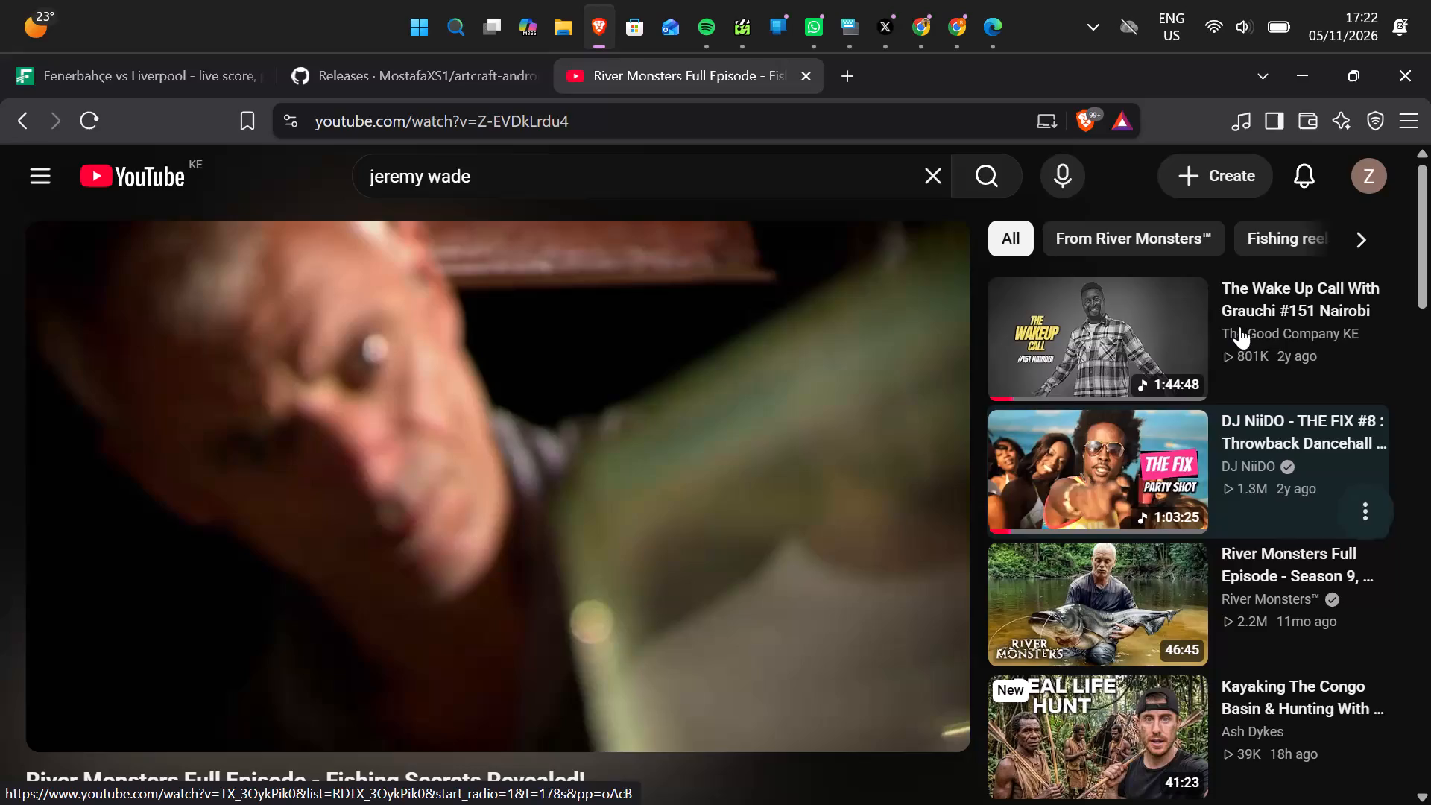
Play the suggested video "The Wake Up Call With Grauchi #151 Nairobi".
click(1169, 324)
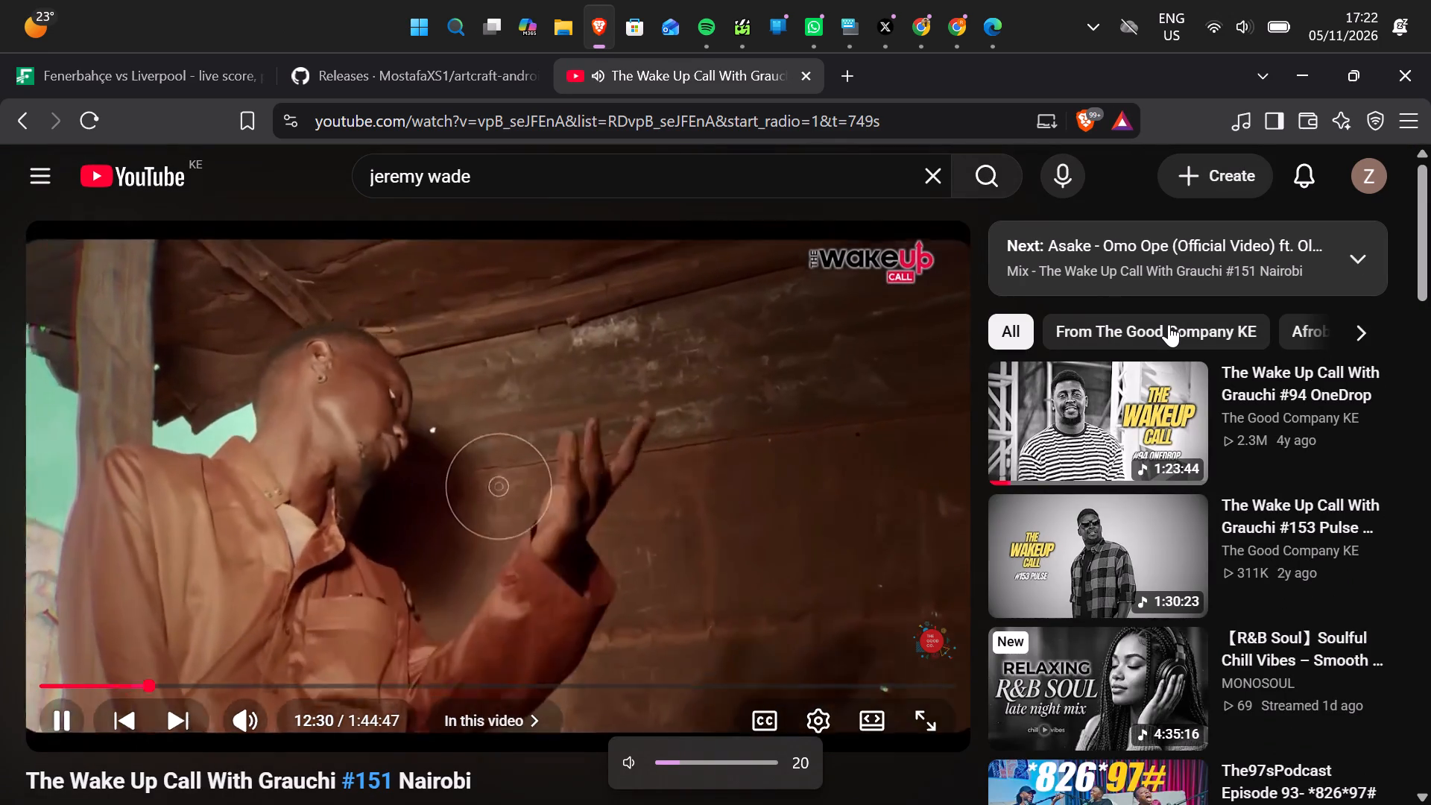
key(Escape)
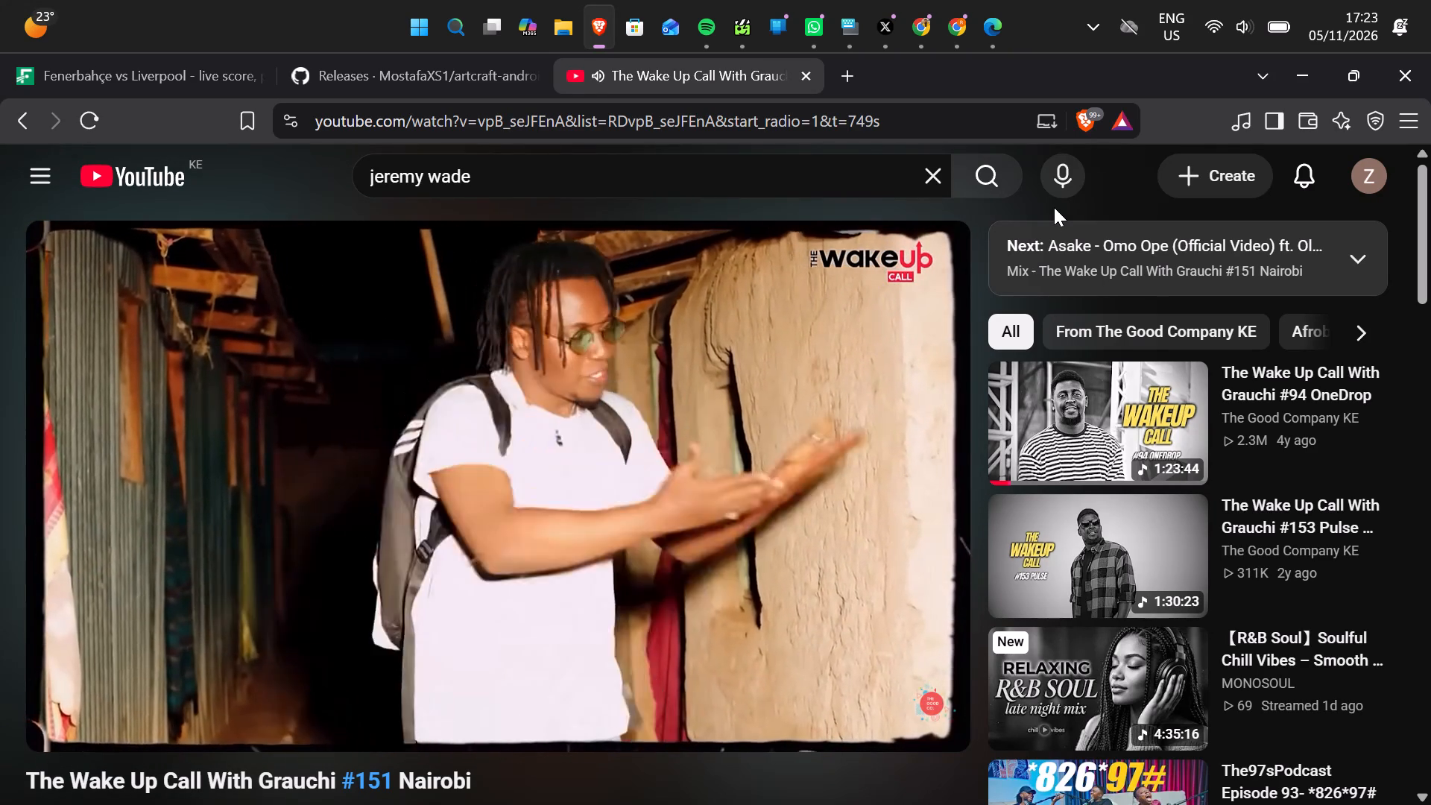
Switch from the playing video to the second Chrome browser window.
click(964, 16)
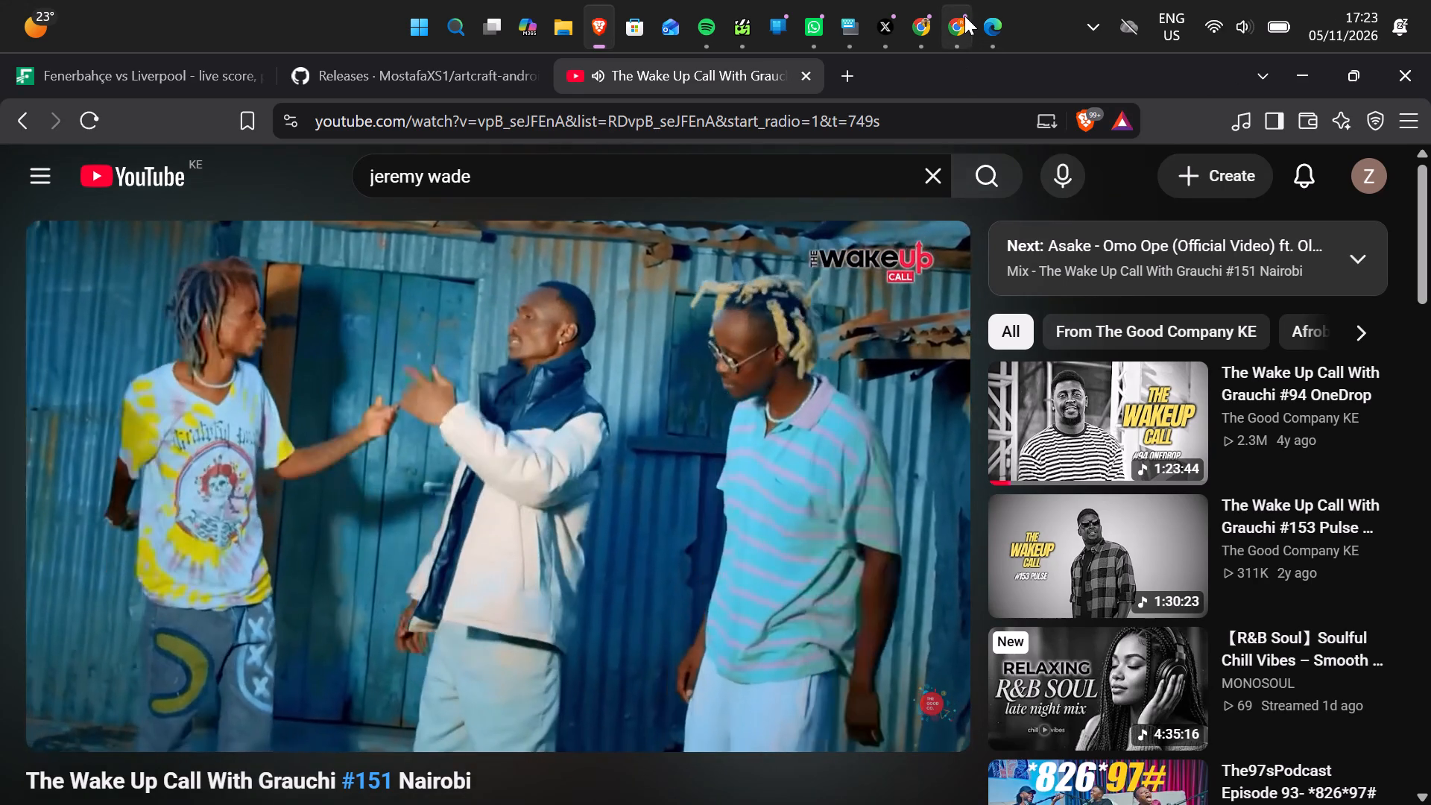
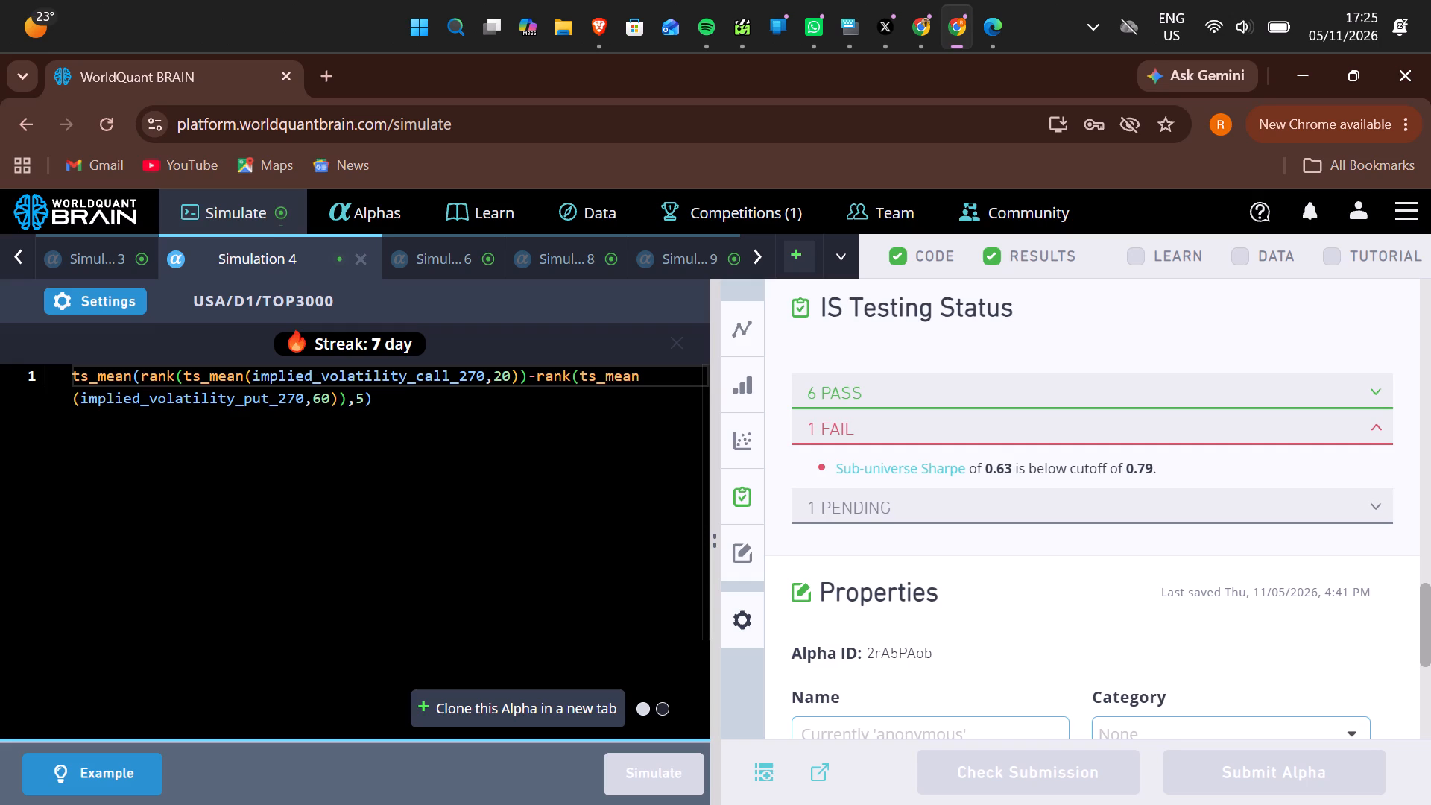
Examine Simulation 4's results, including the aggregate and yearly performance data, Correlation and IS Testing Status sections.
scroll(1155, 465, up, 4)
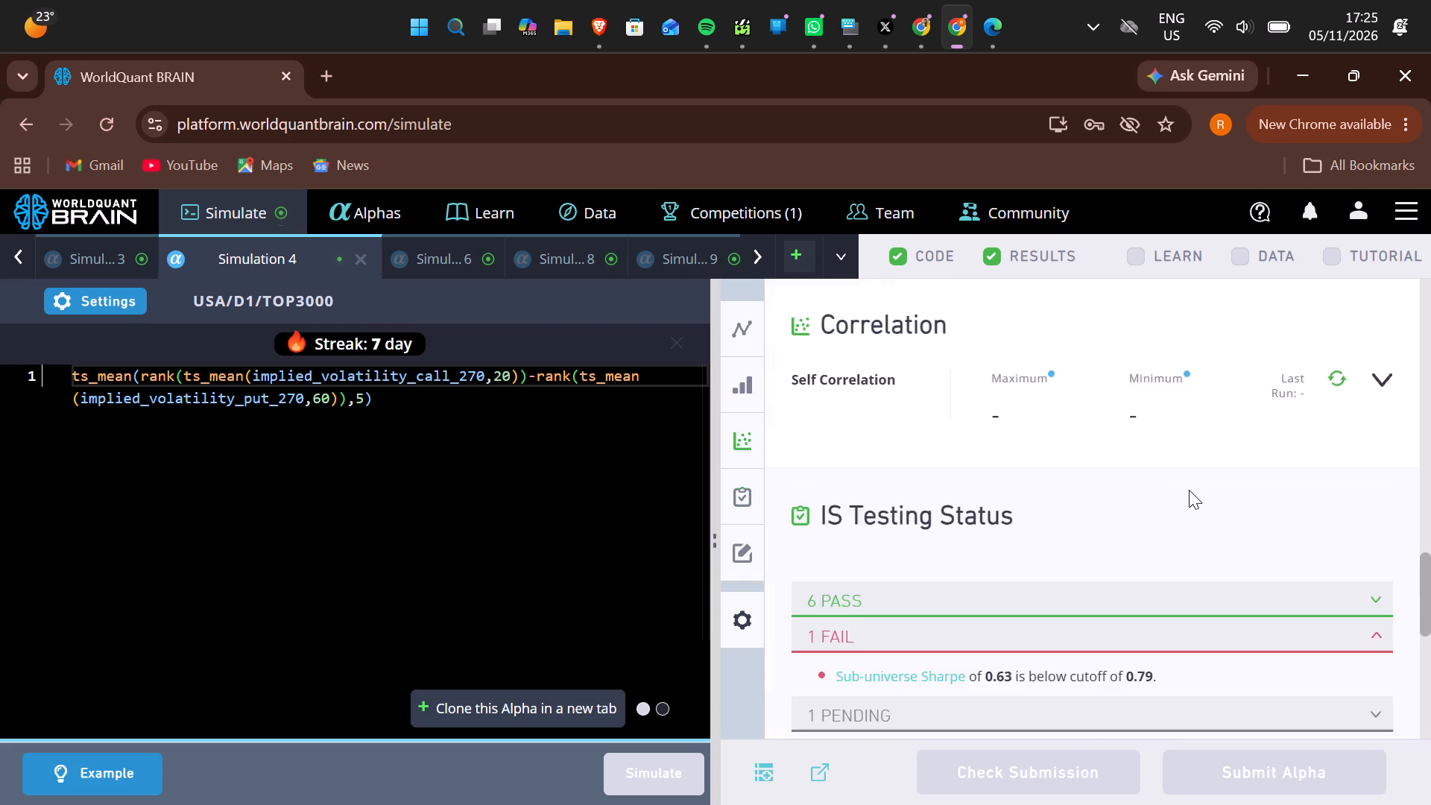
scroll(1189, 490, up, 4)
scroll(1269, 542, down, 2)
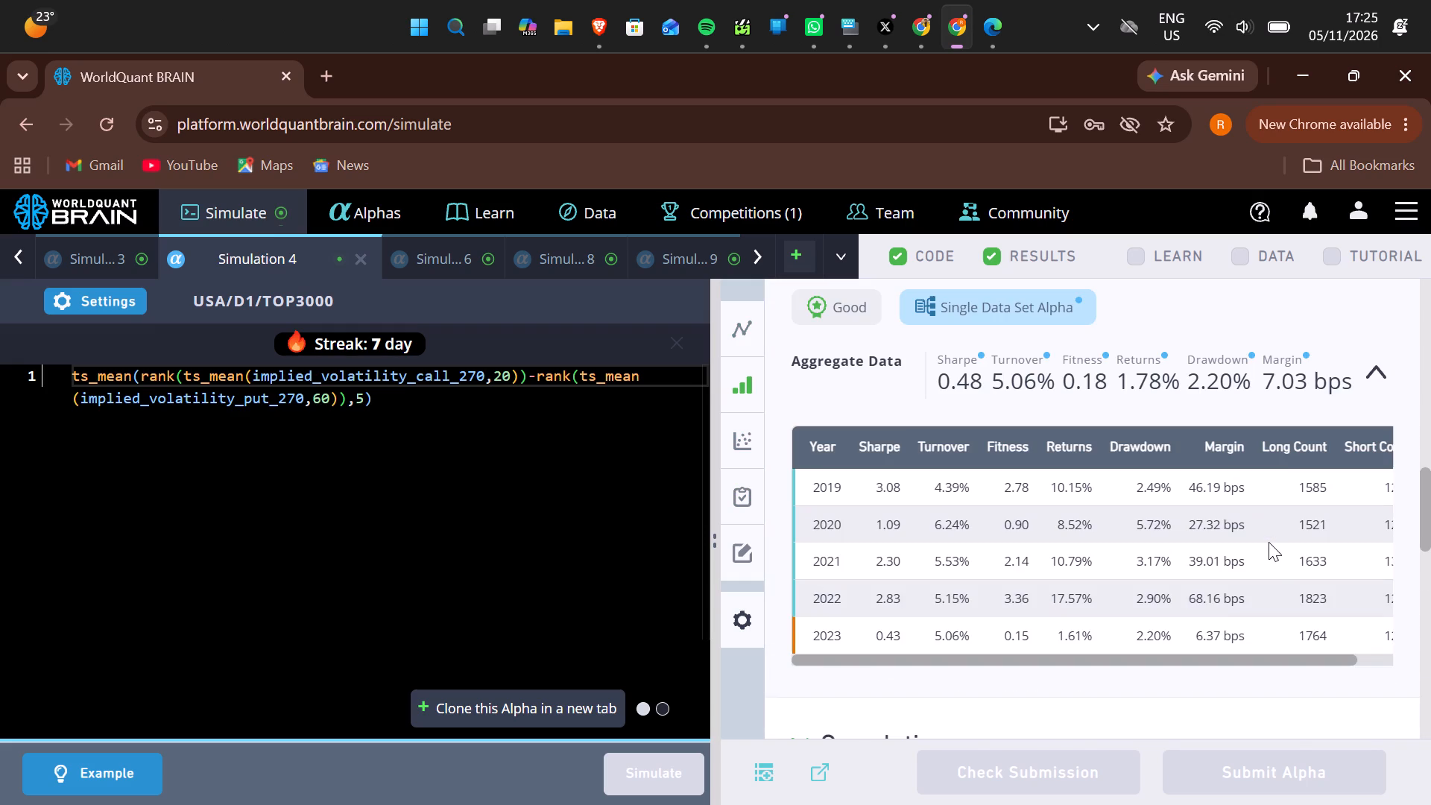
scroll(1170, 525, down, 2)
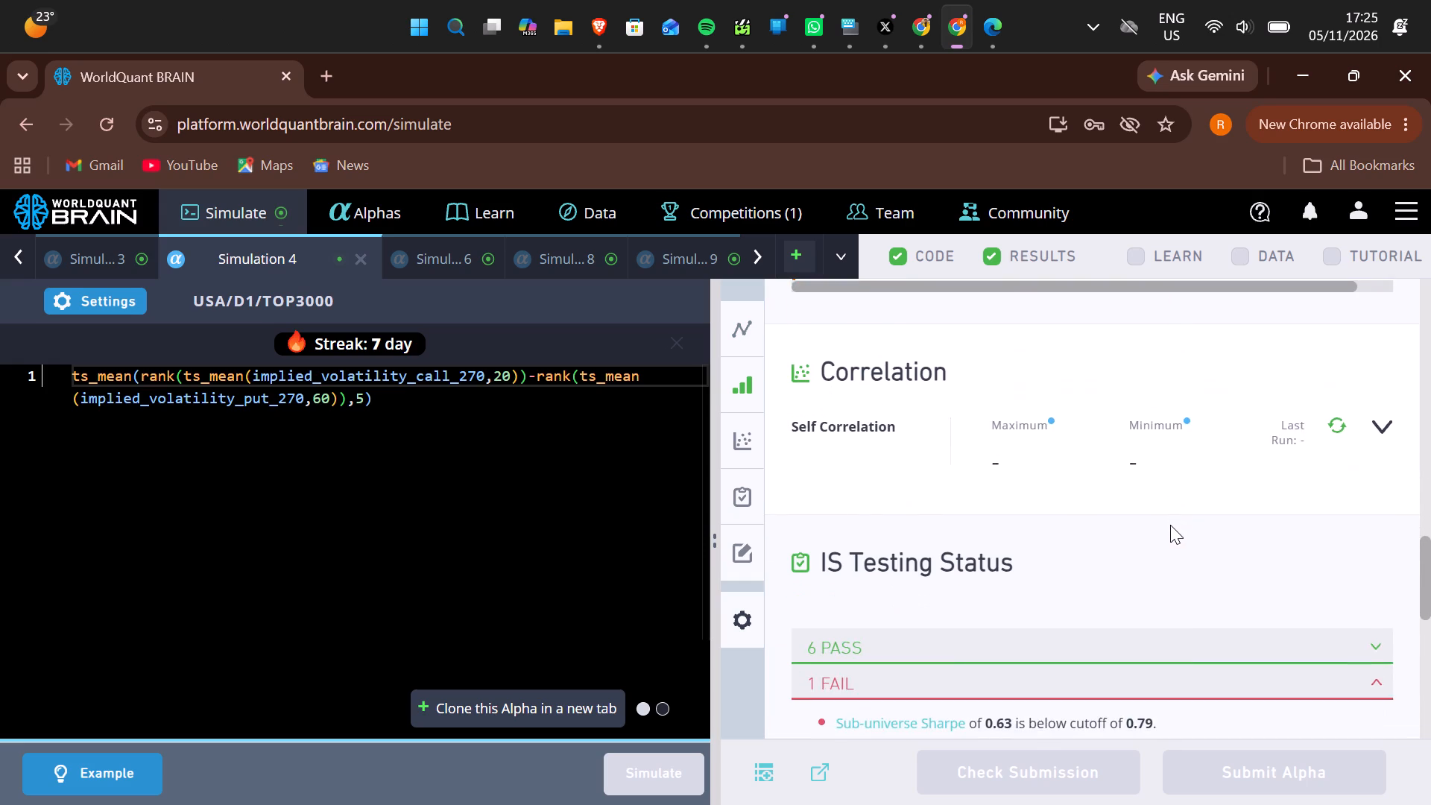
Expand the passed tests under IS Testing Status and read them alongside the failed test.
scroll(1170, 525, down, 1)
click(1160, 560)
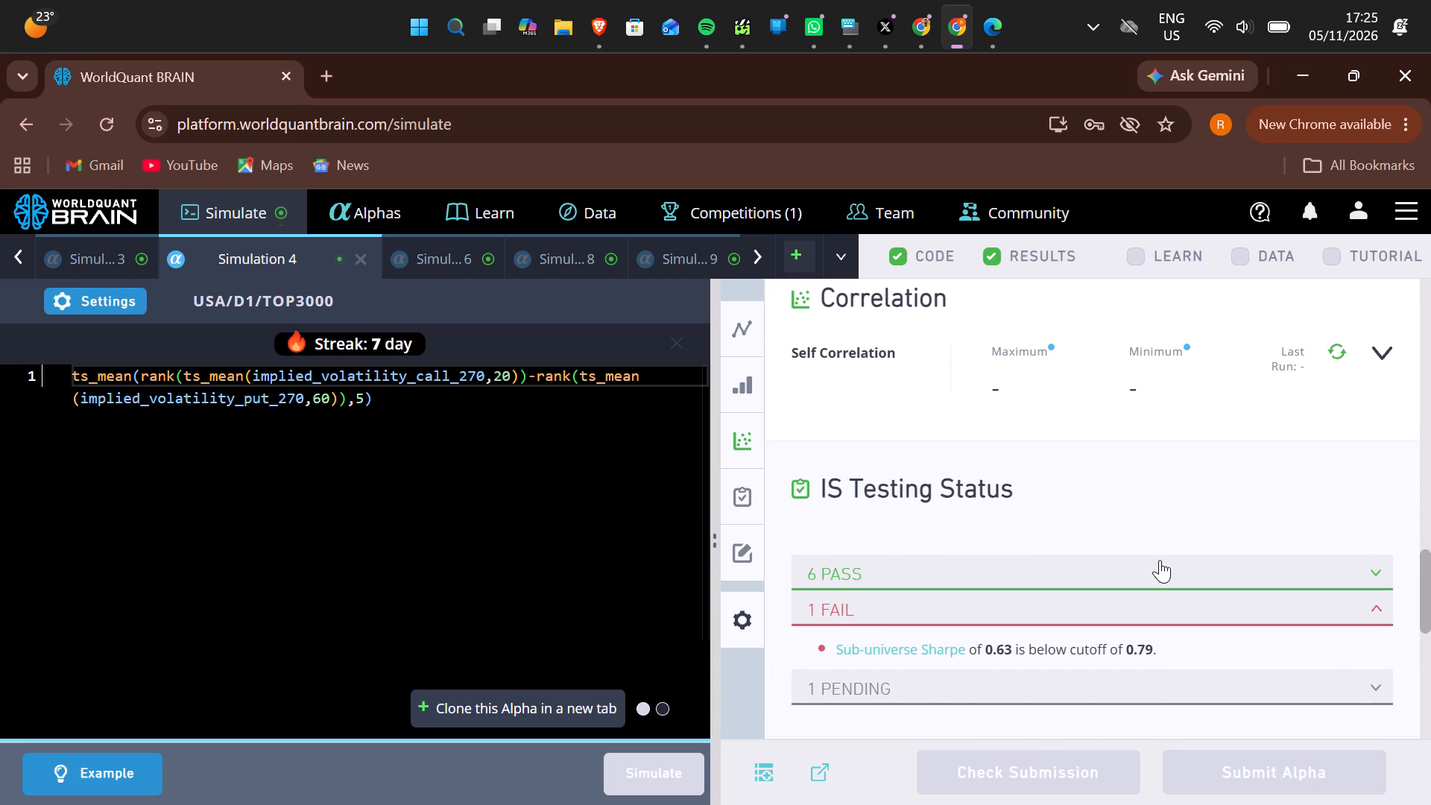
scroll(1153, 569, down, 2)
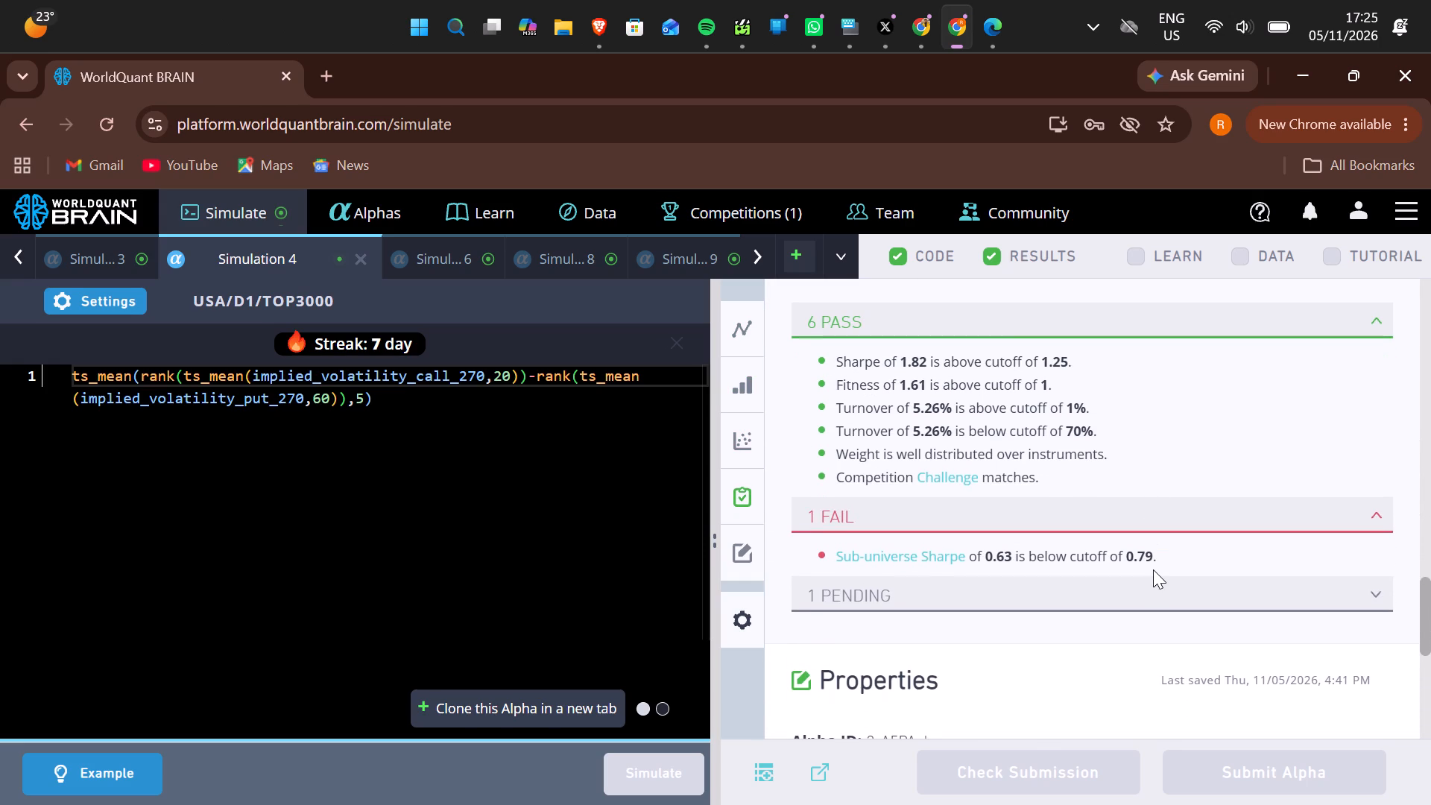
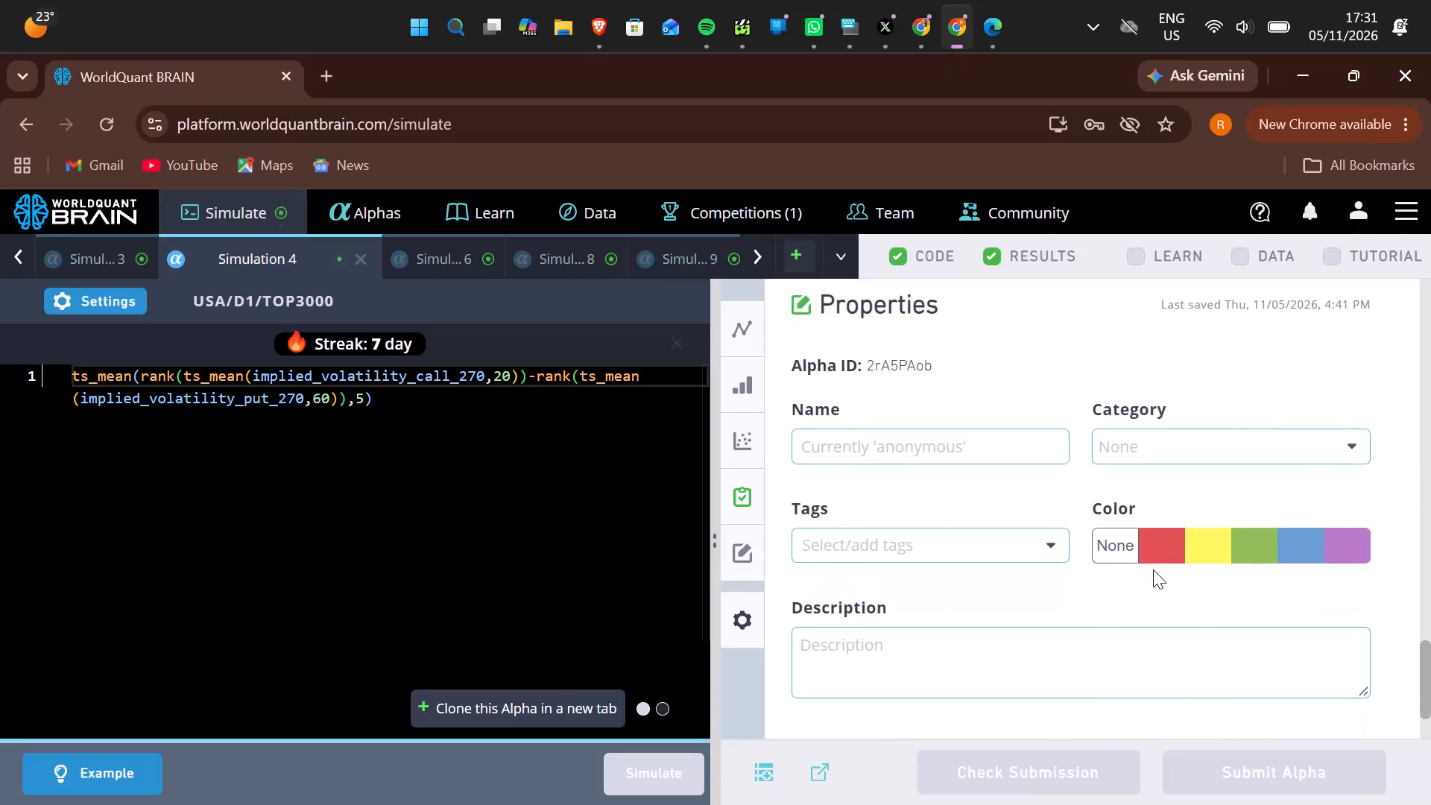
Run the Self Correlation calculation for the Simulation 4 alpha in the Correlation section.
scroll(1153, 569, up, 2)
scroll(1153, 569, down, 1)
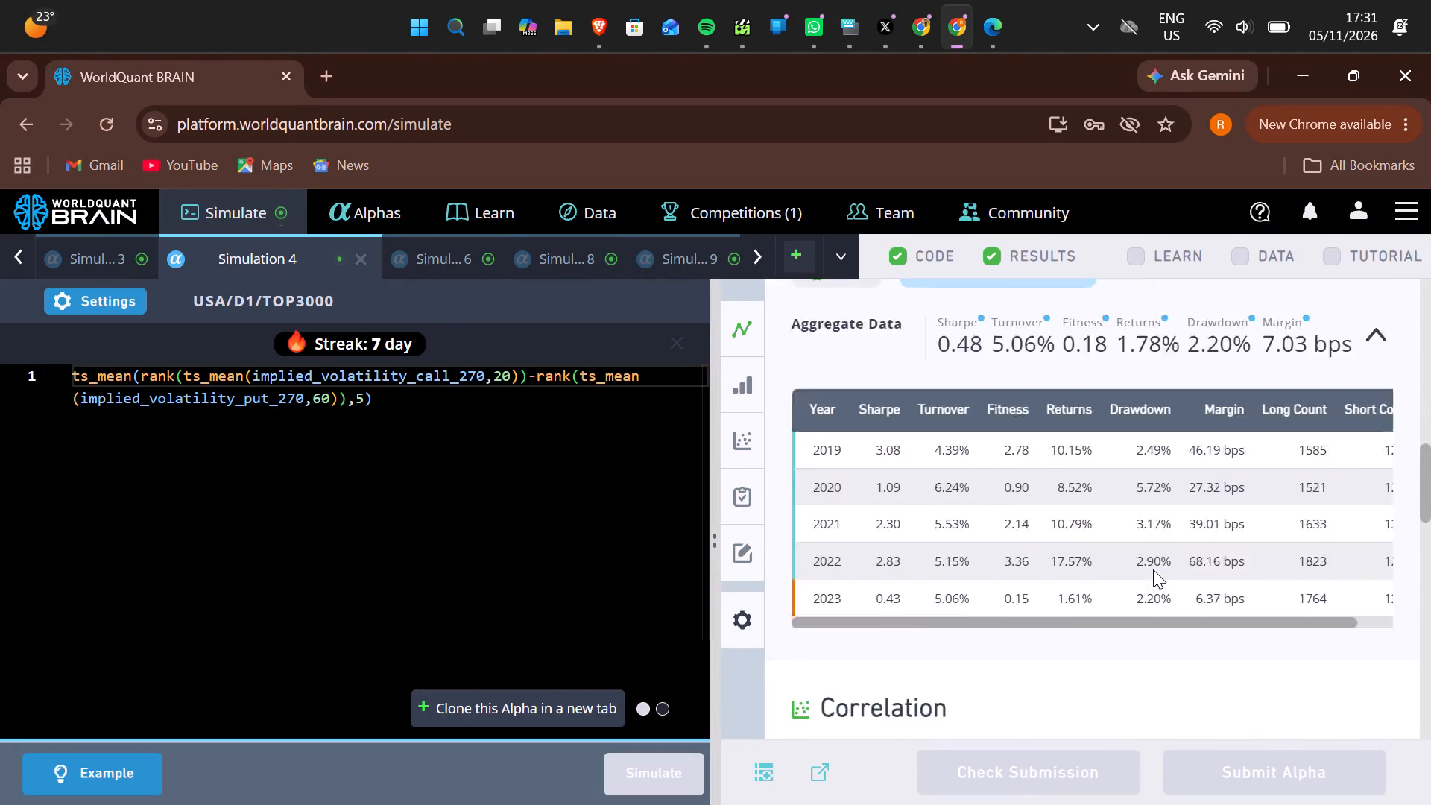
scroll(1153, 569, down, 1)
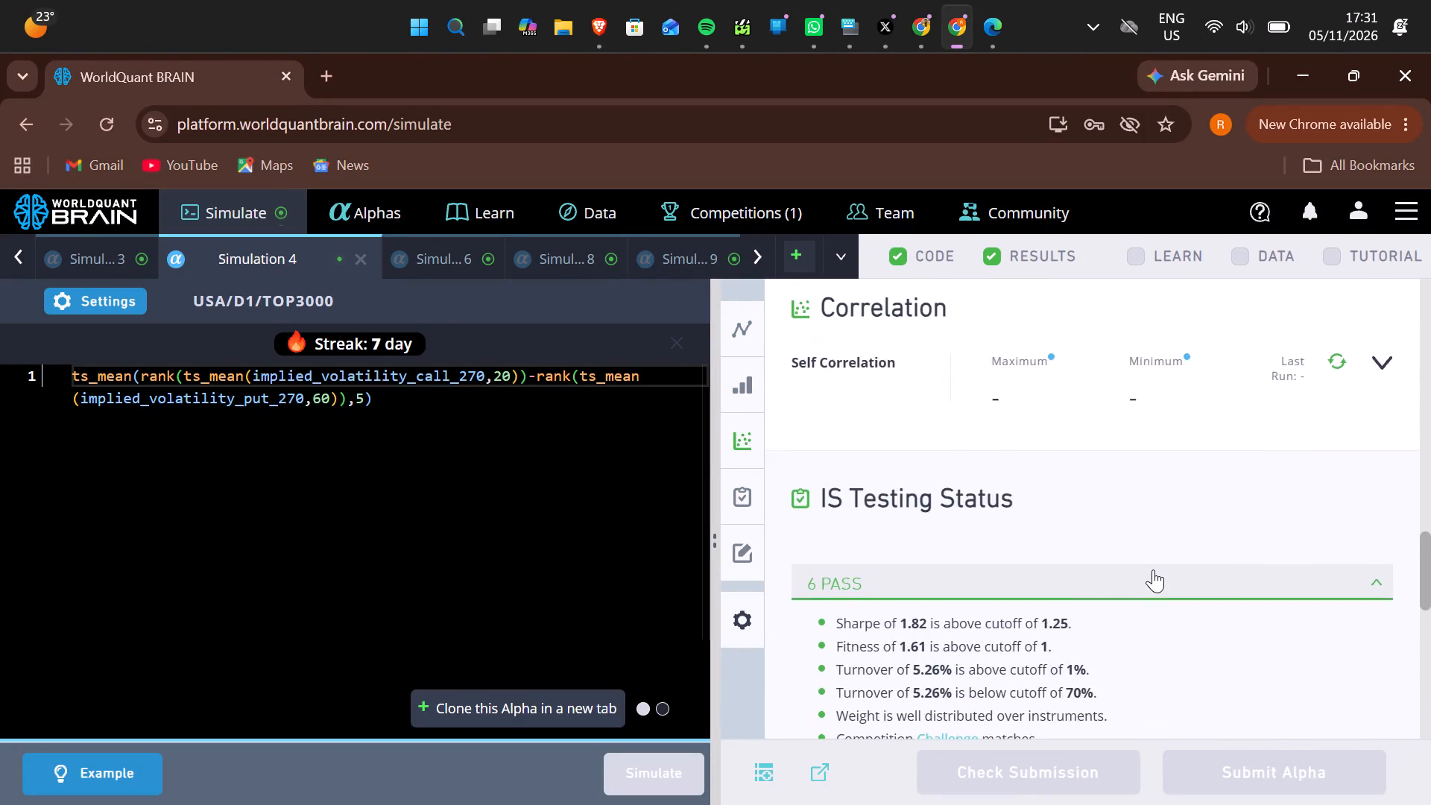
scroll(1153, 569, up, 1)
click(1345, 564)
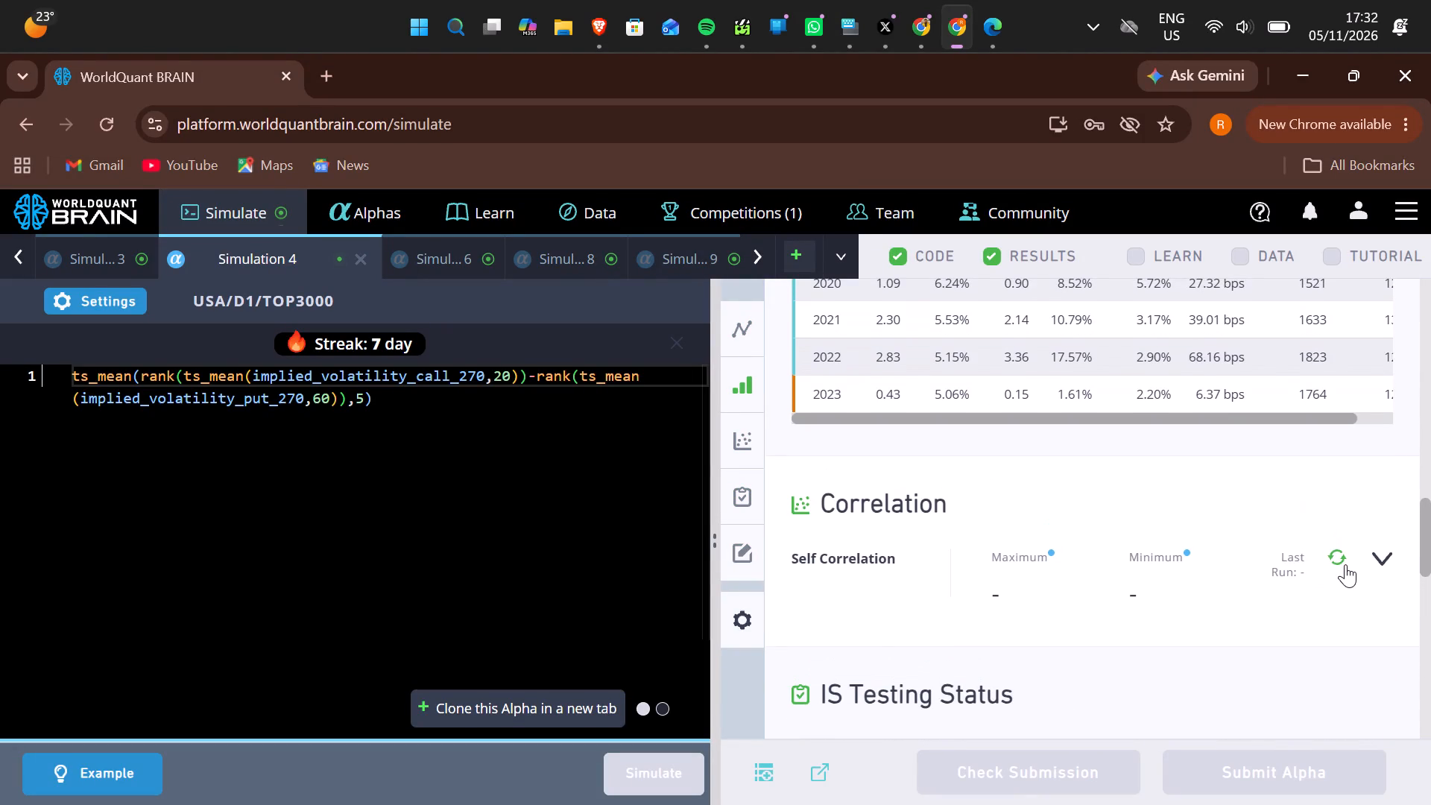
click(1341, 553)
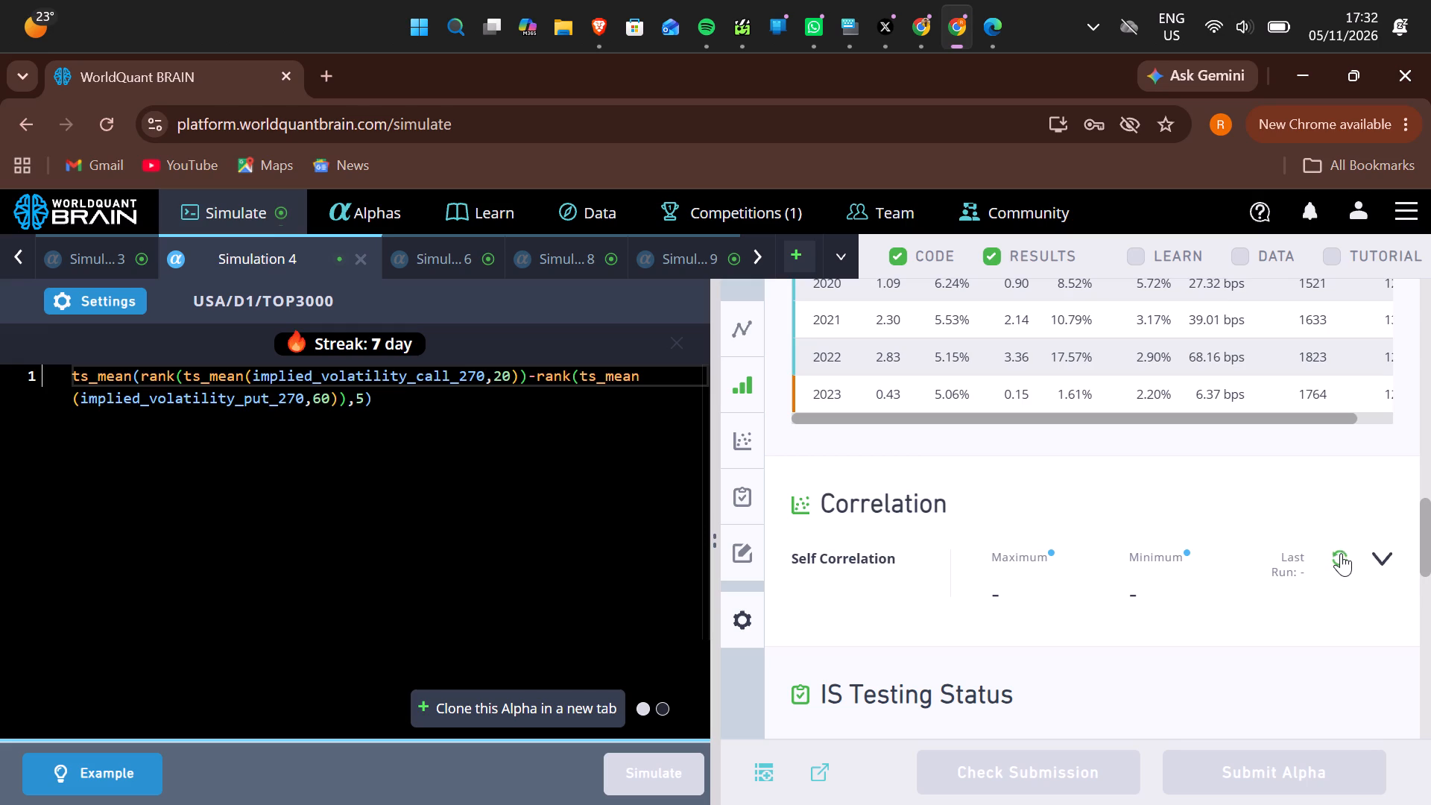
Examine the self-correlation values alongside the yearly performance table and the passed and failed tests under IS Testing Status.
scroll(1341, 553, up, 1)
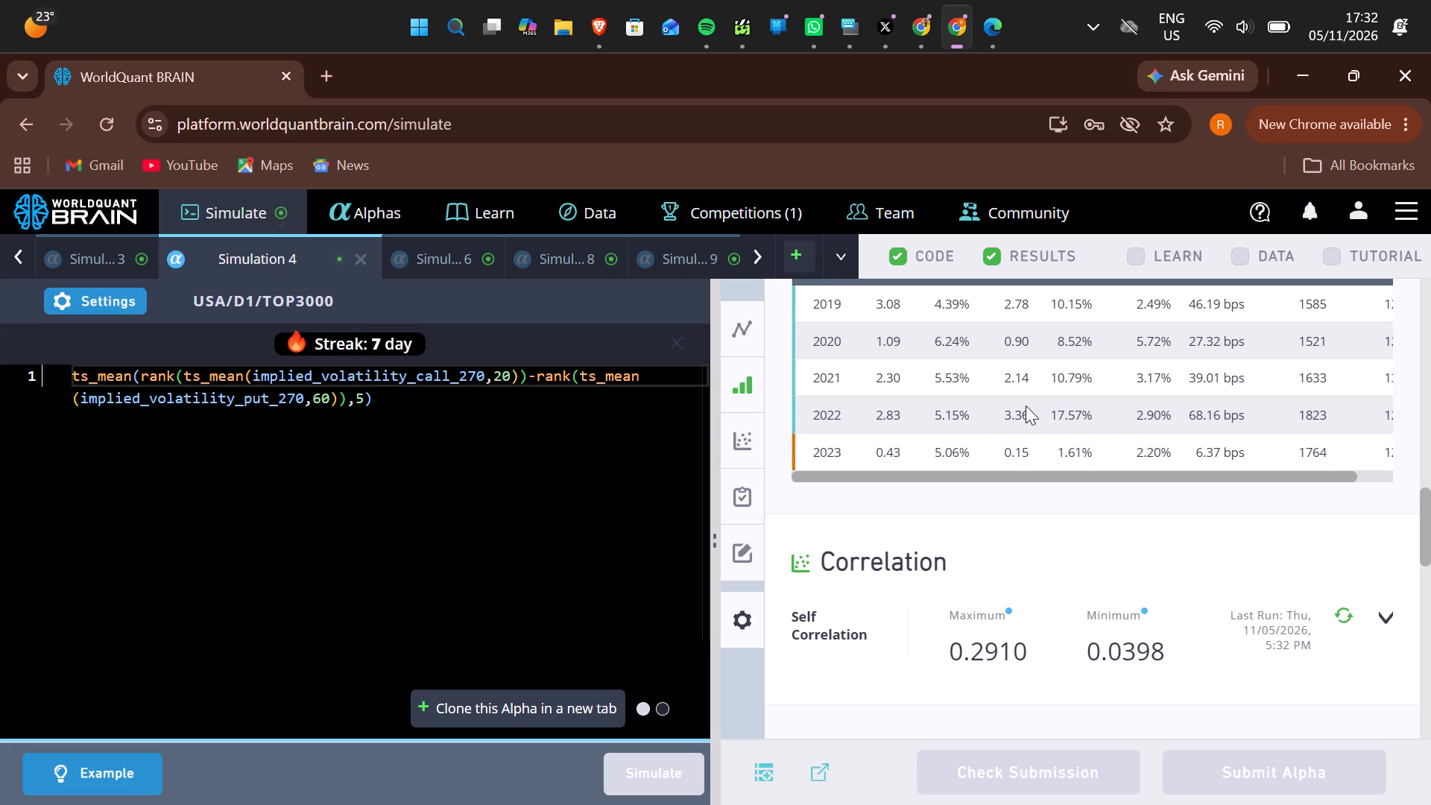
scroll(1026, 405, up, 1)
scroll(1023, 389, down, 1)
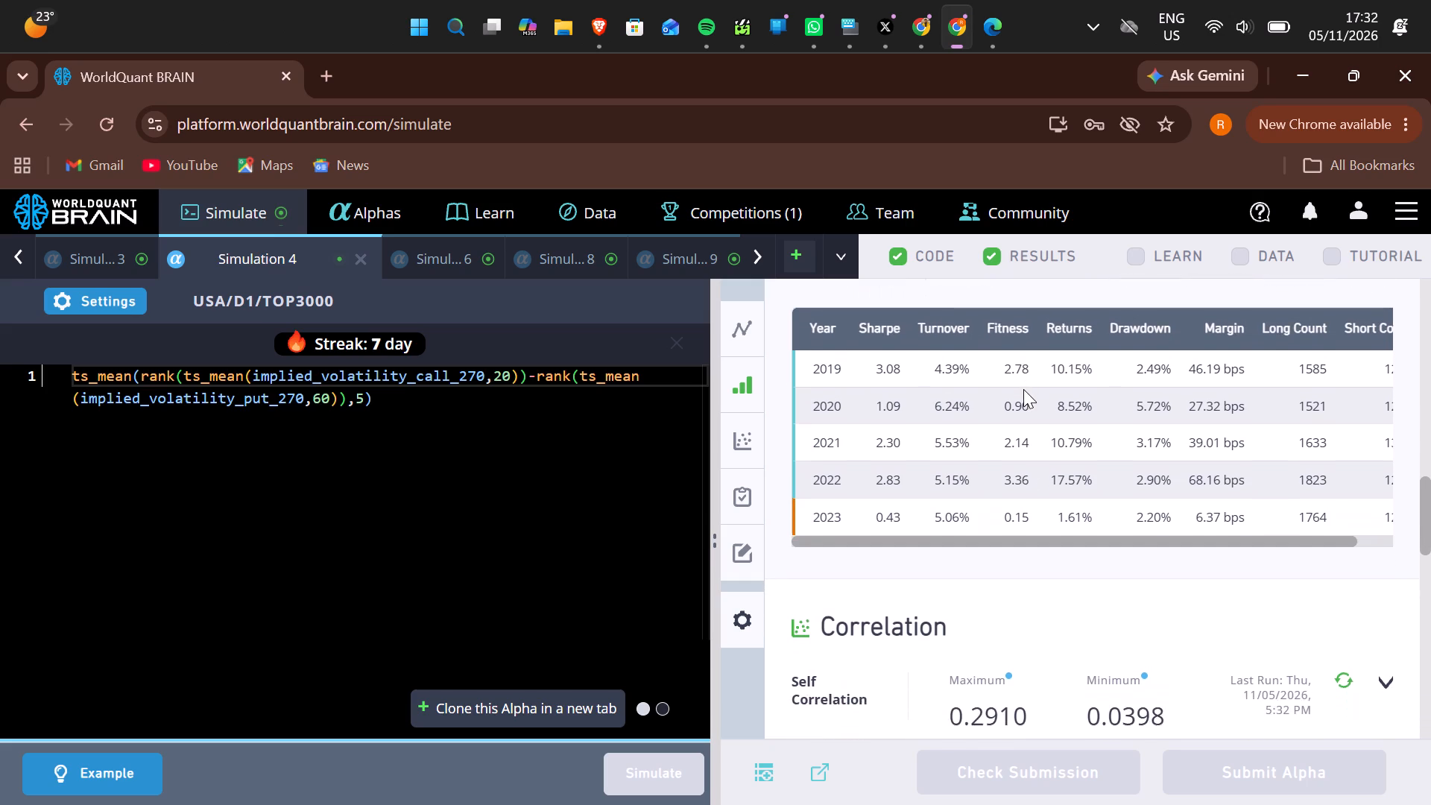
scroll(1023, 389, down, 2)
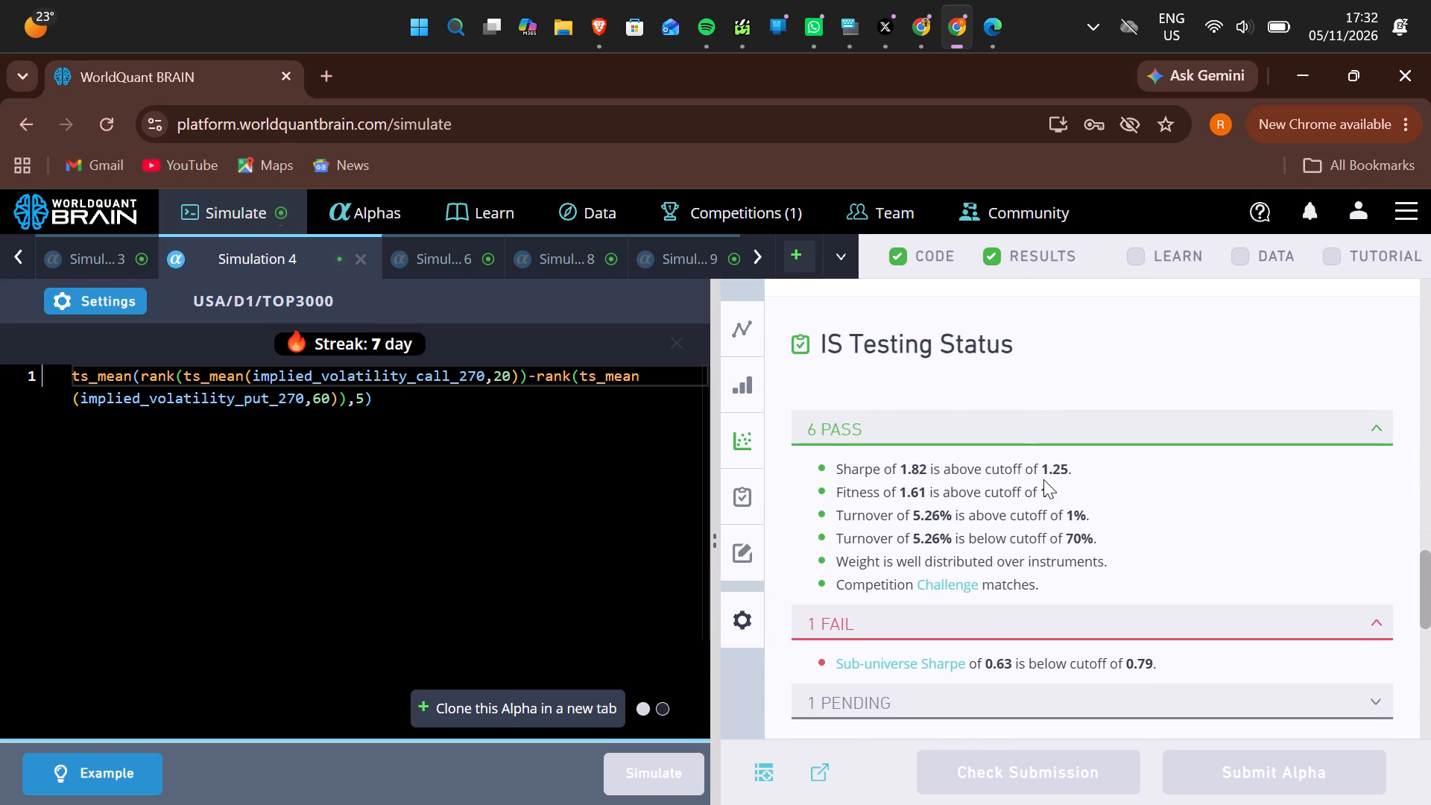
scroll(1043, 479, down, 3)
scroll(1043, 479, up, 2)
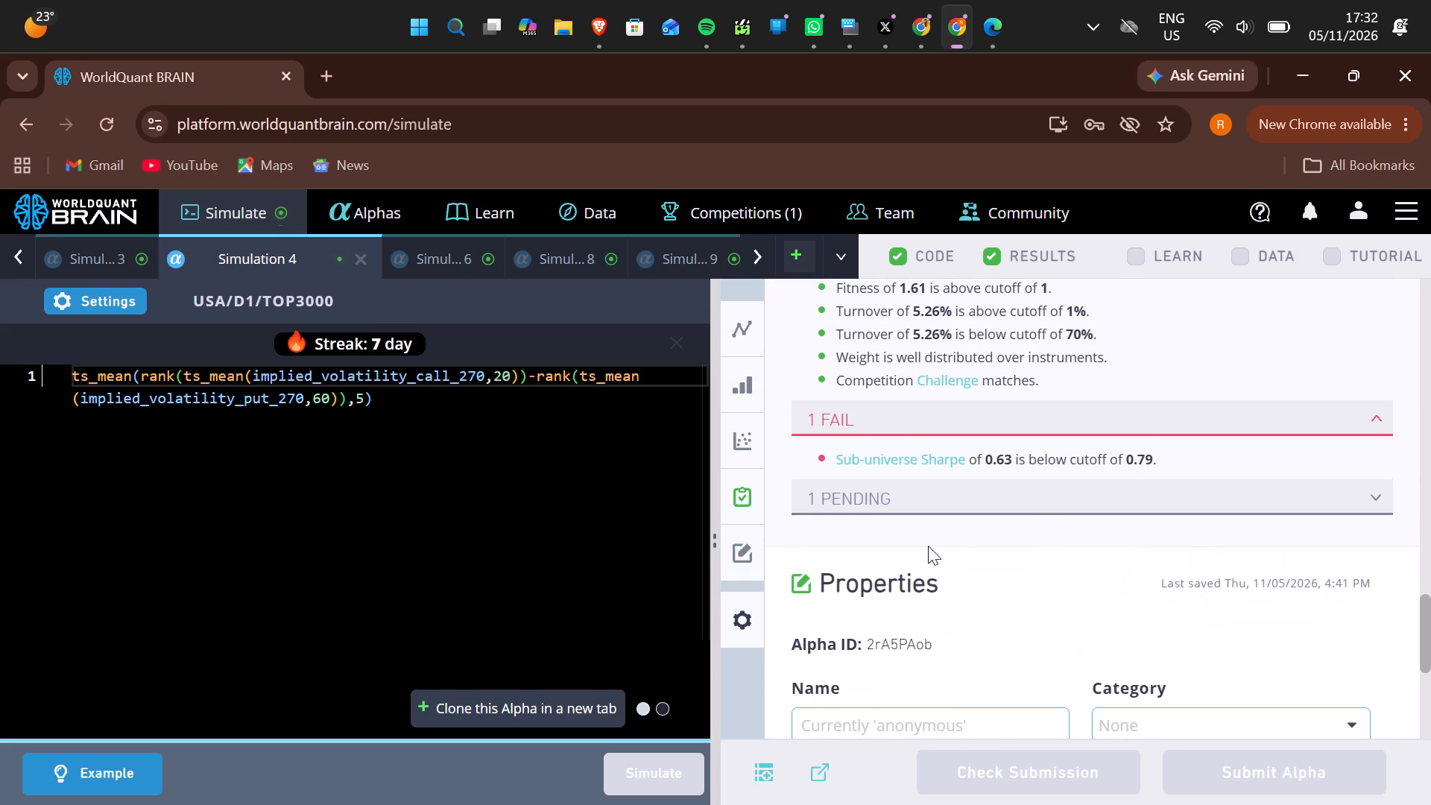
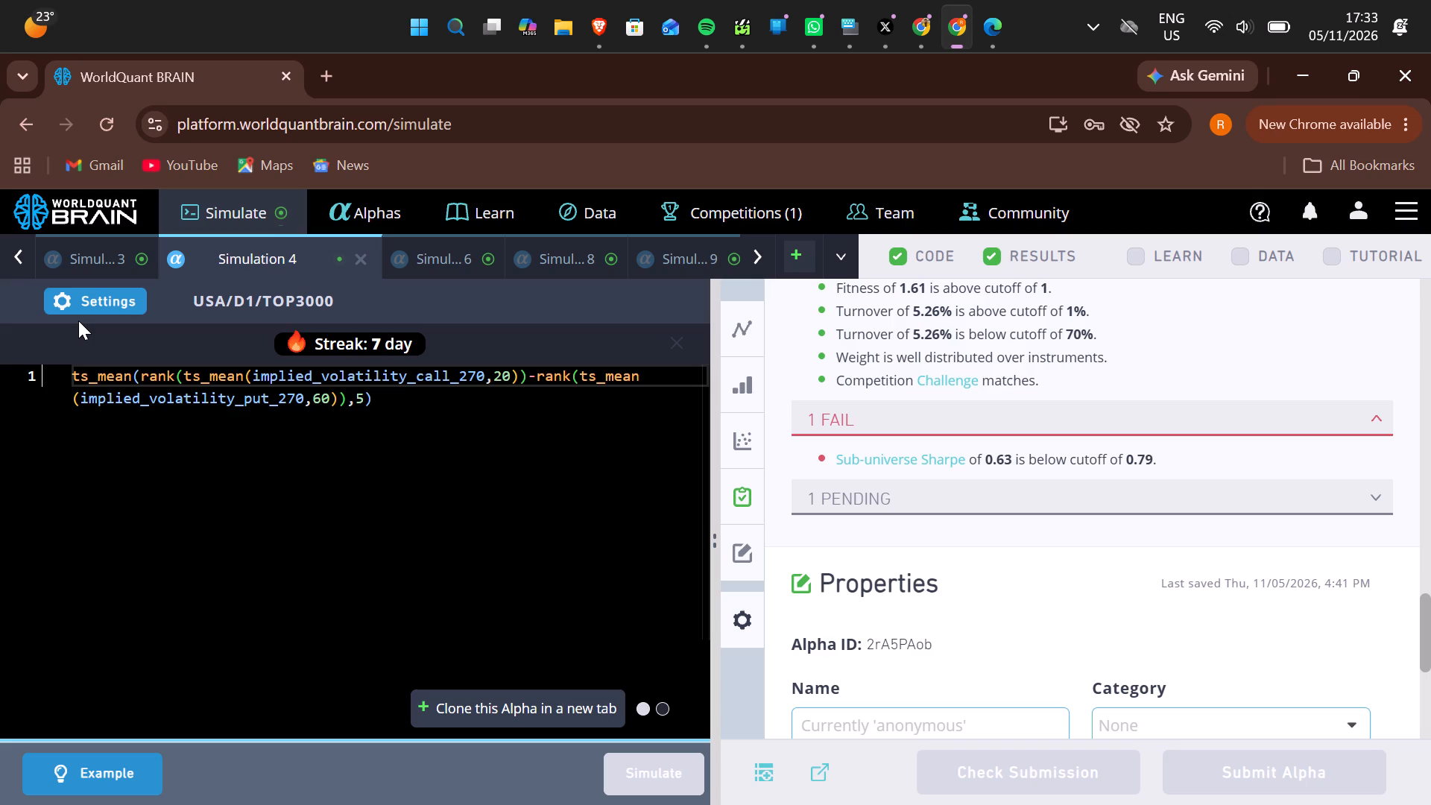
Set the decay to 4 in the Simulation 4 settings and apply the change.
scroll(78, 321, down, 1)
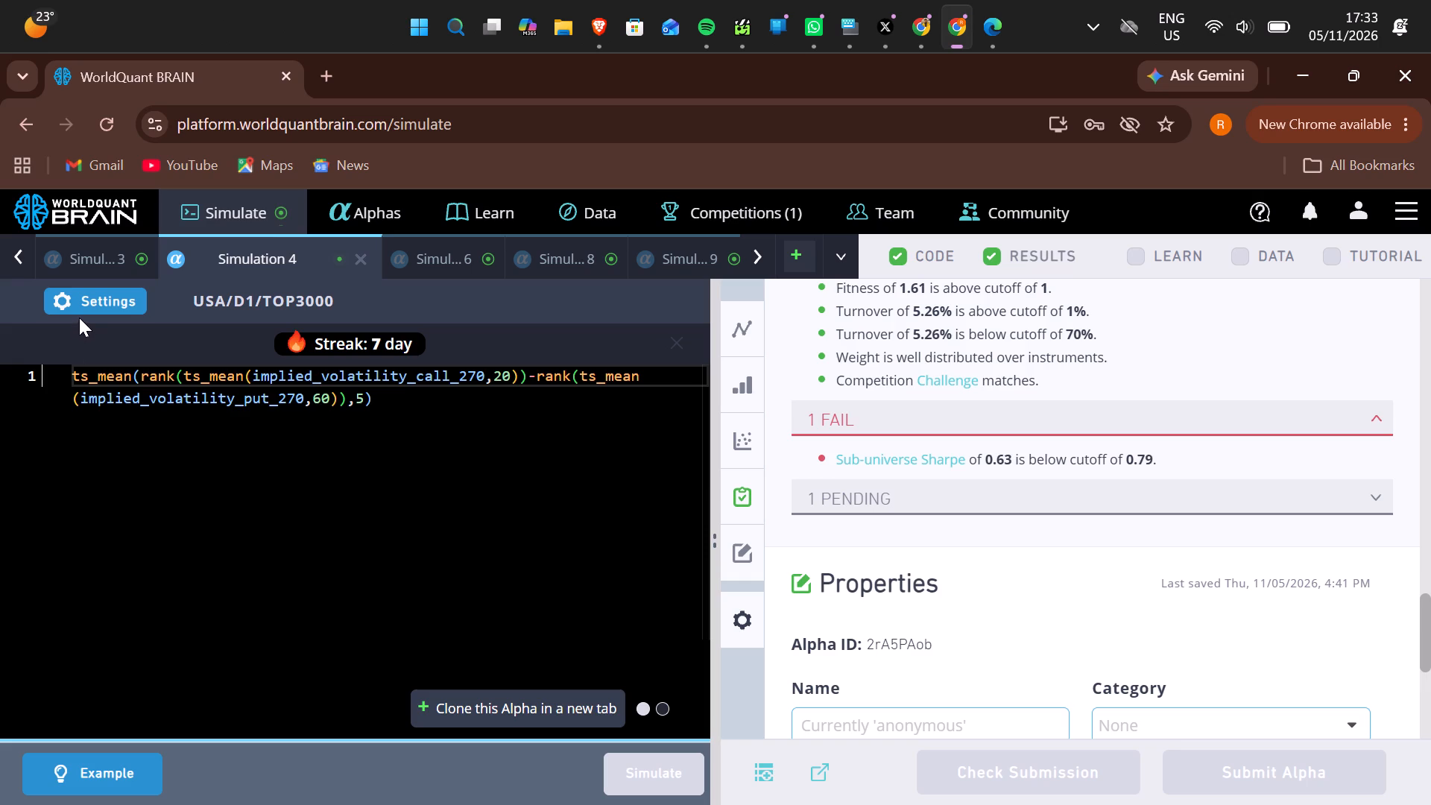
click(90, 300)
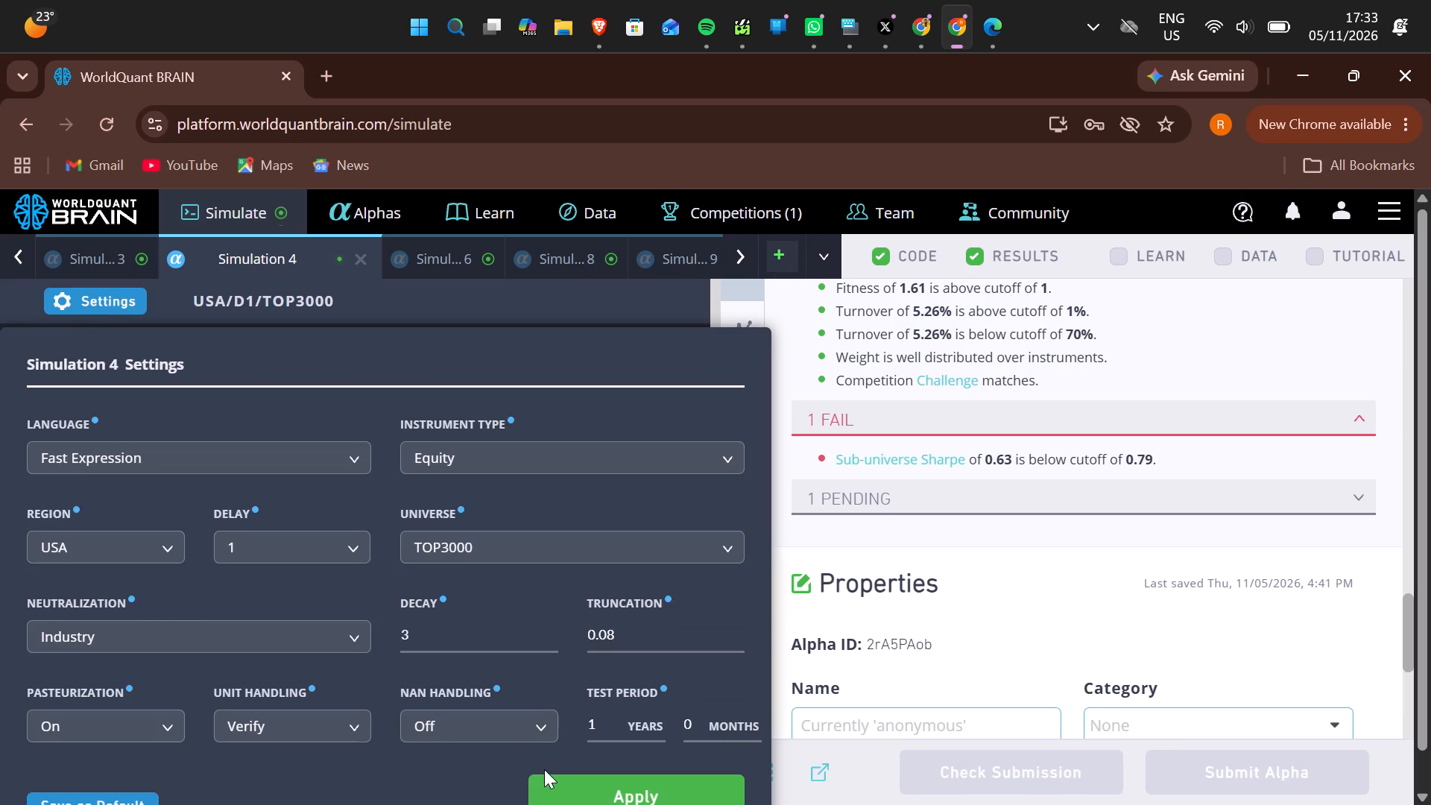
click(458, 628)
key(BackSpace)
key(4)
click(628, 783)
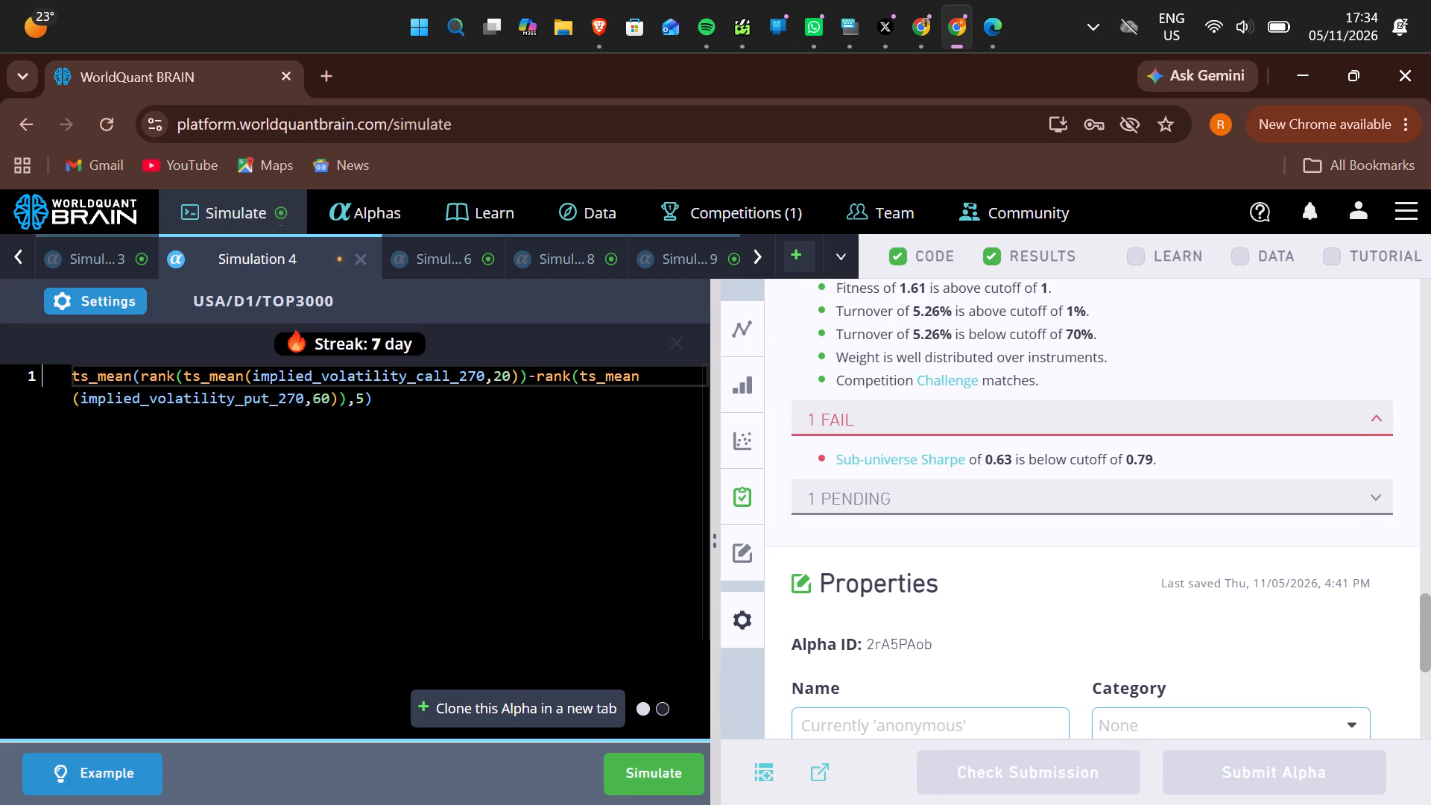
Delete the outer ts_mean's closing ",5)" from the end of the alpha expression.
click(370, 411)
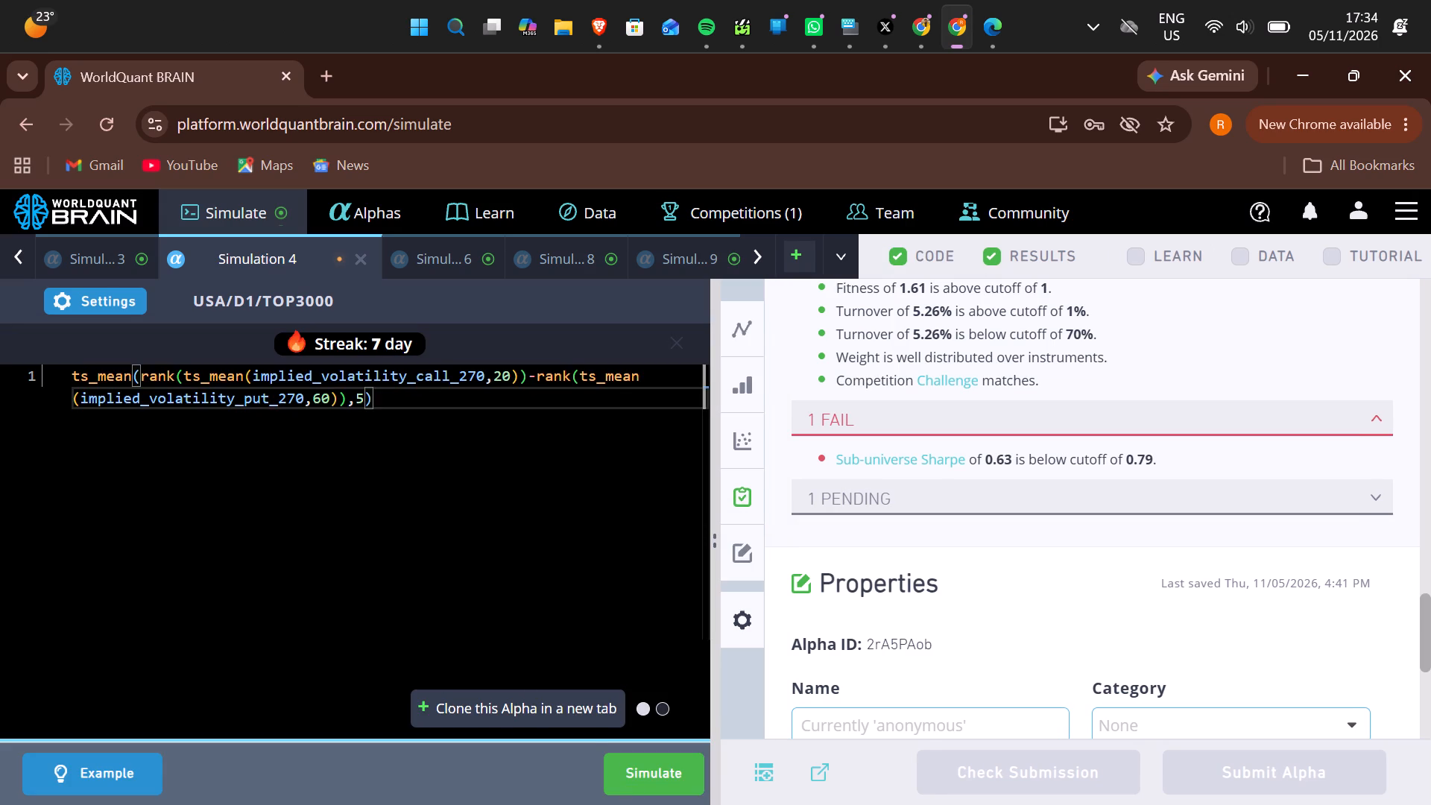
key(BackSpace)
key(BackSpace)
key(BackSpace)
Set the ts_mean window of implied_volatility_put_270 to 80 in the expression.
key(Left)
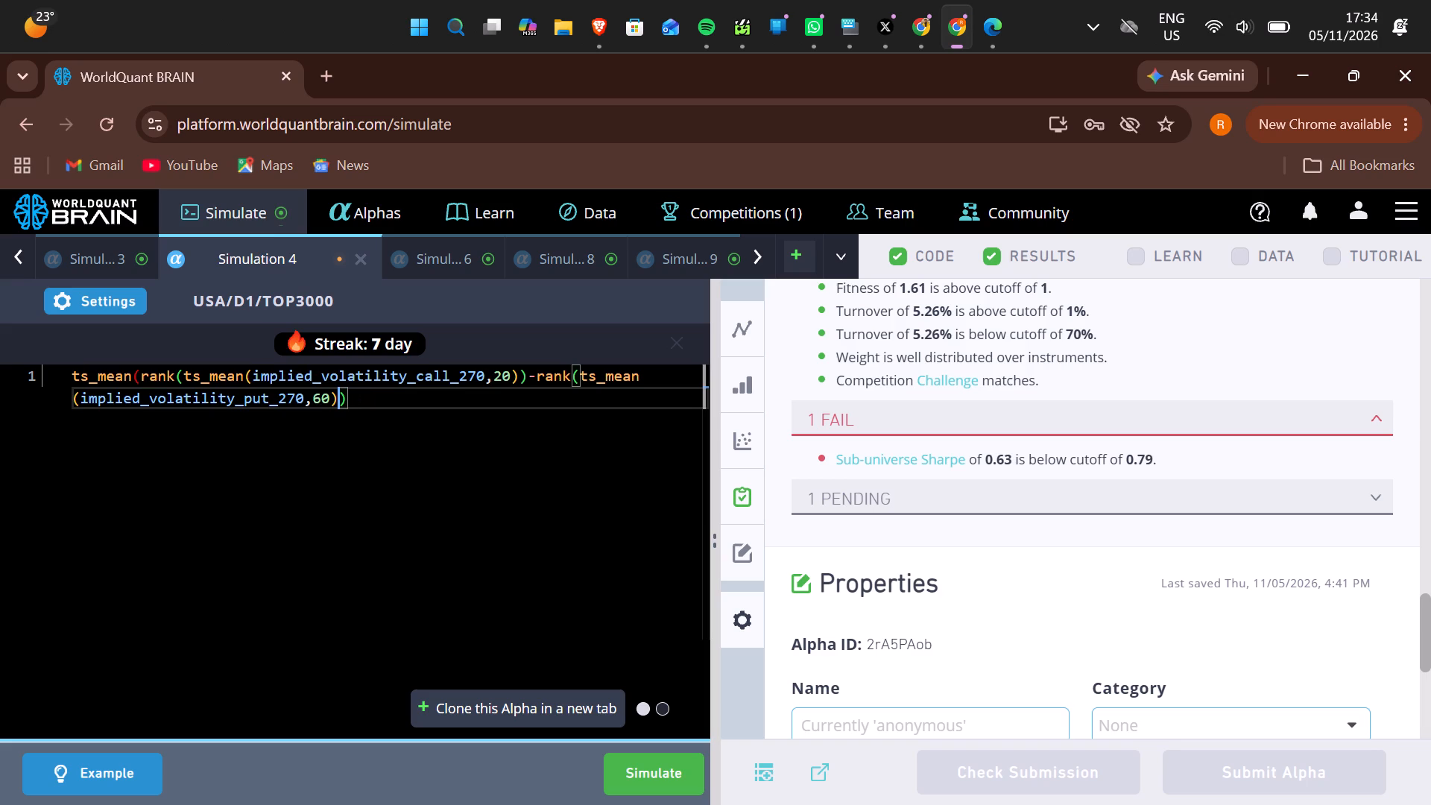
key(Left)
key(Left)
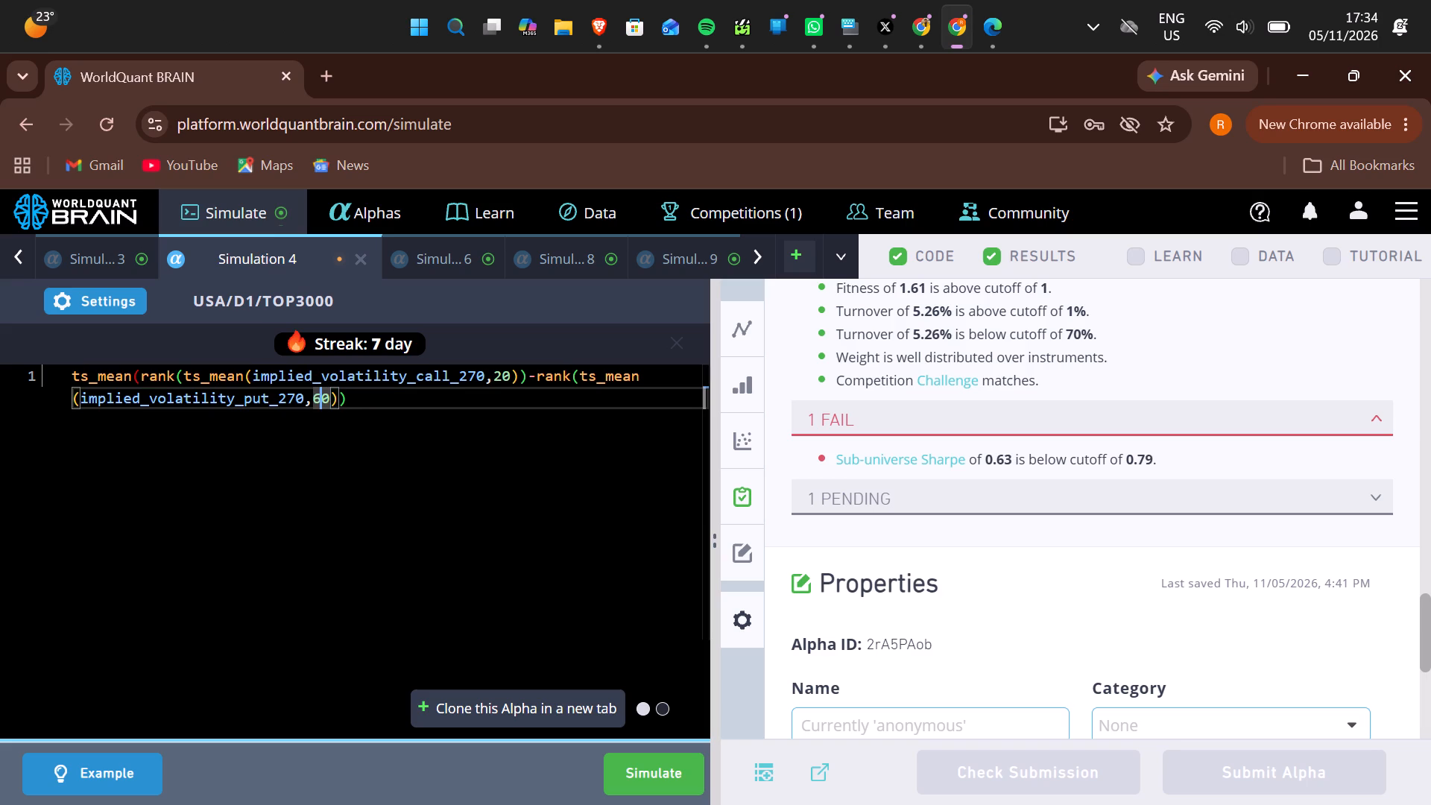
key(BackSpace)
key(8)
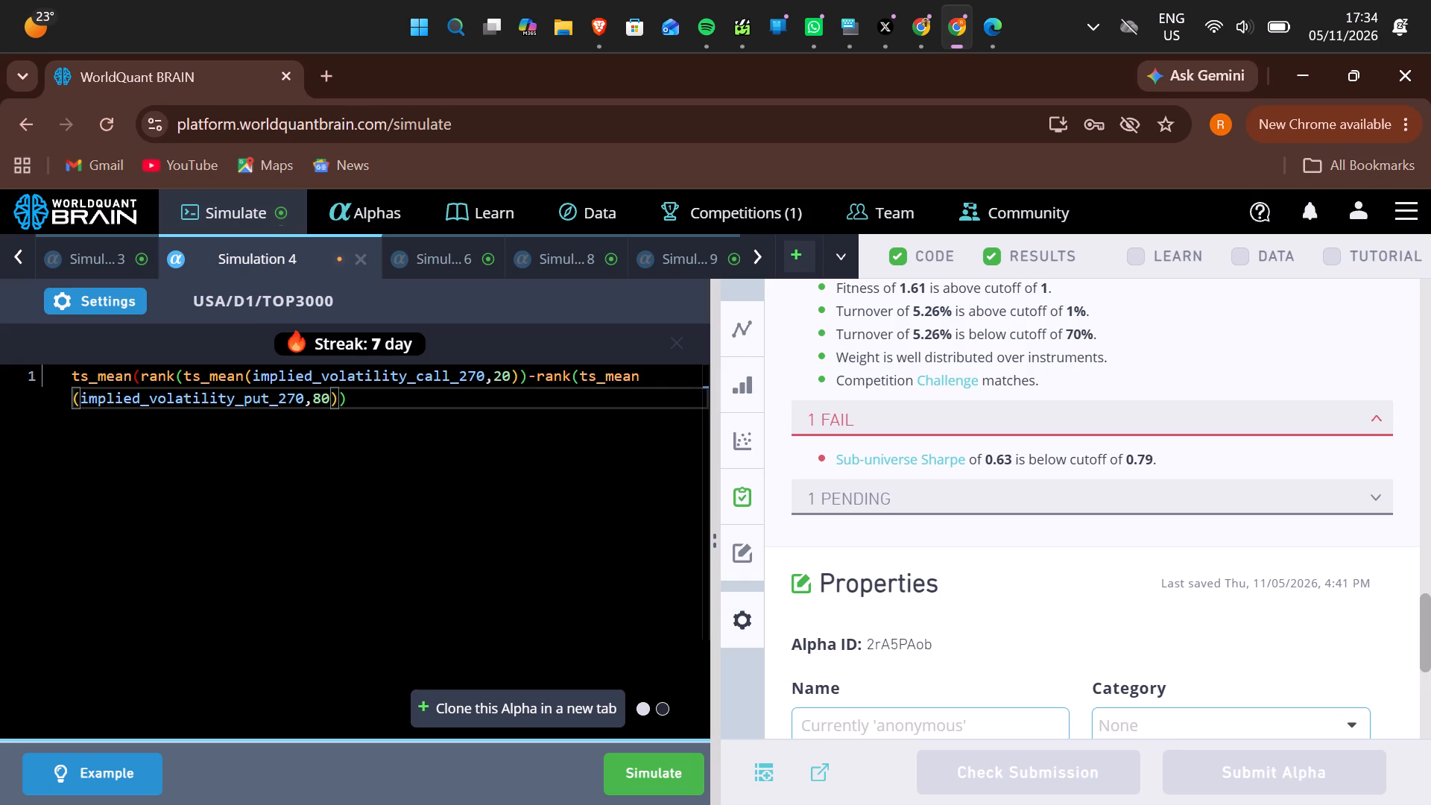
Delete the outer opening "ts_mean(" so the expression begins with rank(ts_mean(implied_volatility_call_270,20)).
key(Left)
key(Up)
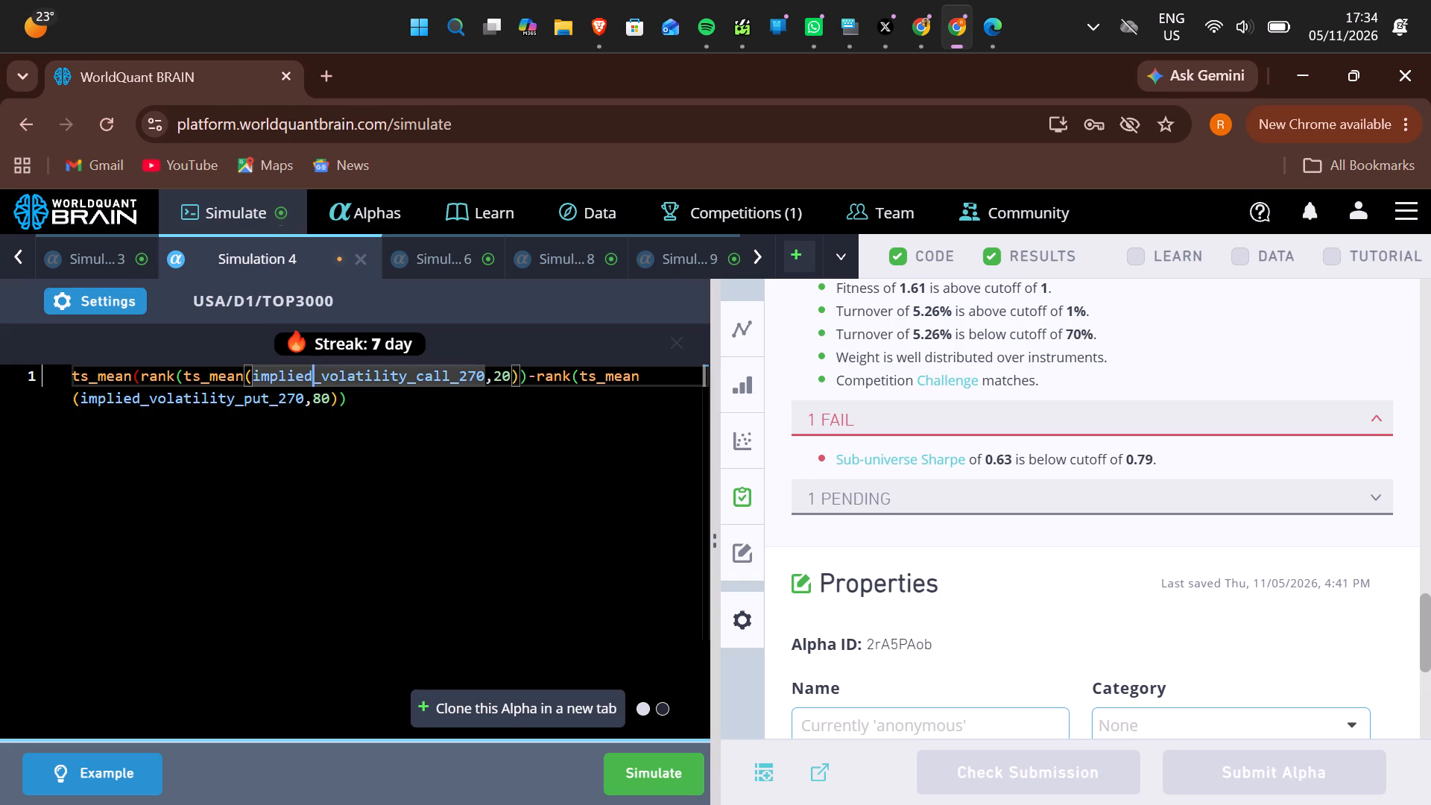
key(Left)
key(Left)
key(Left)
key(Left)
key(Left)
key(Left)
key(Left)
key(Left)
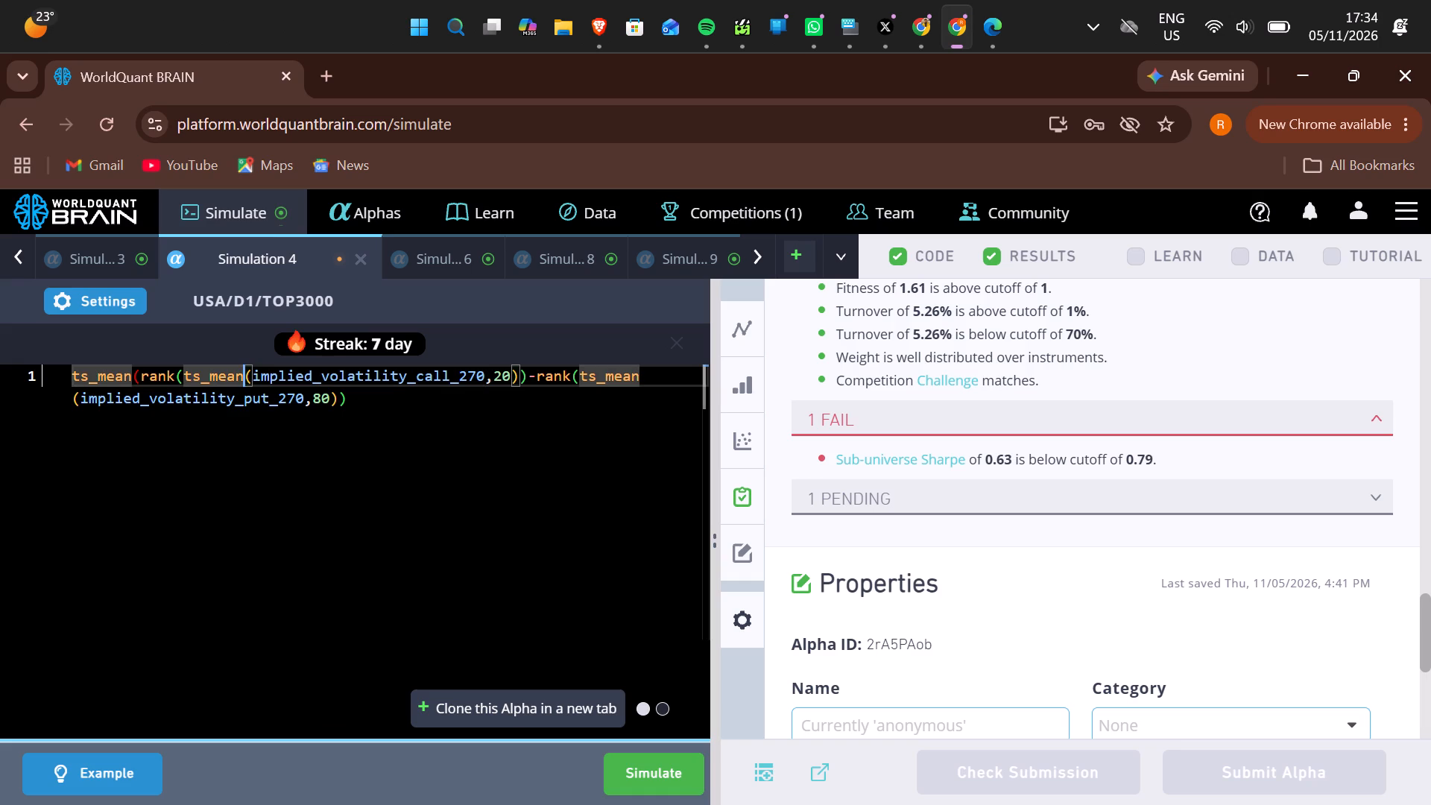
key(Left)
key(Left)
key(Left)
key(Left)
key(Left)
key(Left)
key(Left)
key(Left)
key(Left)
key(Left)
key(Left)
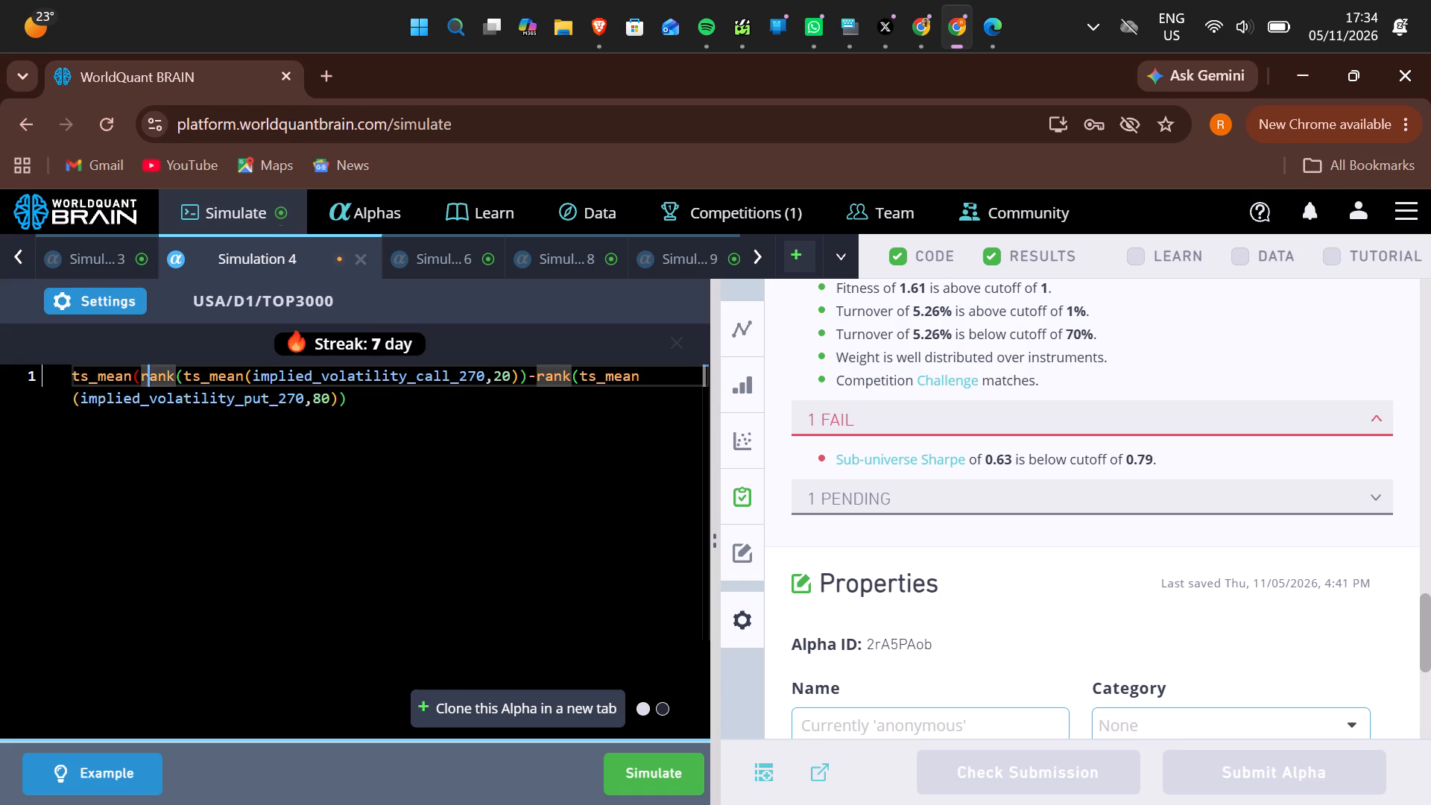
key(Left)
key(BackSpace)
key(BackSpace)
key(BackSpace)
key(BackSpace)
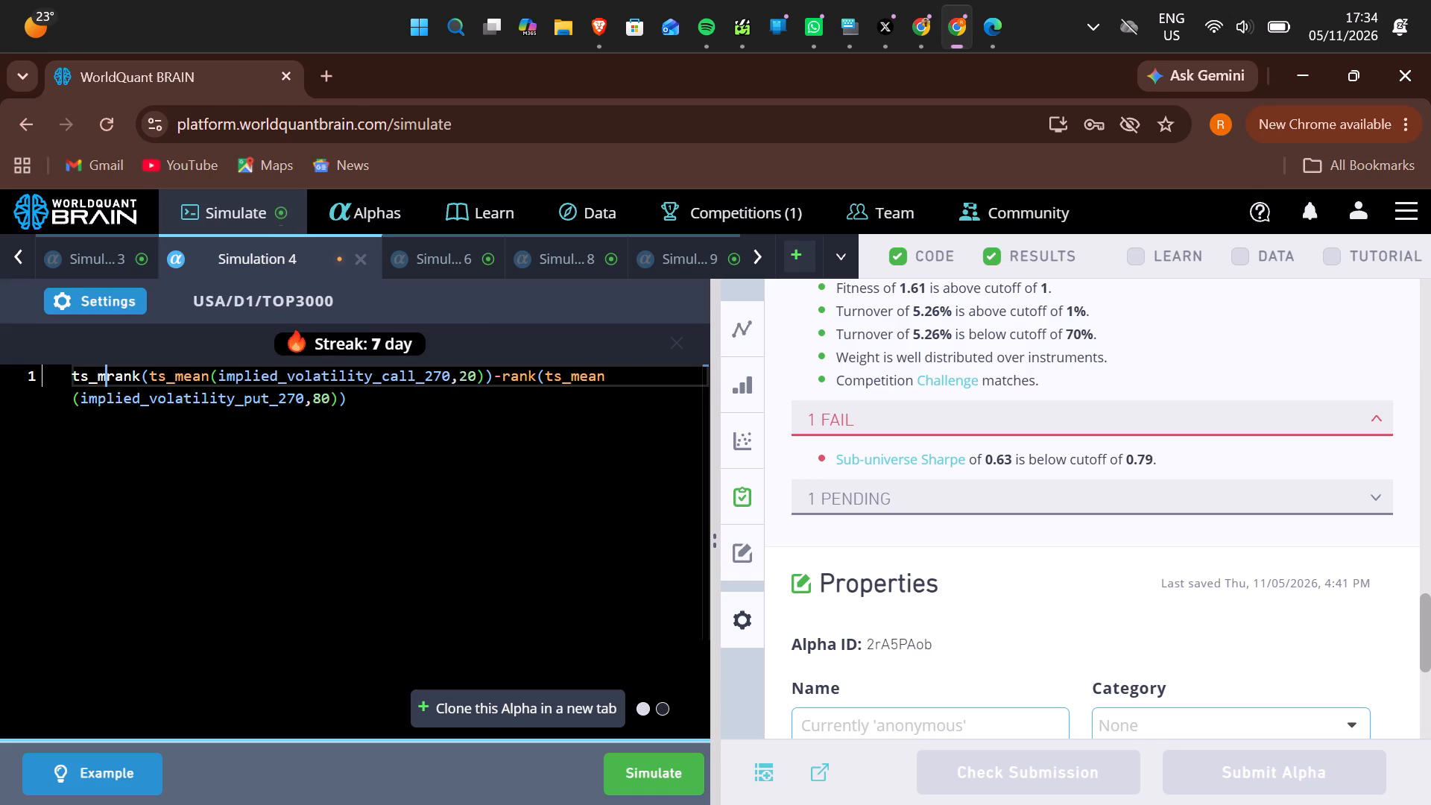
key(BackSpace)
key(BackSpace)
key(BackSpace)
key(BackSpace)
key(BackSpace)
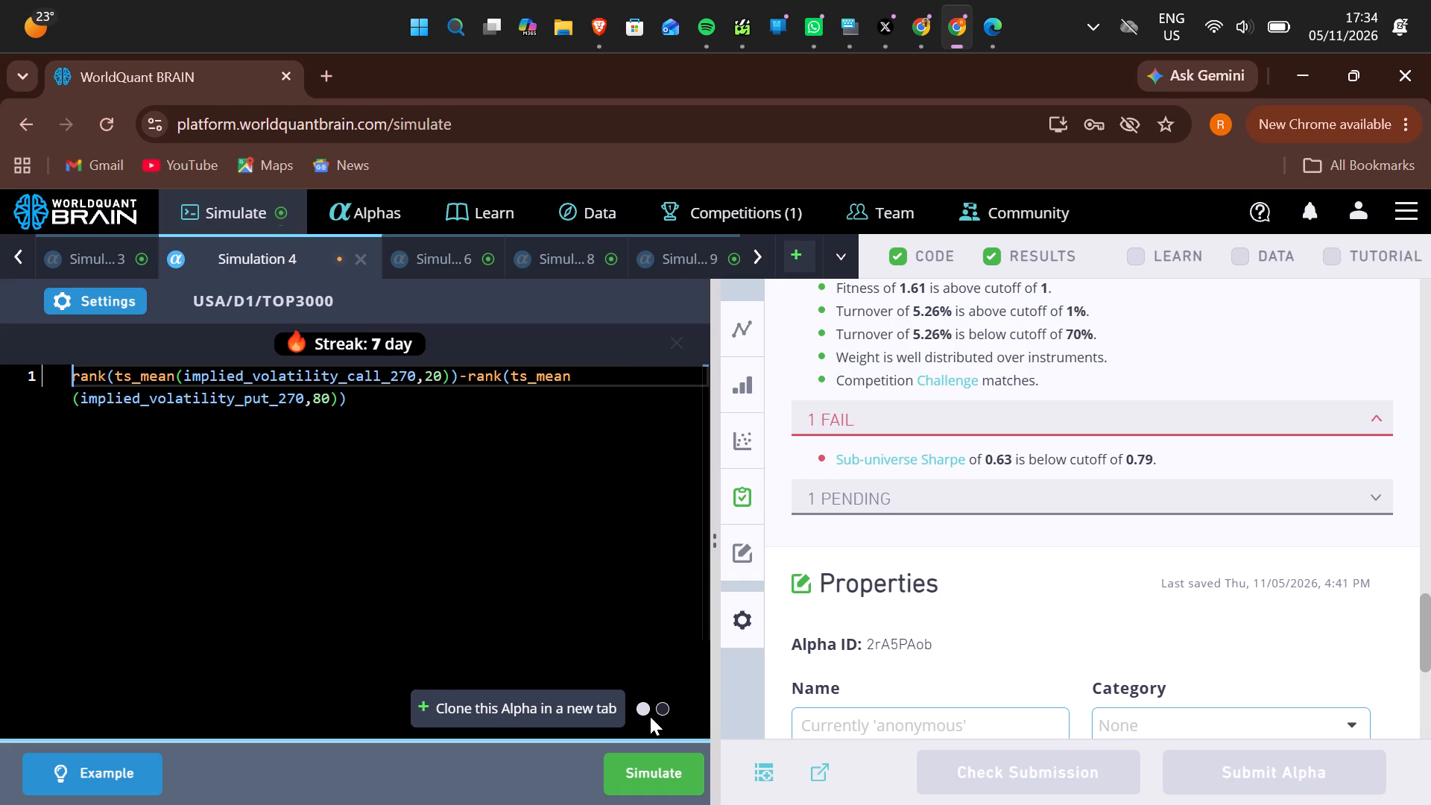
Run the simulation of the edited Simulation 4 alpha.
click(631, 763)
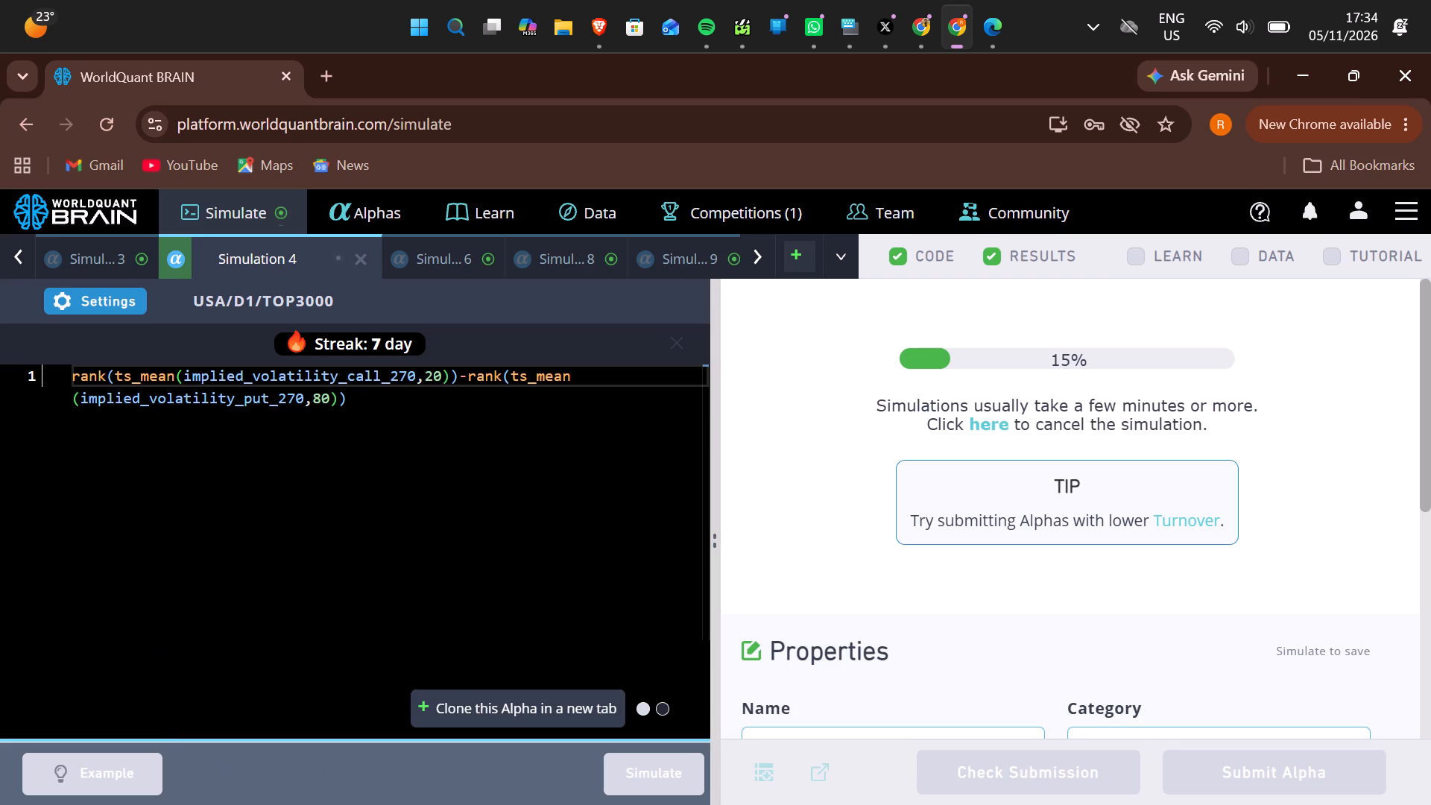
Set the ts_mean window of implied_volatility_call_270 to 40 in the expression.
click(429, 372)
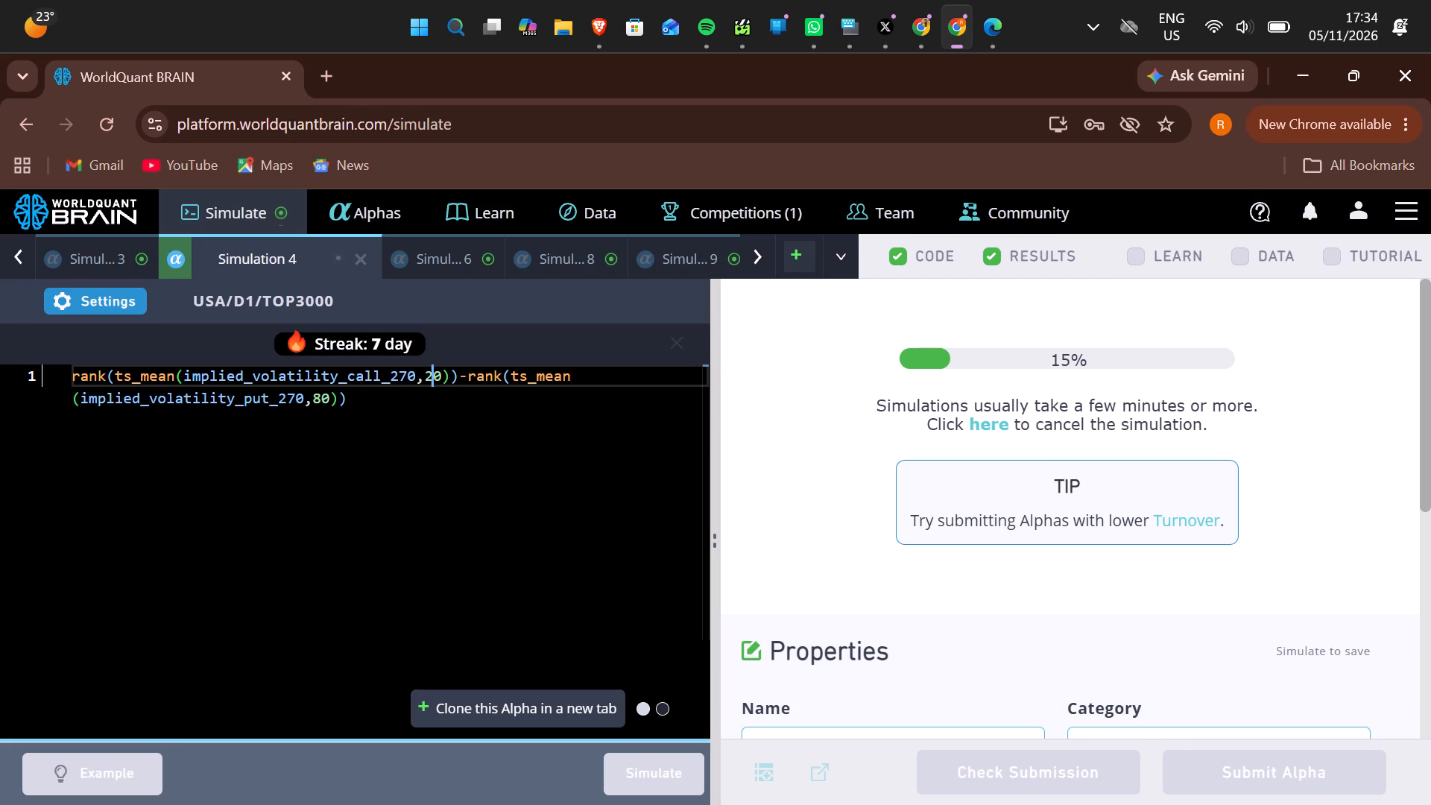
key(BackSpace)
key(4)
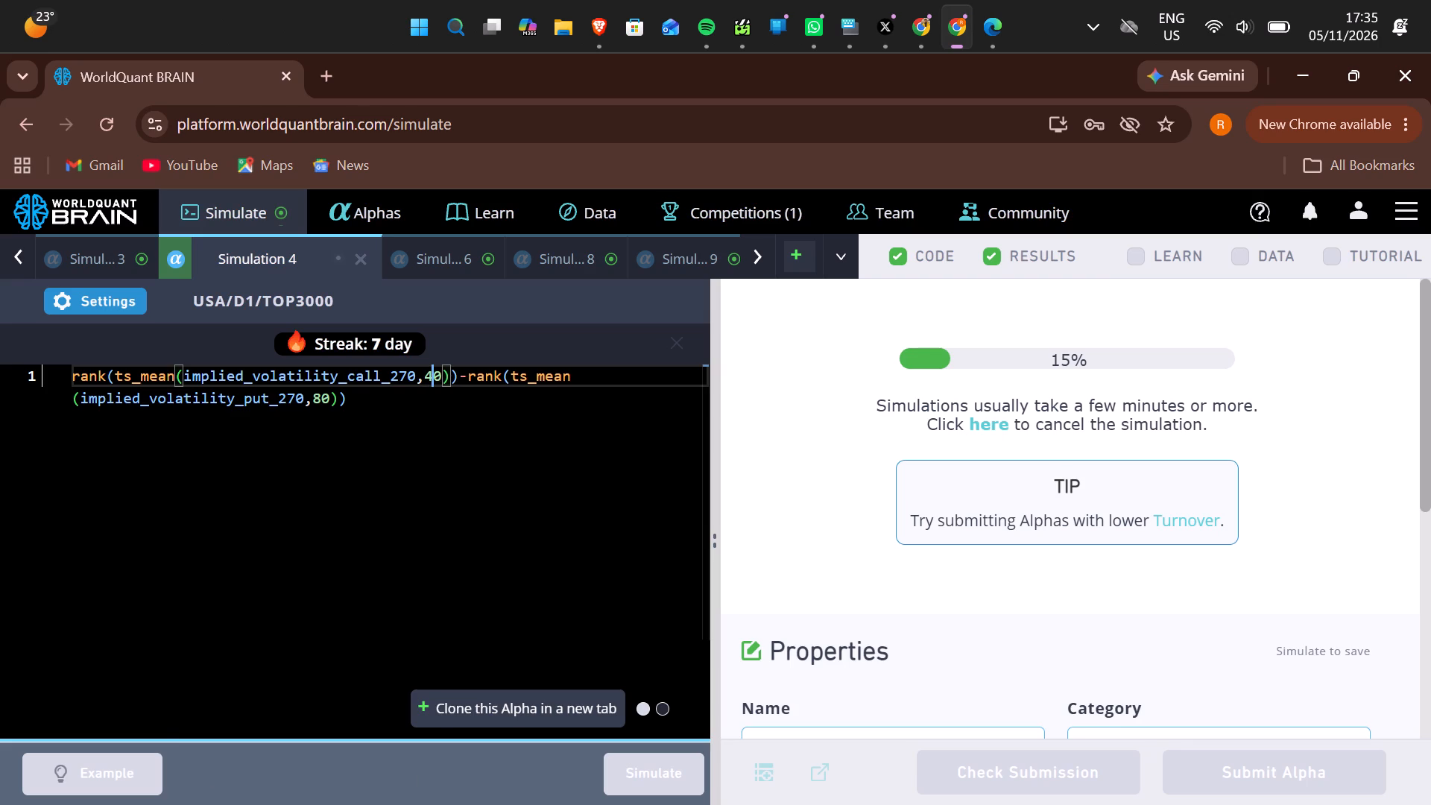
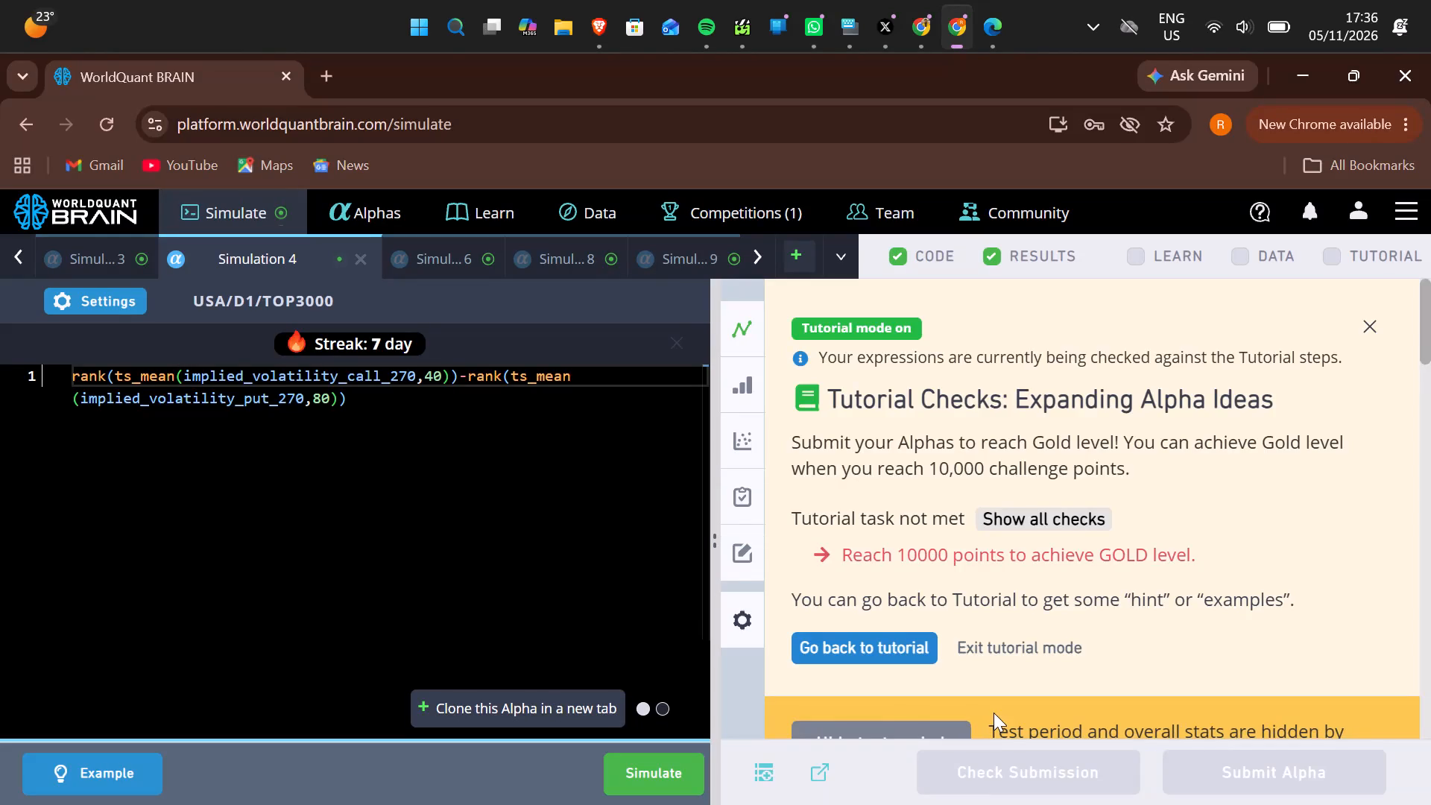
Examine Simulation 4's IS Testing Status and yearly results, and show the IS Summary aggregate data for the IS period.
scroll(994, 713, down, 6)
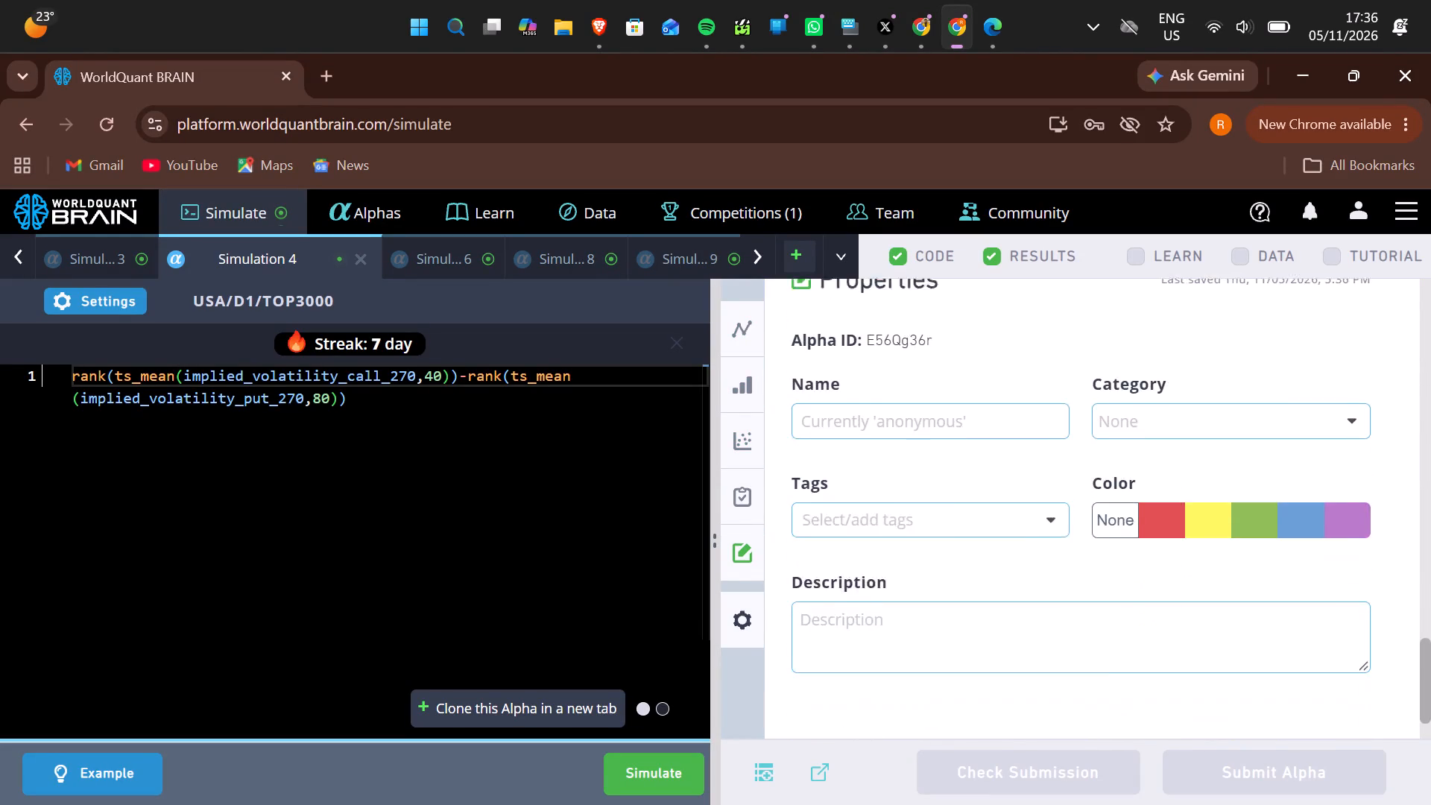
scroll(994, 713, up, 4)
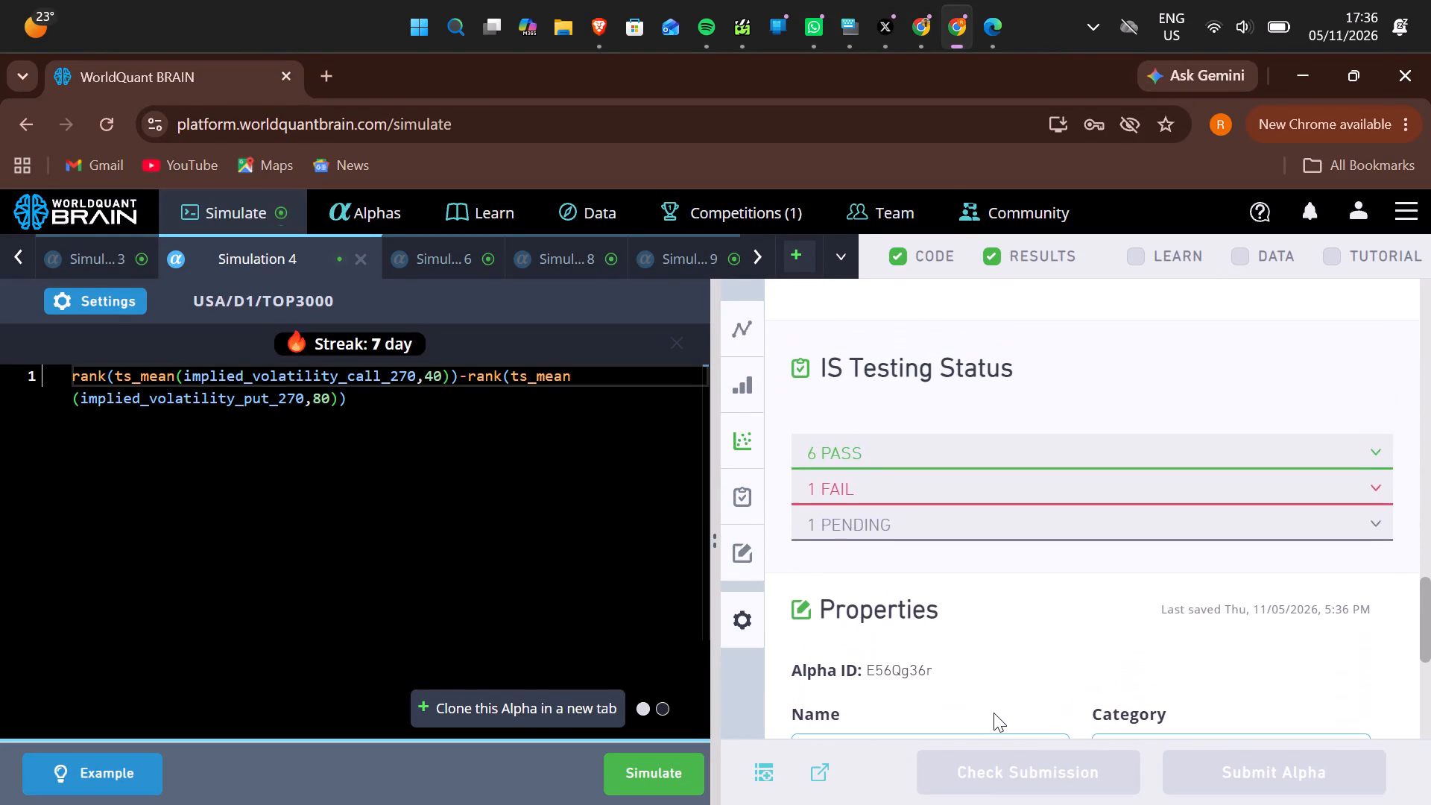
scroll(994, 713, up, 1)
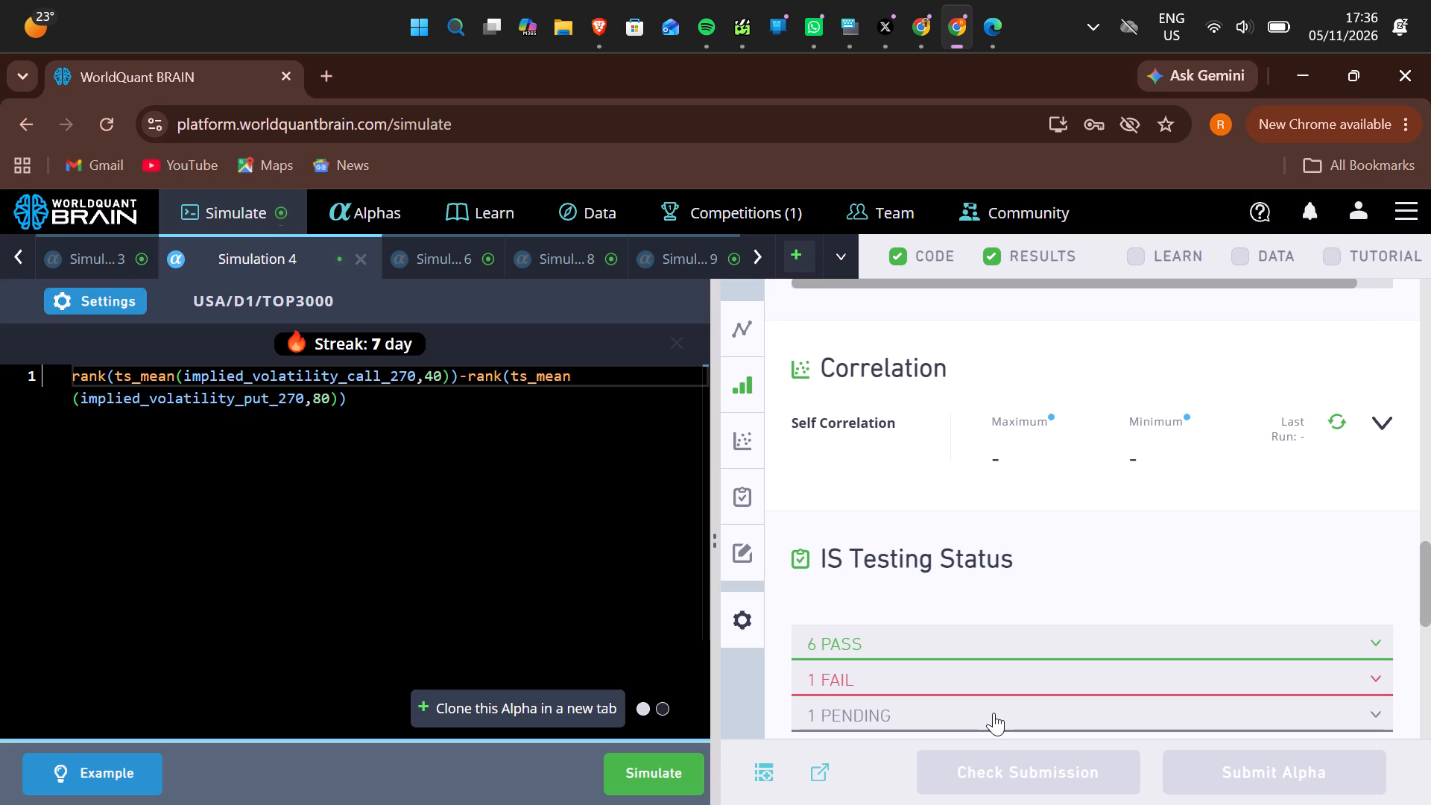
scroll(994, 713, up, 2)
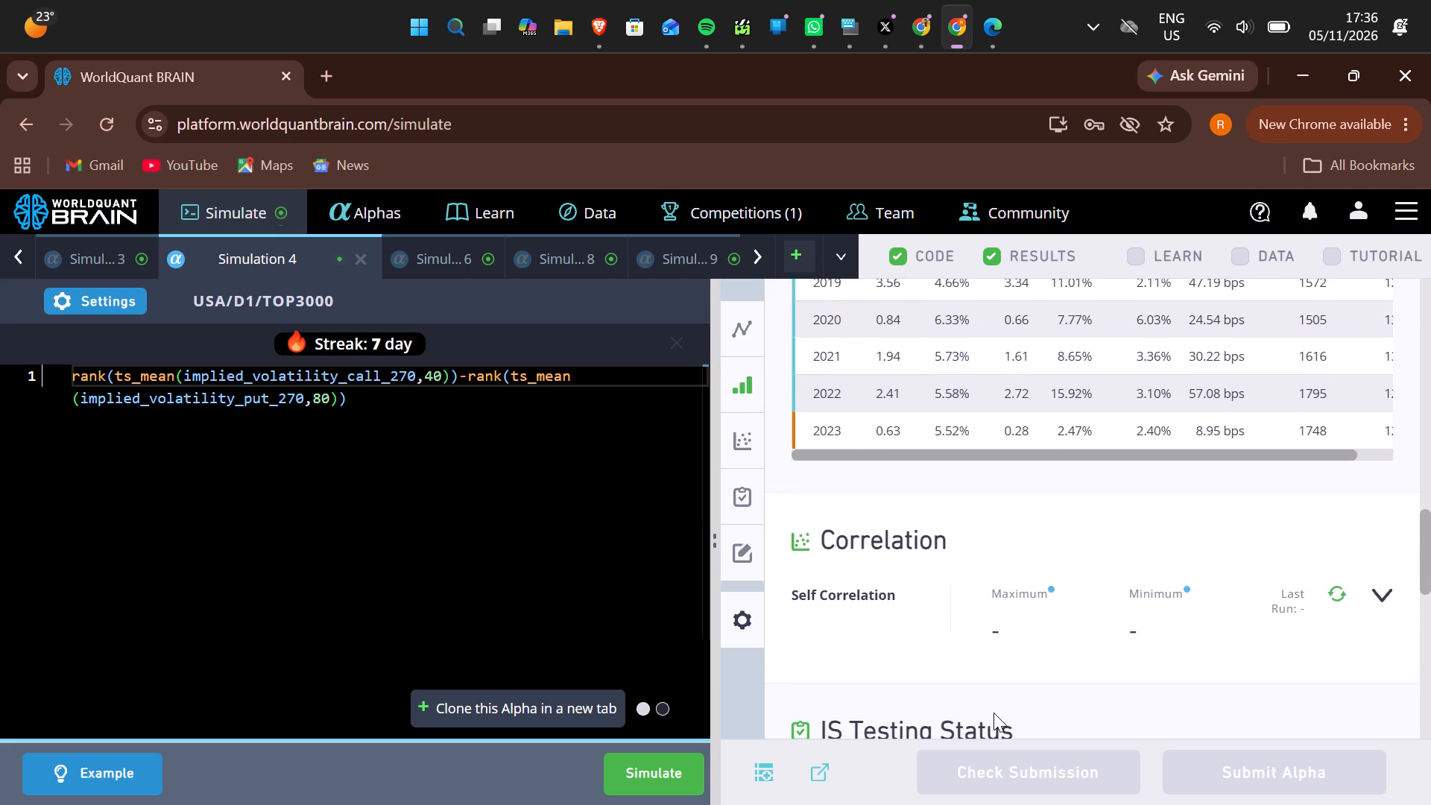
scroll(994, 713, up, 2)
scroll(994, 713, down, 1)
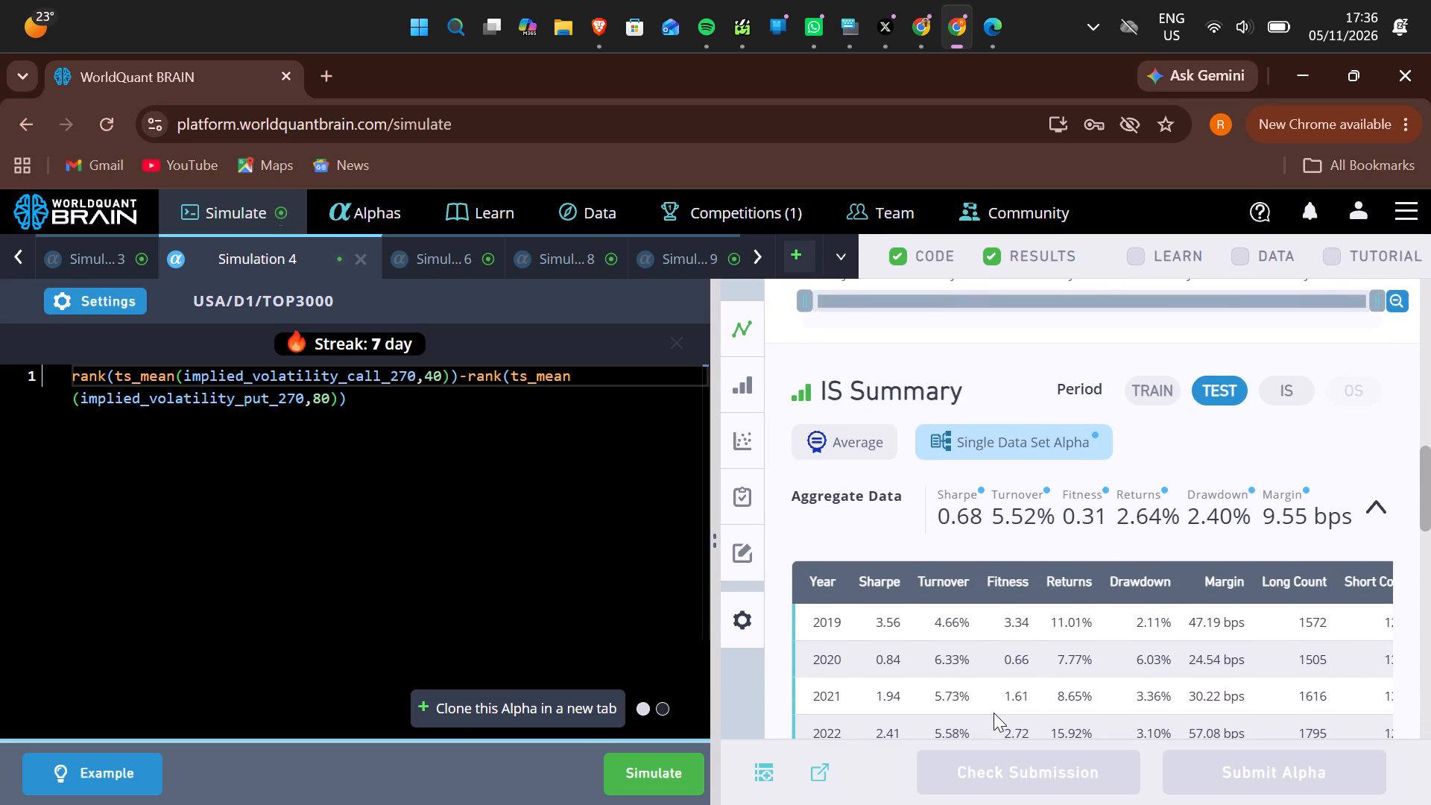
click(1293, 386)
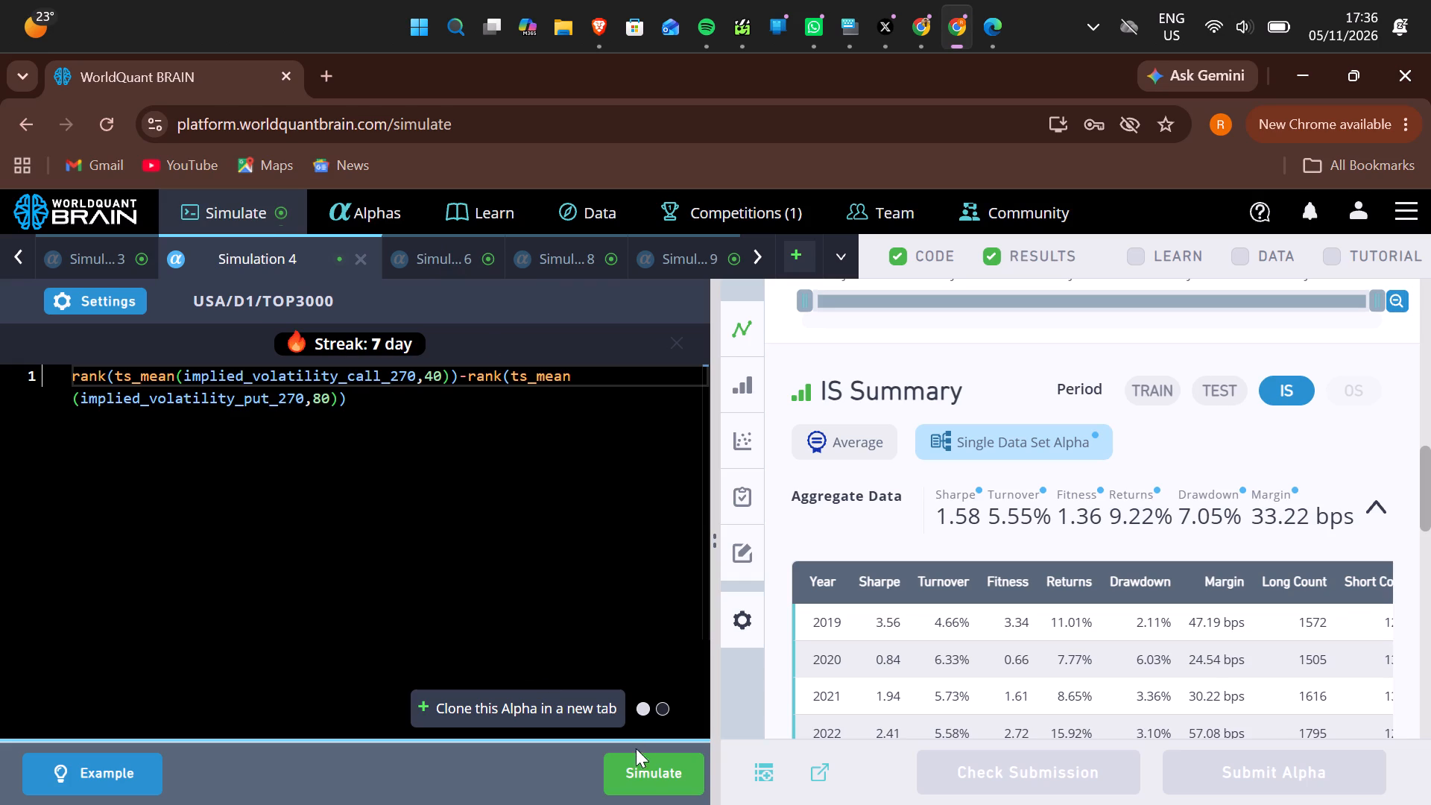
Run the Simulation 4 alpha with the 40-day call and 80-day put averaging windows.
click(651, 768)
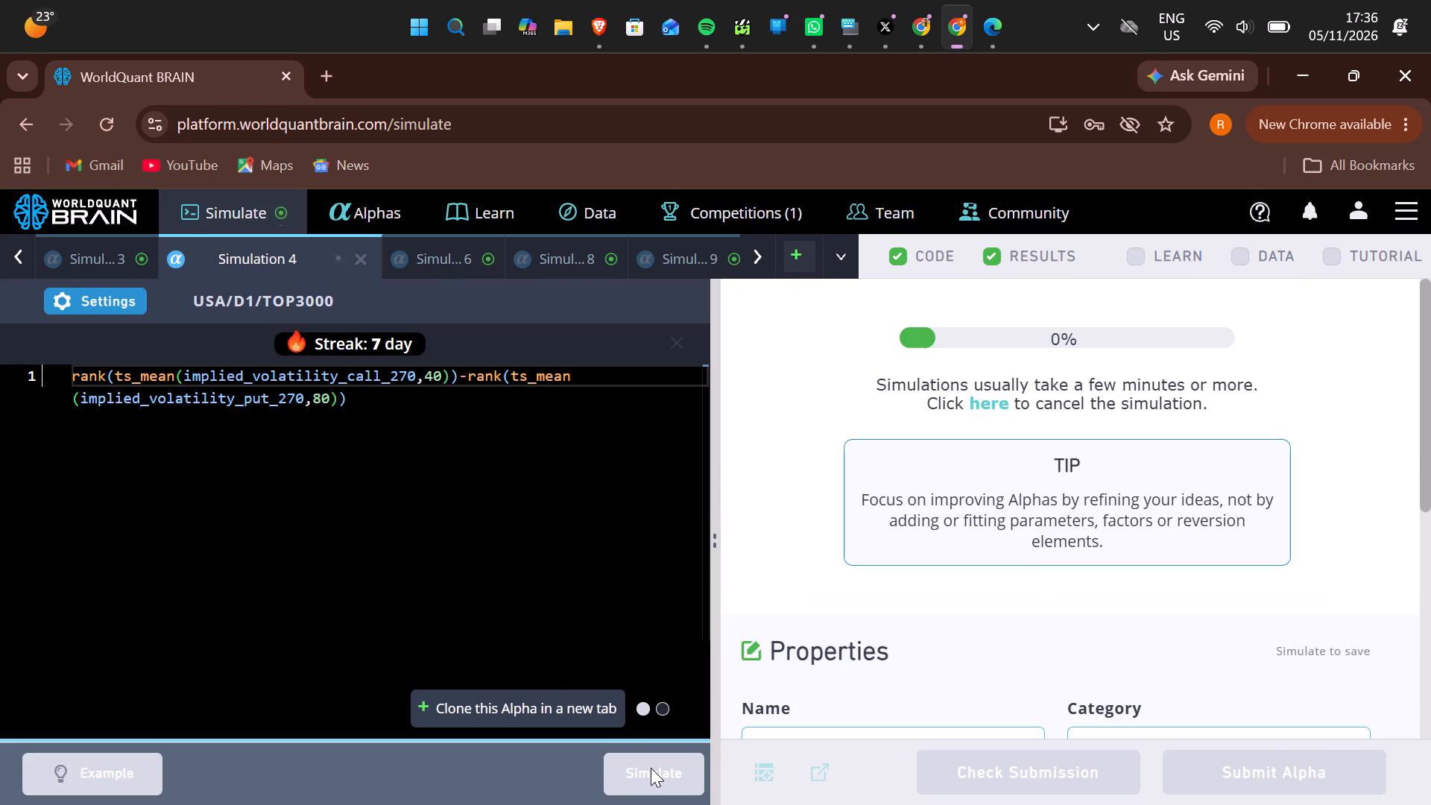
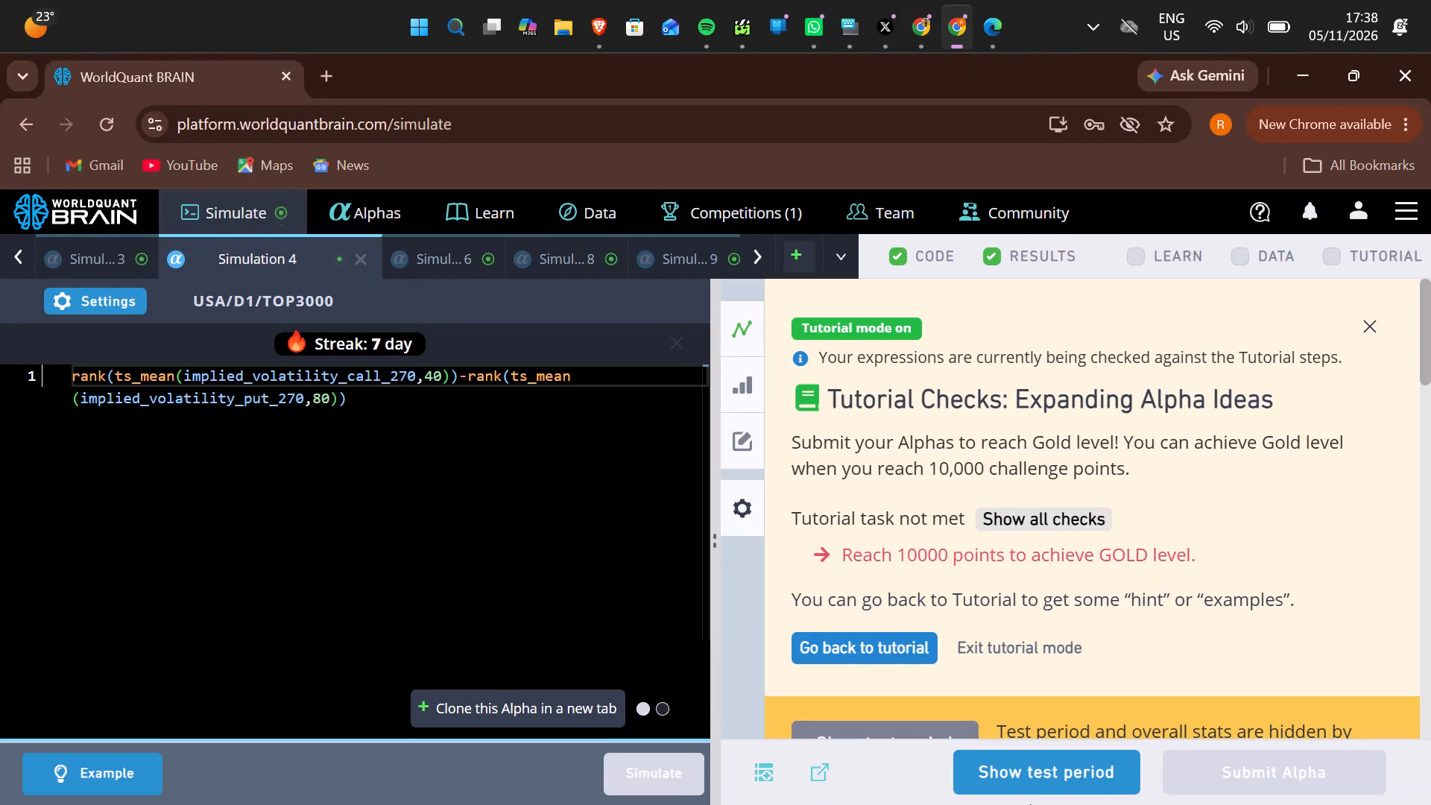
Show the test period results for Simulation 4 and examine the failed check in its IS Testing Status.
click(1027, 777)
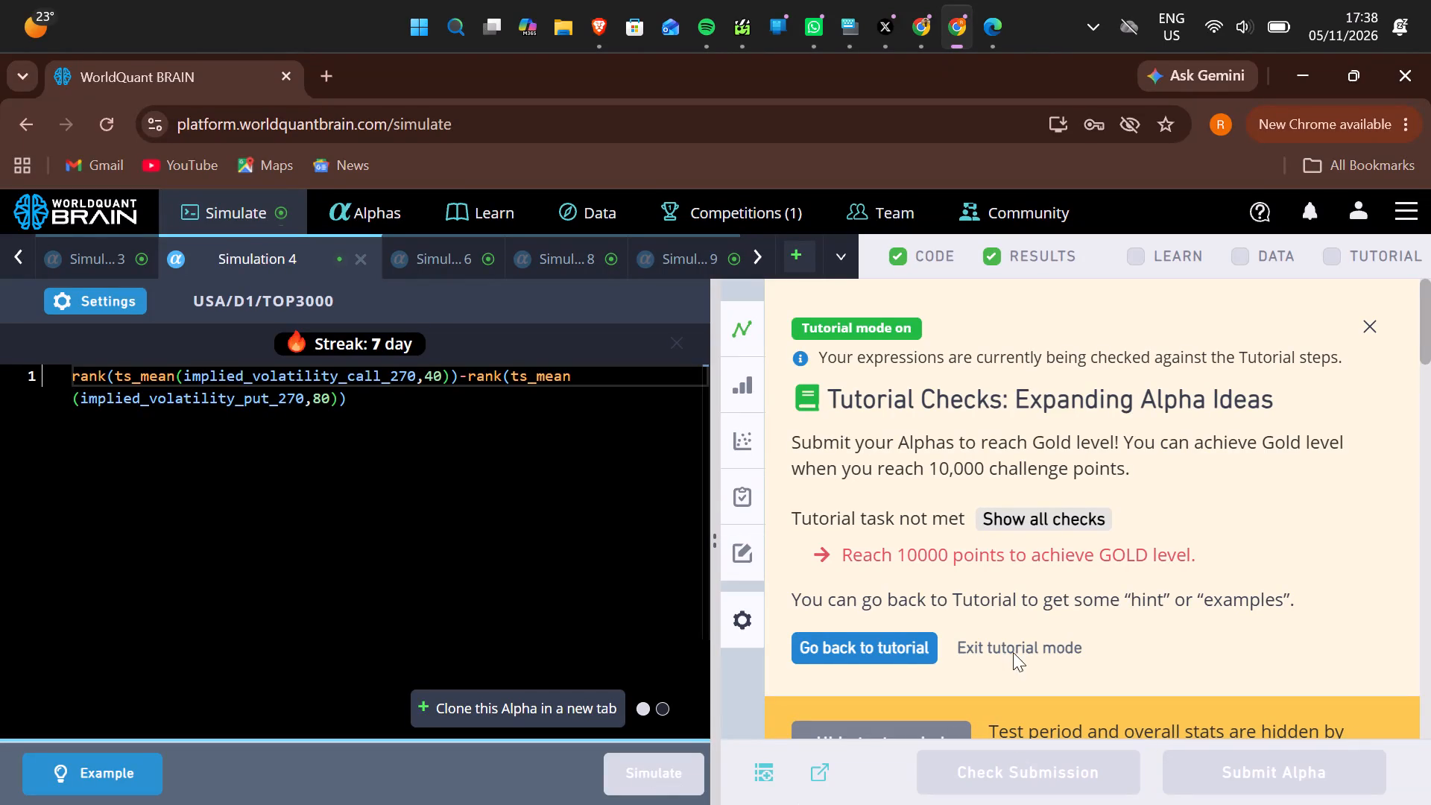
scroll(970, 516, down, 6)
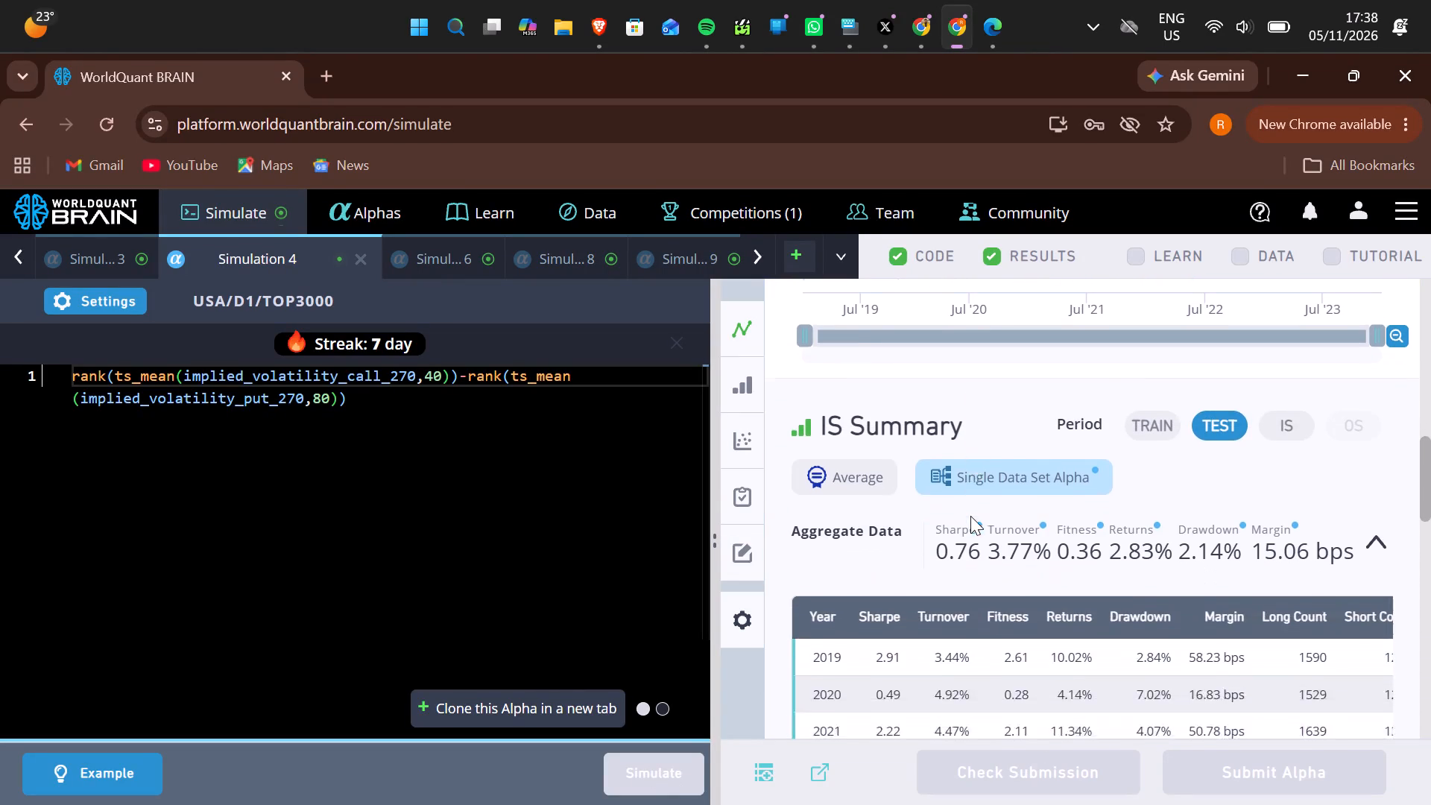
scroll(970, 516, down, 3)
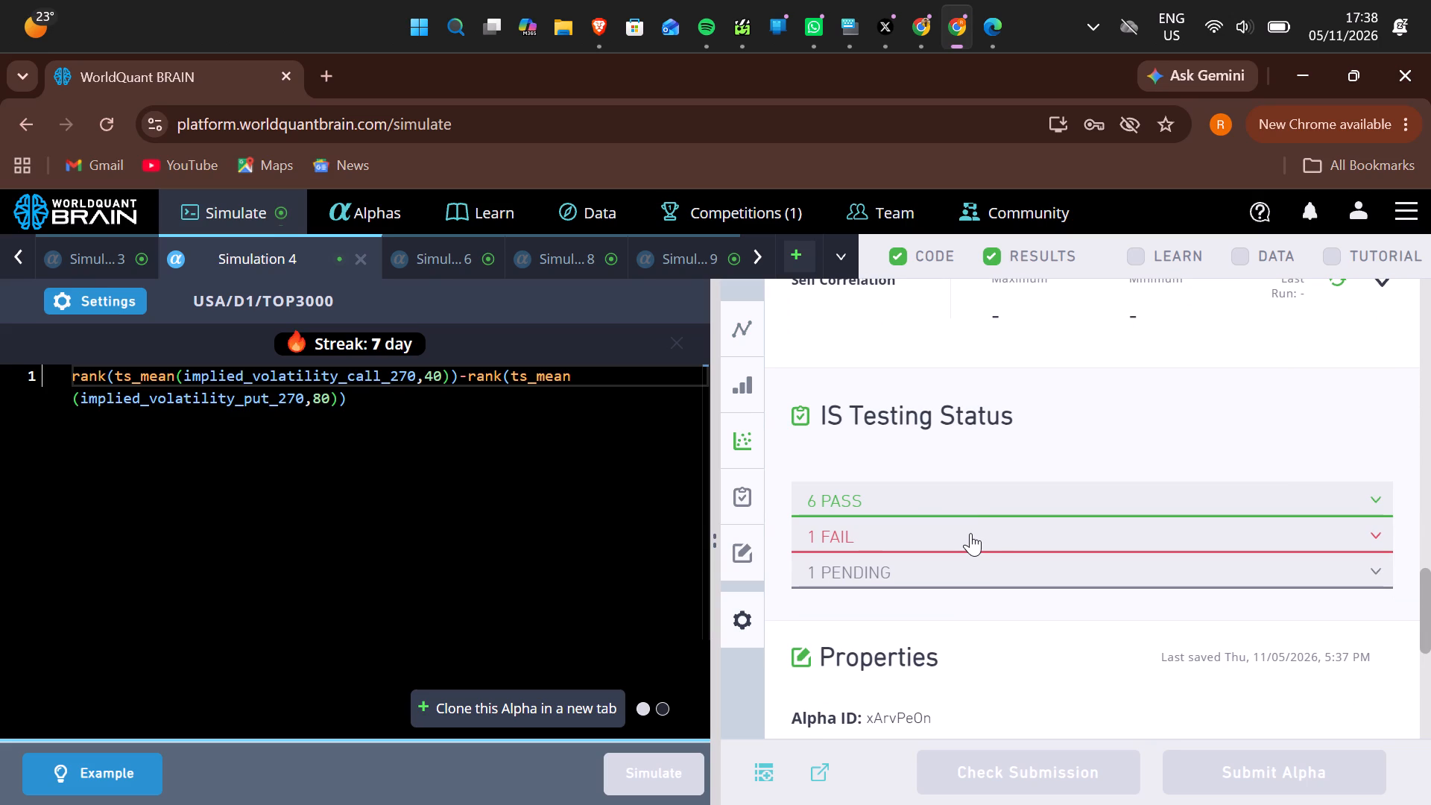
click(970, 533)
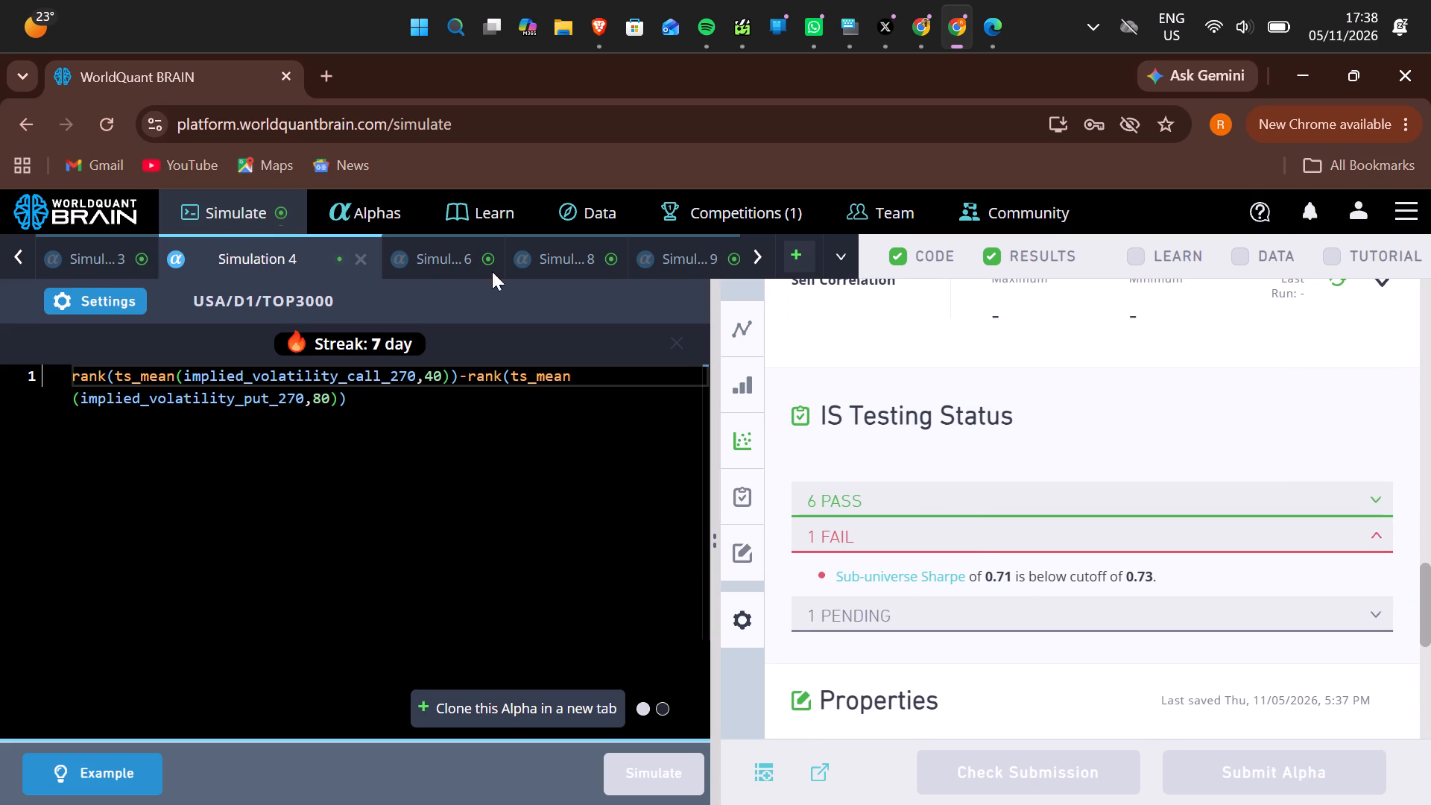
Set Simulation 4's decay to 5 in its settings and re-run the simulation.
click(106, 293)
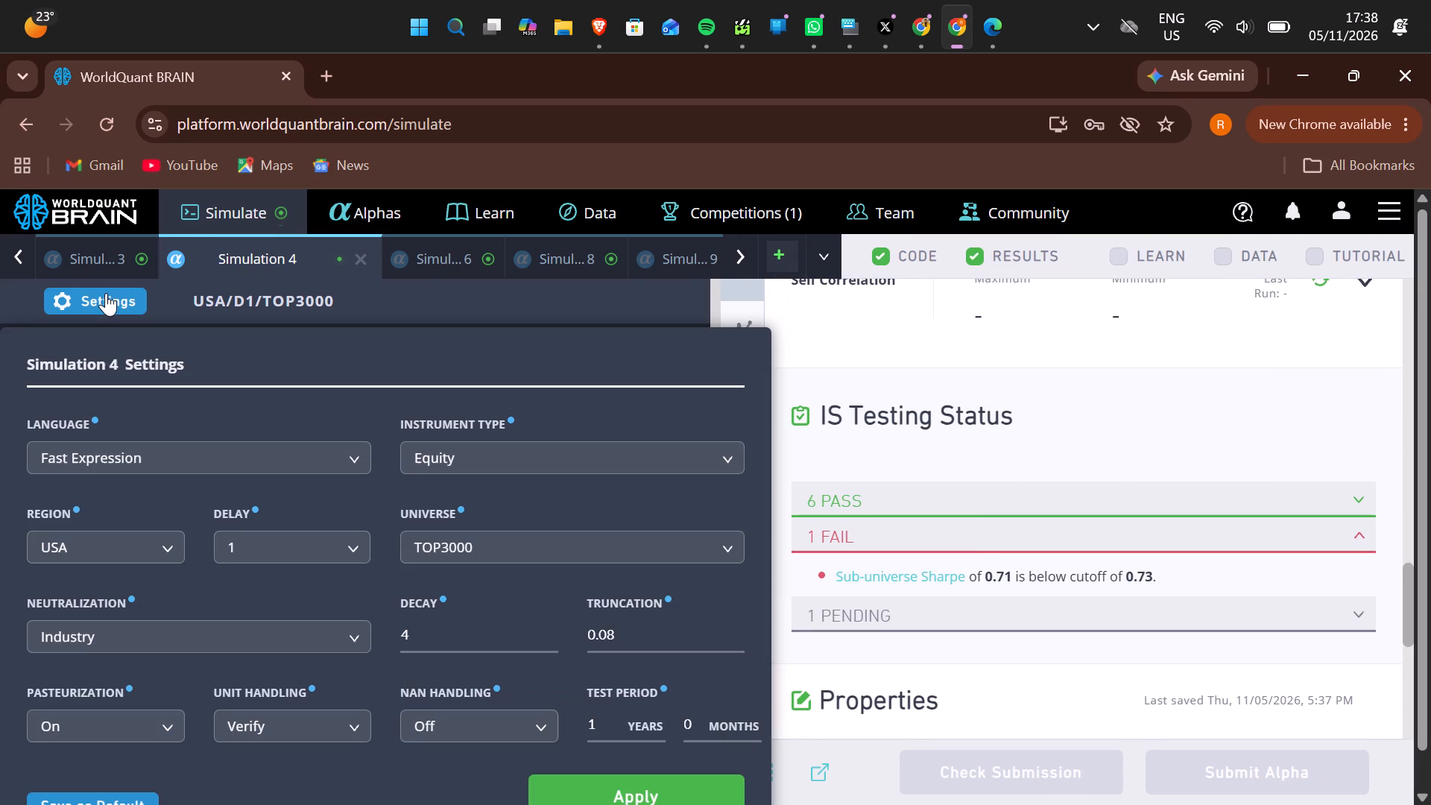
click(432, 630)
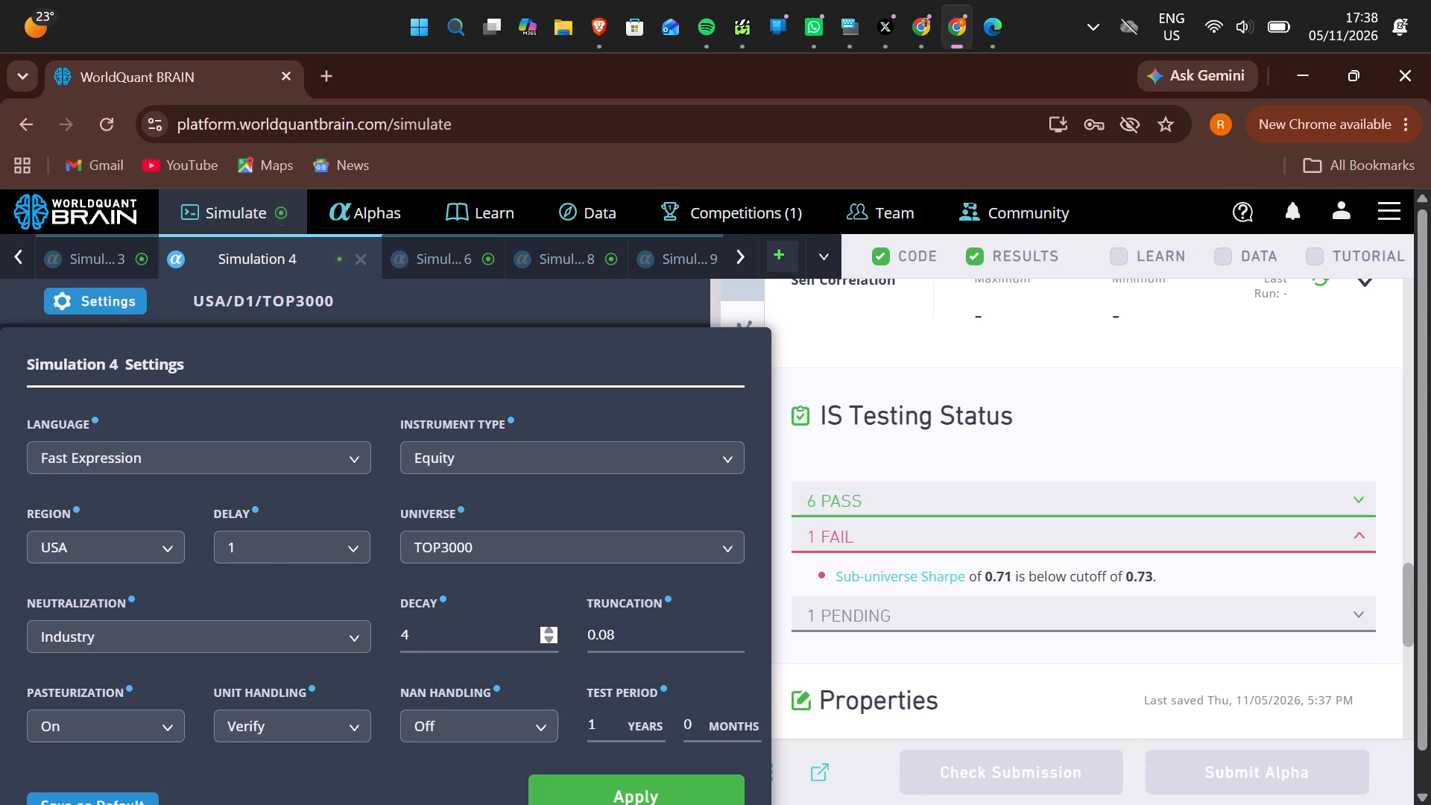
key(BackSpace)
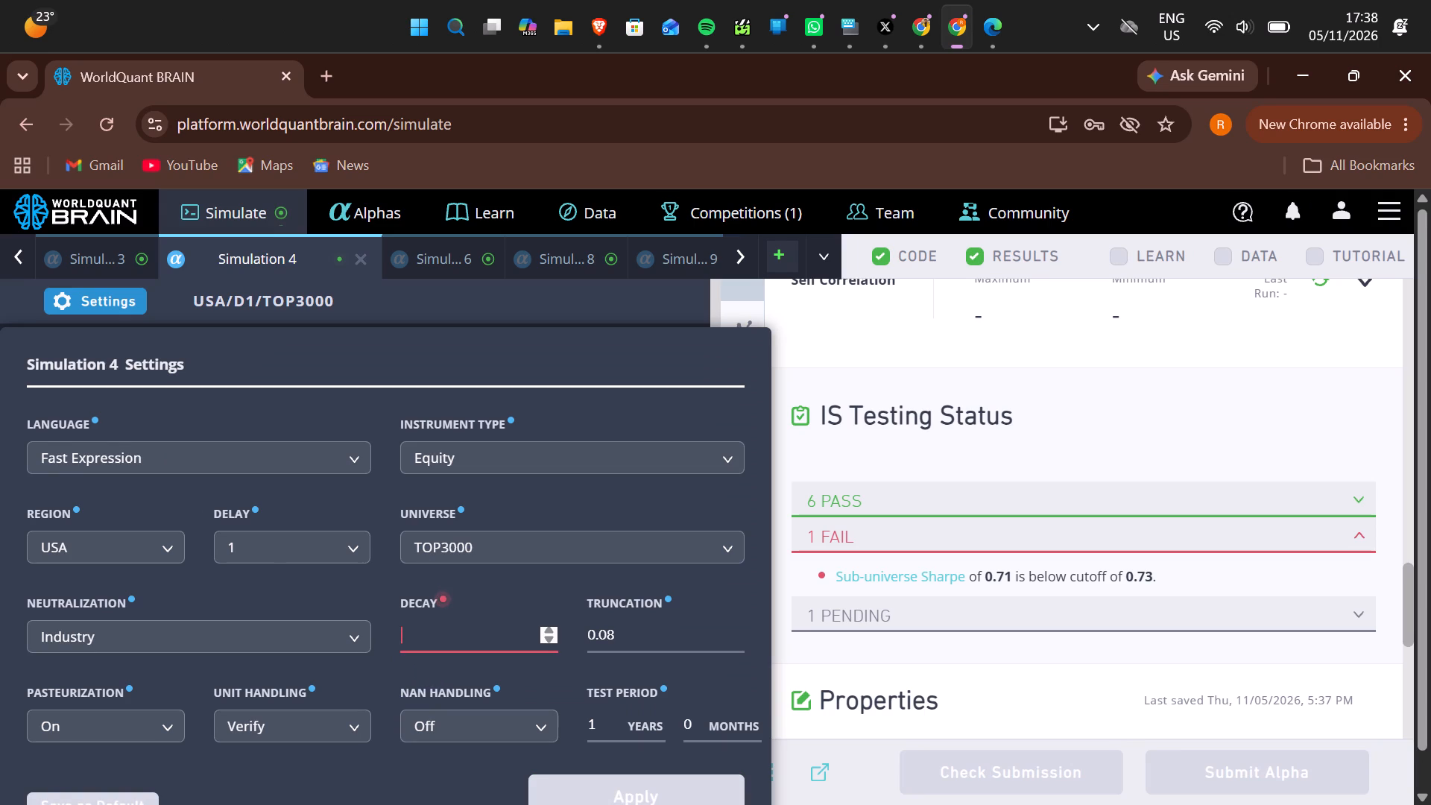
key(5)
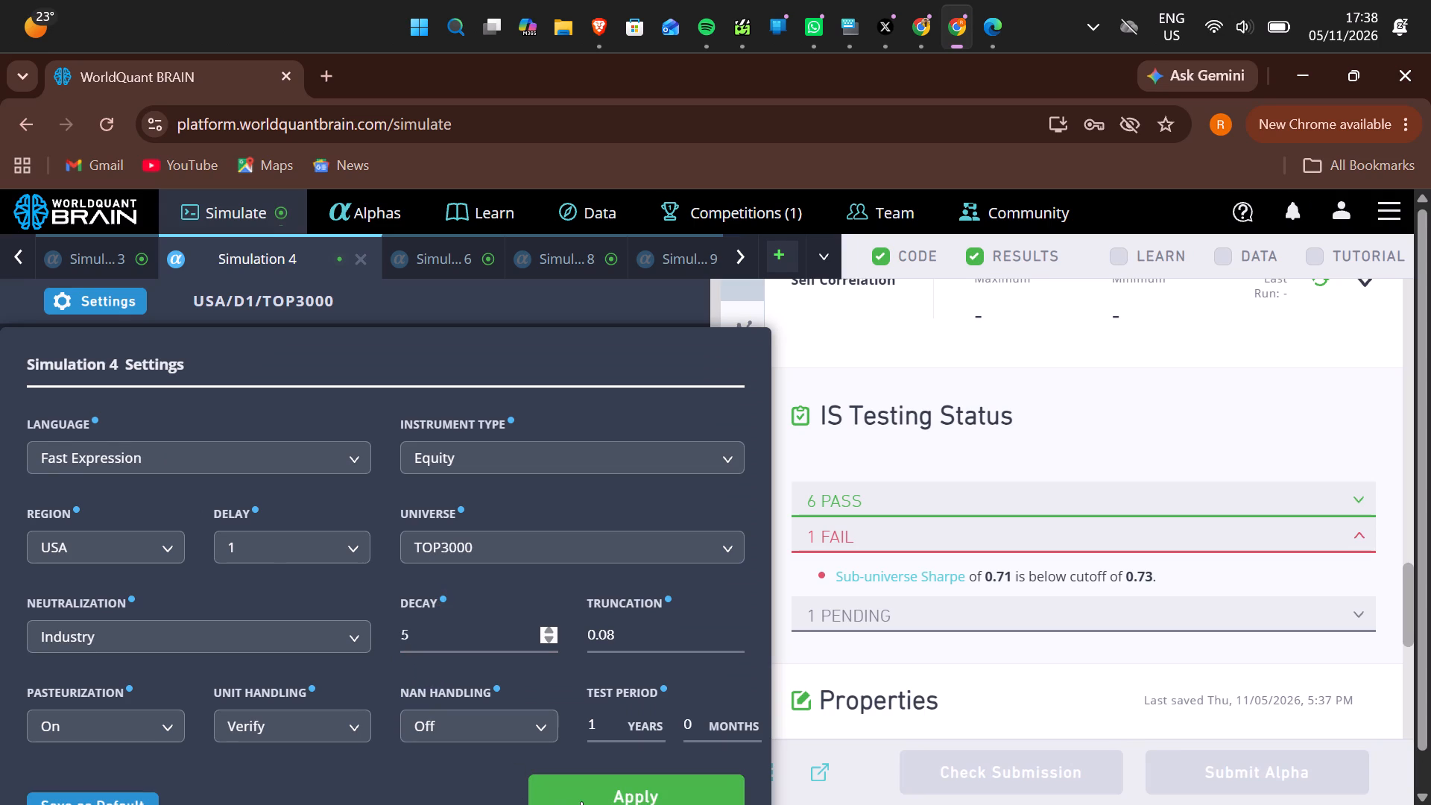
click(584, 798)
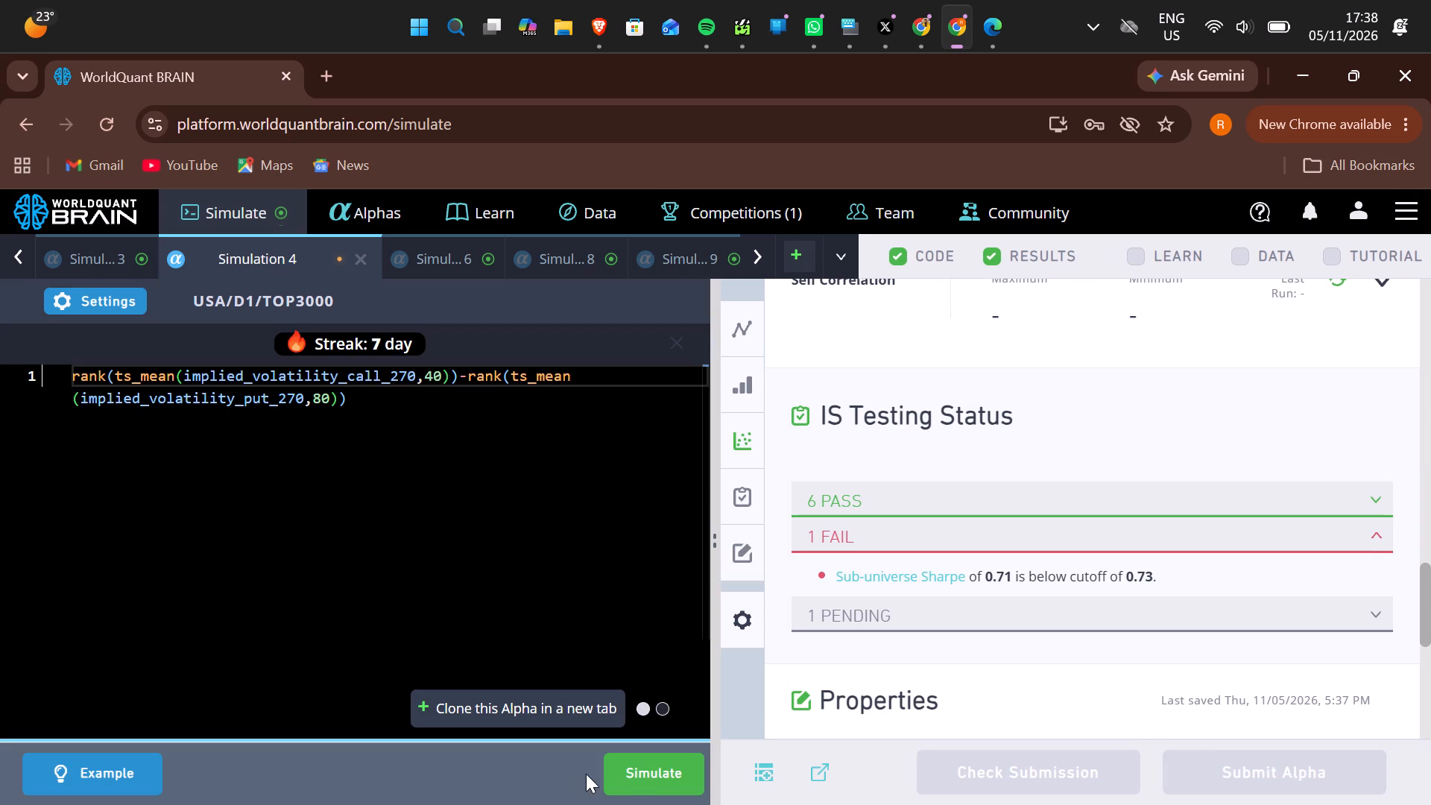
click(628, 767)
click(628, 767)
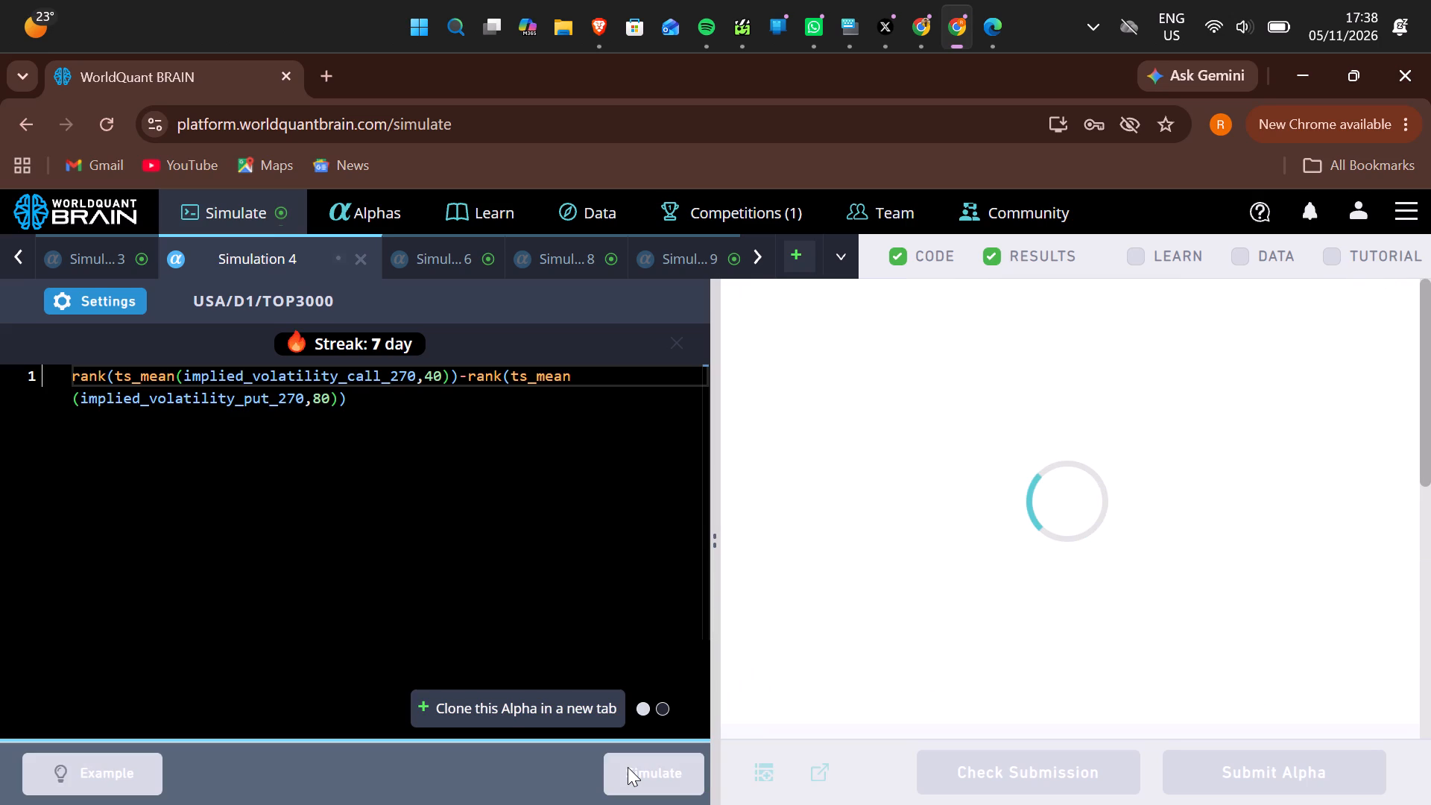
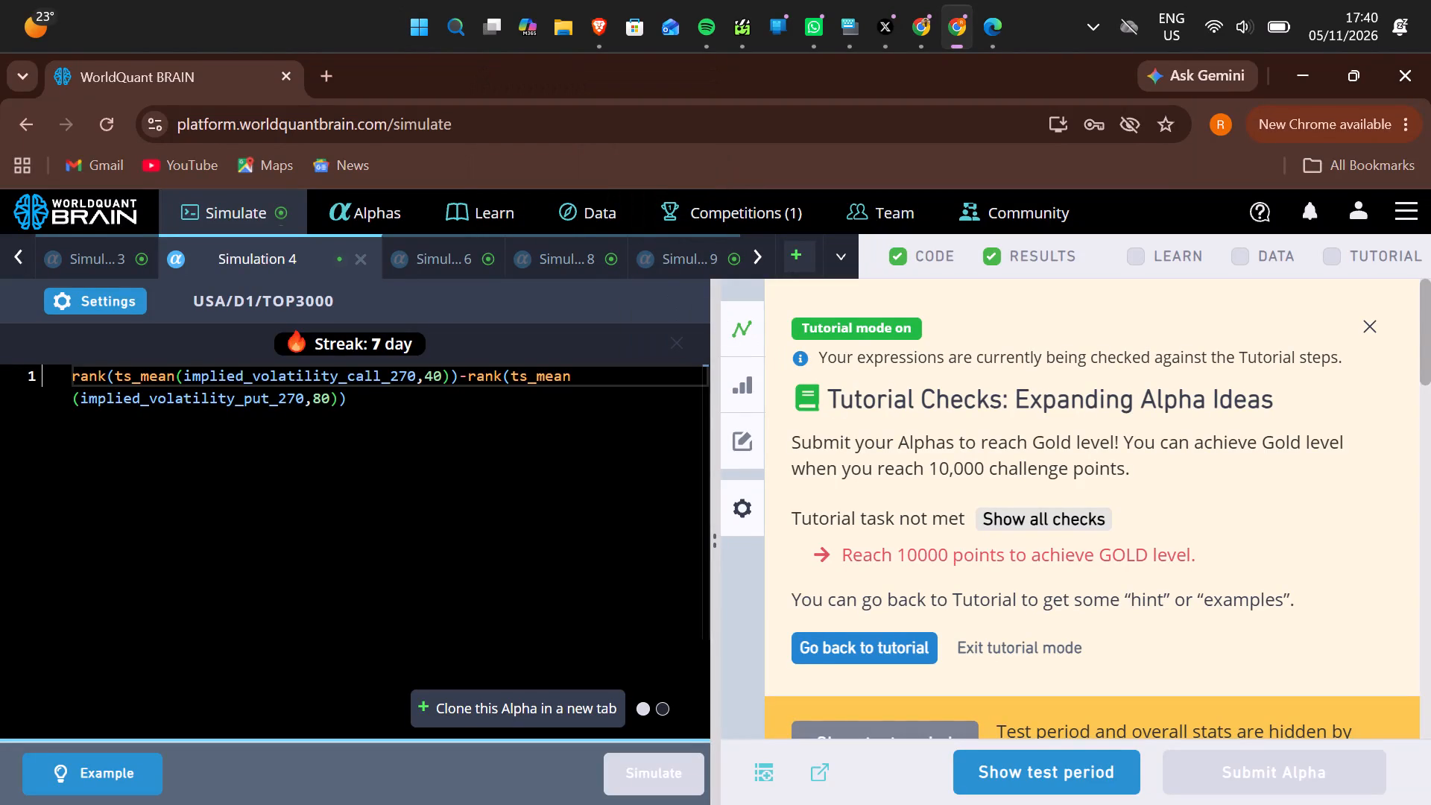
Show the test period results for the re-run Simulation 4 and expand the failed check in IS Testing Status.
scroll(836, 403, down, 1)
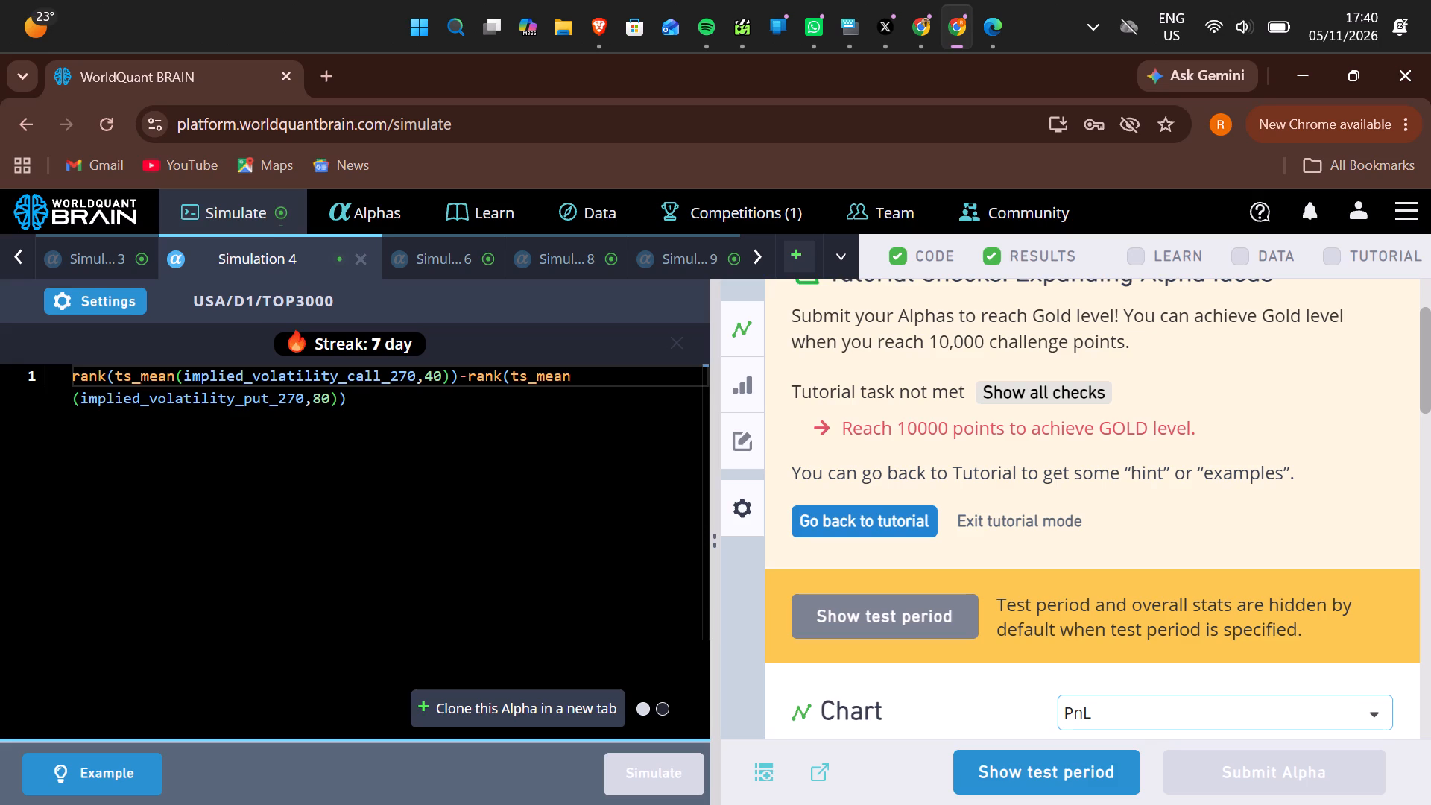
scroll(836, 403, down, 1)
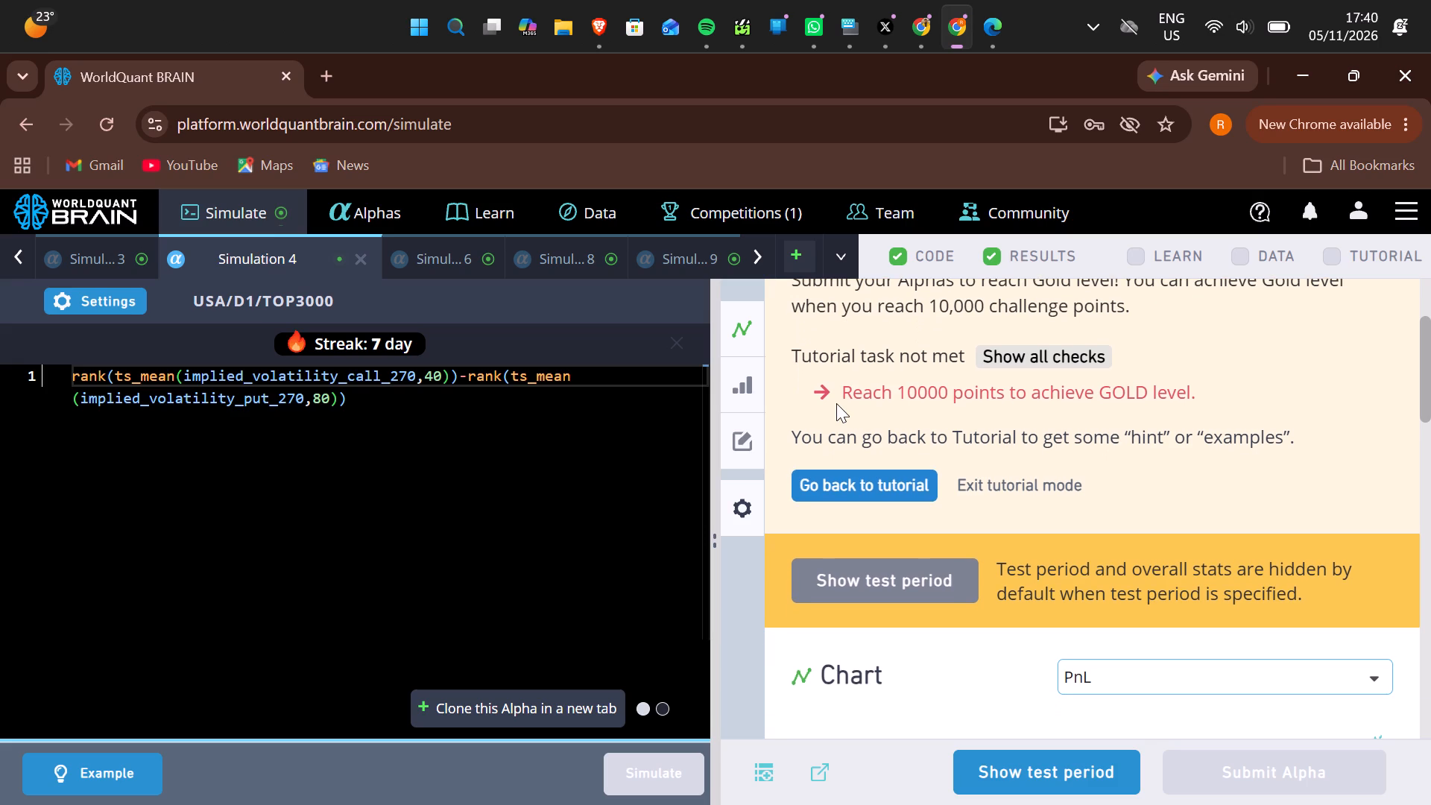
scroll(836, 403, down, 1)
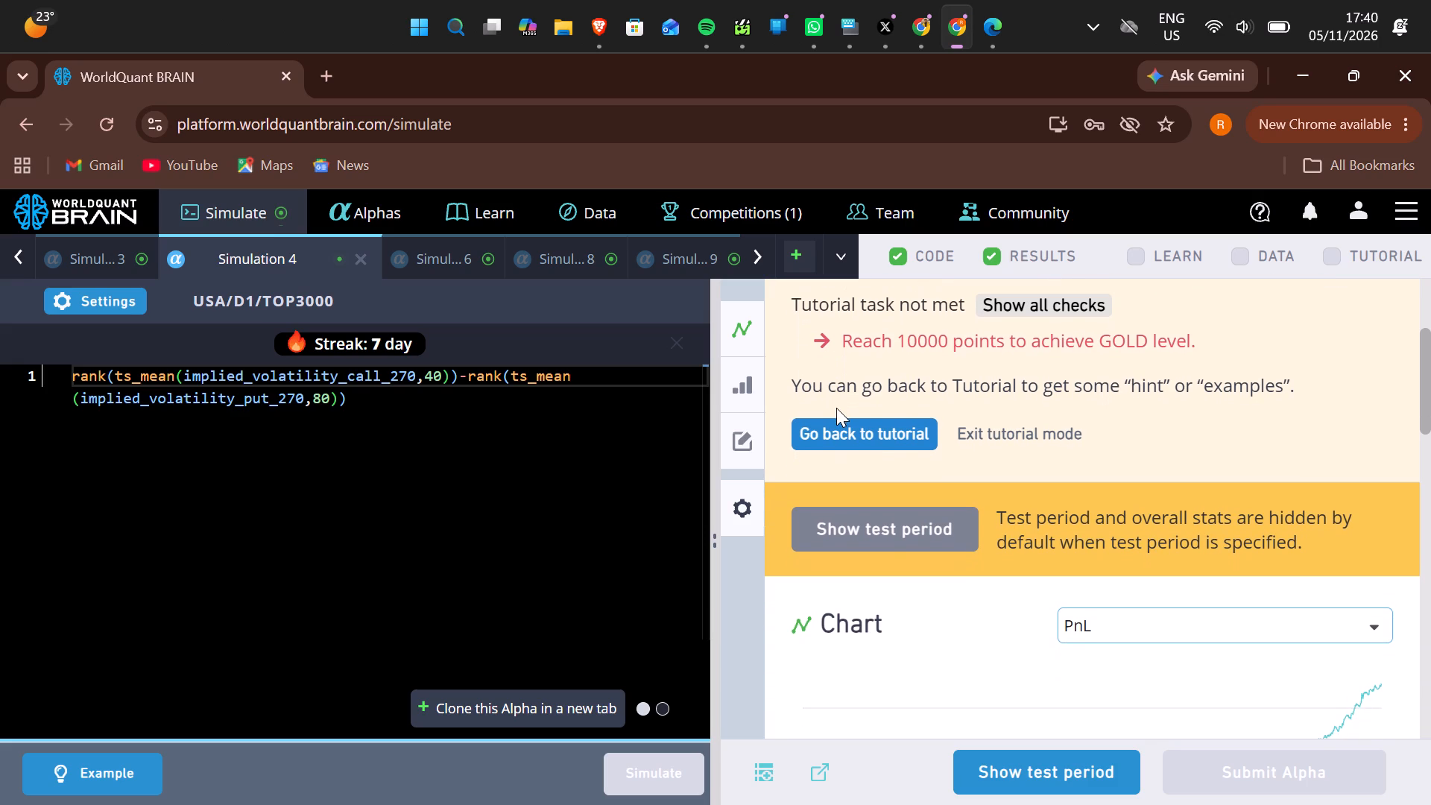
click(1081, 781)
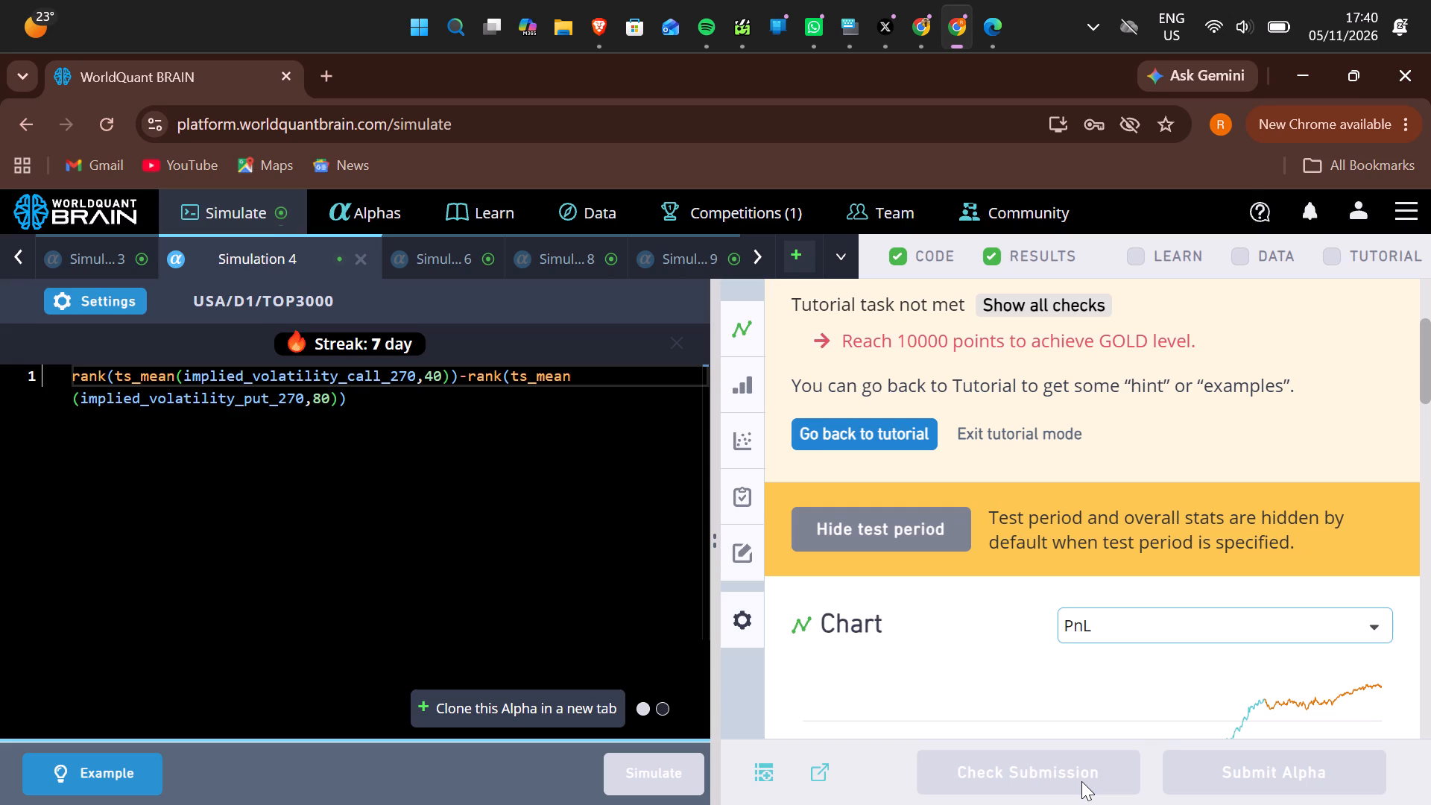
click(1081, 781)
scroll(1070, 747, down, 2)
scroll(1016, 674, down, 3)
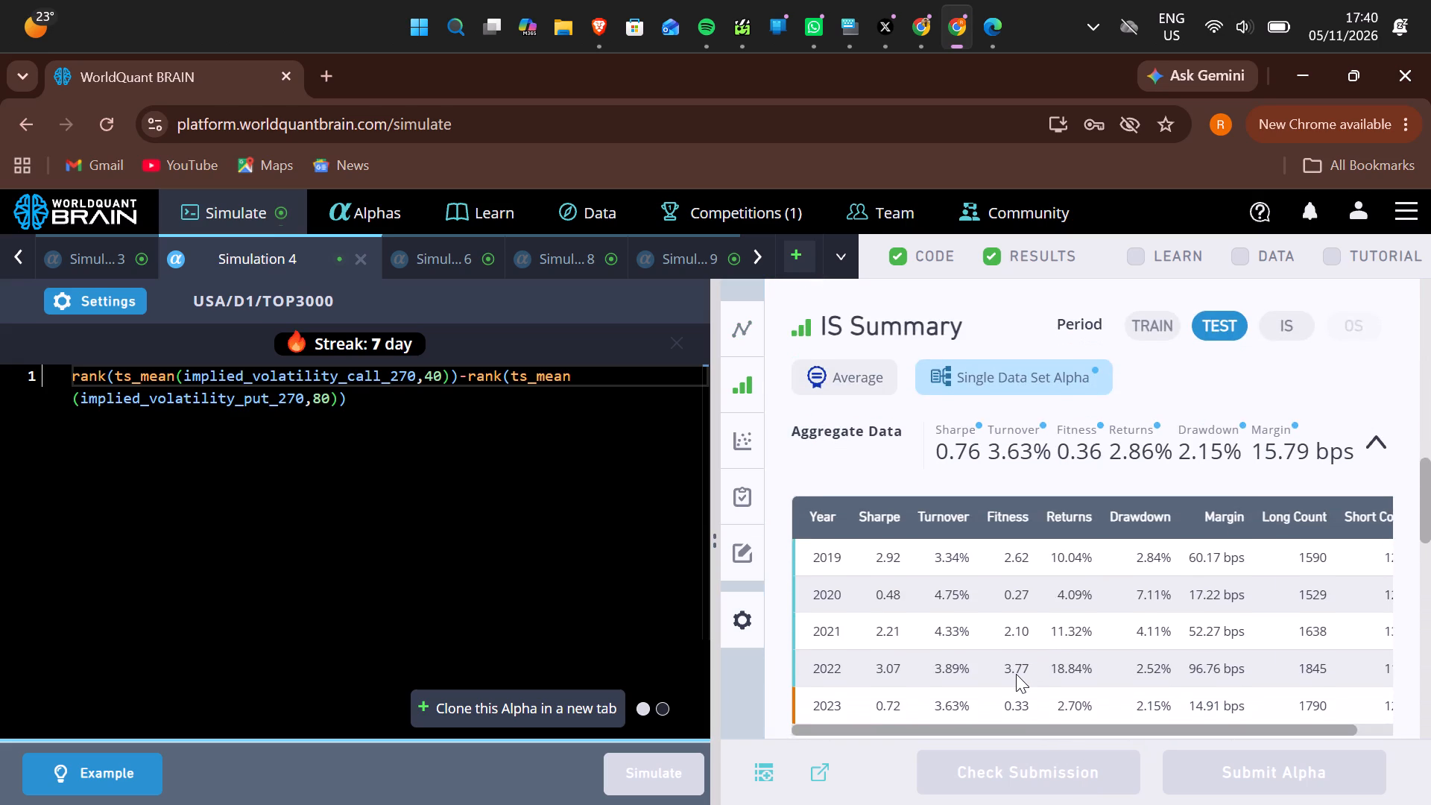
scroll(1016, 674, down, 4)
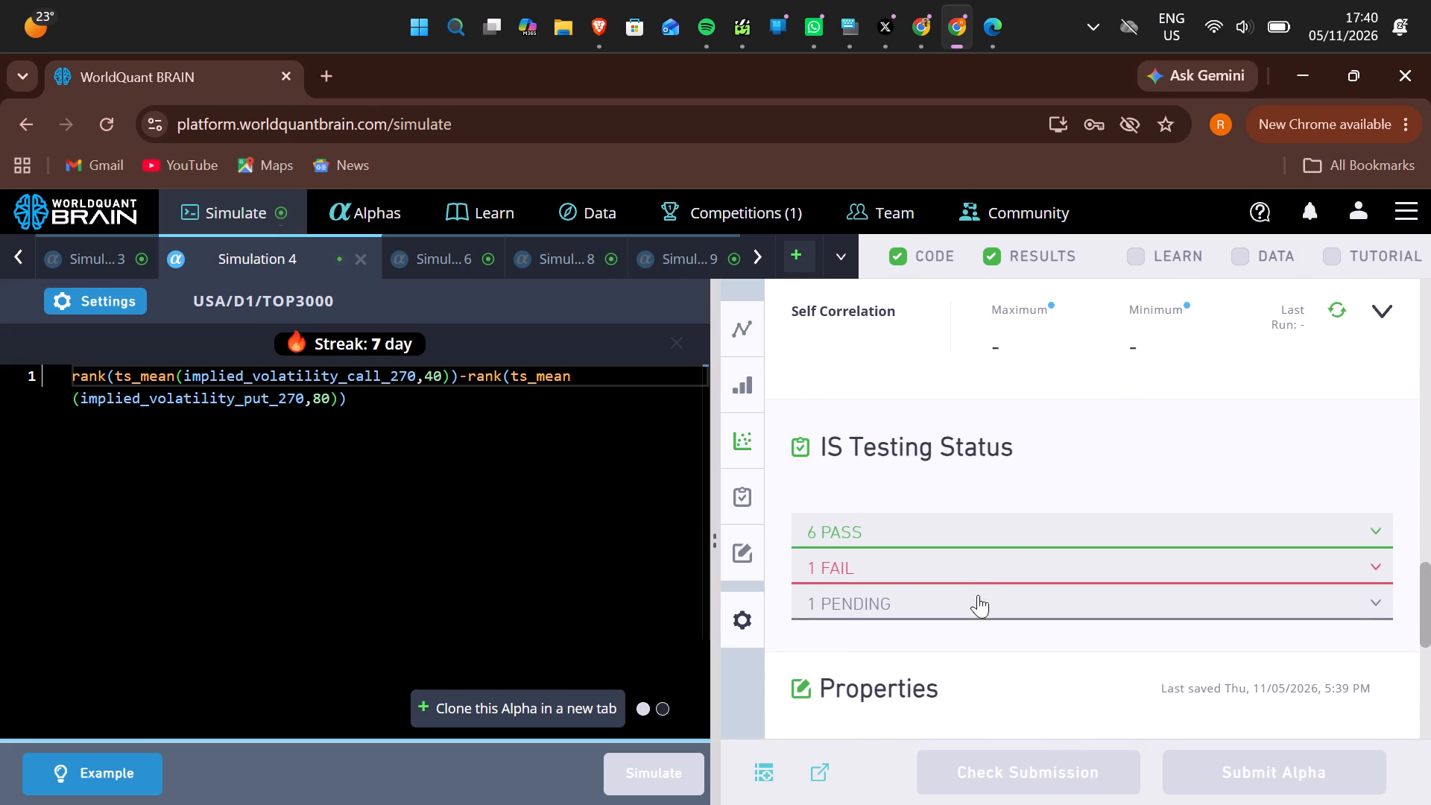
click(967, 572)
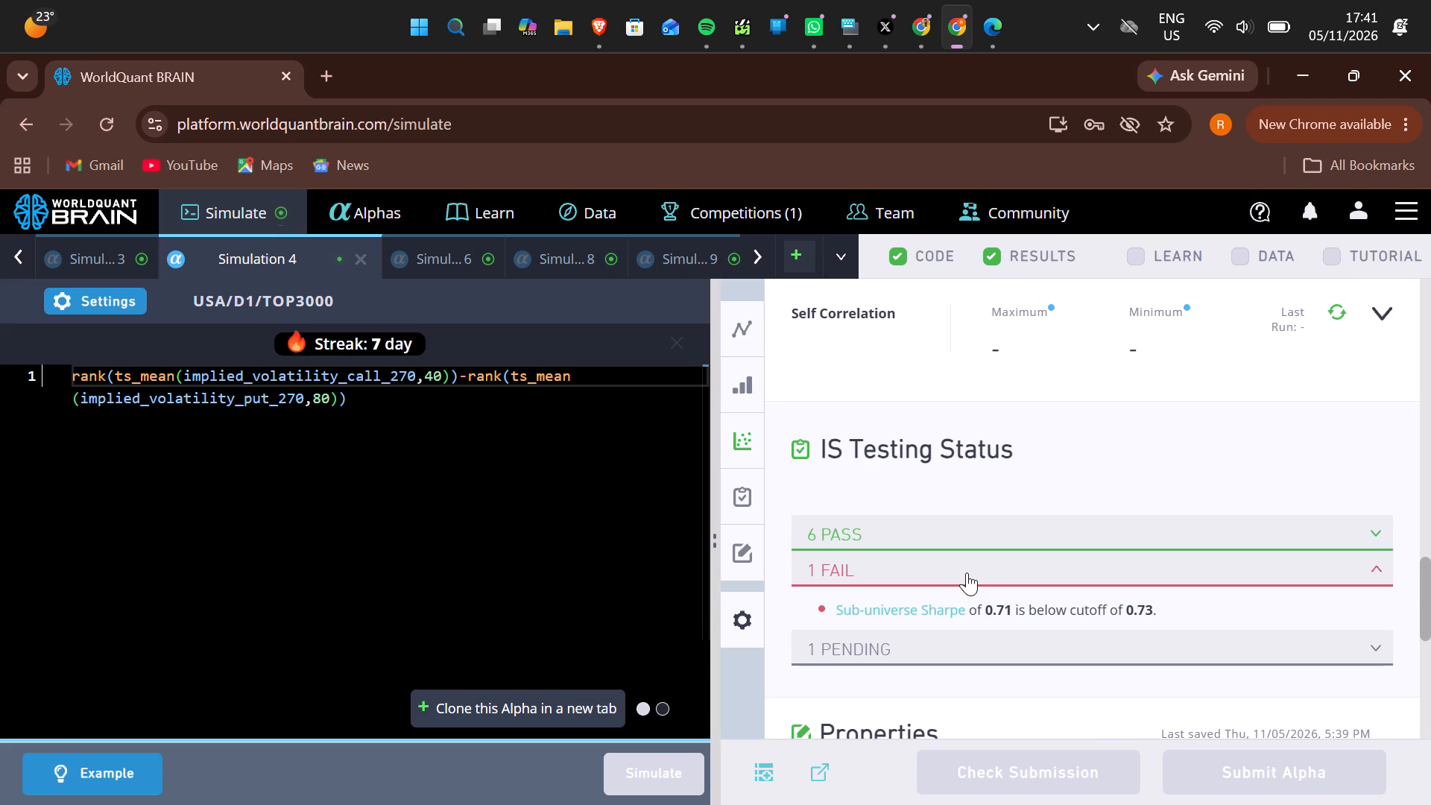
Run the Self Correlation calculation for Simulation 4.
click(1342, 315)
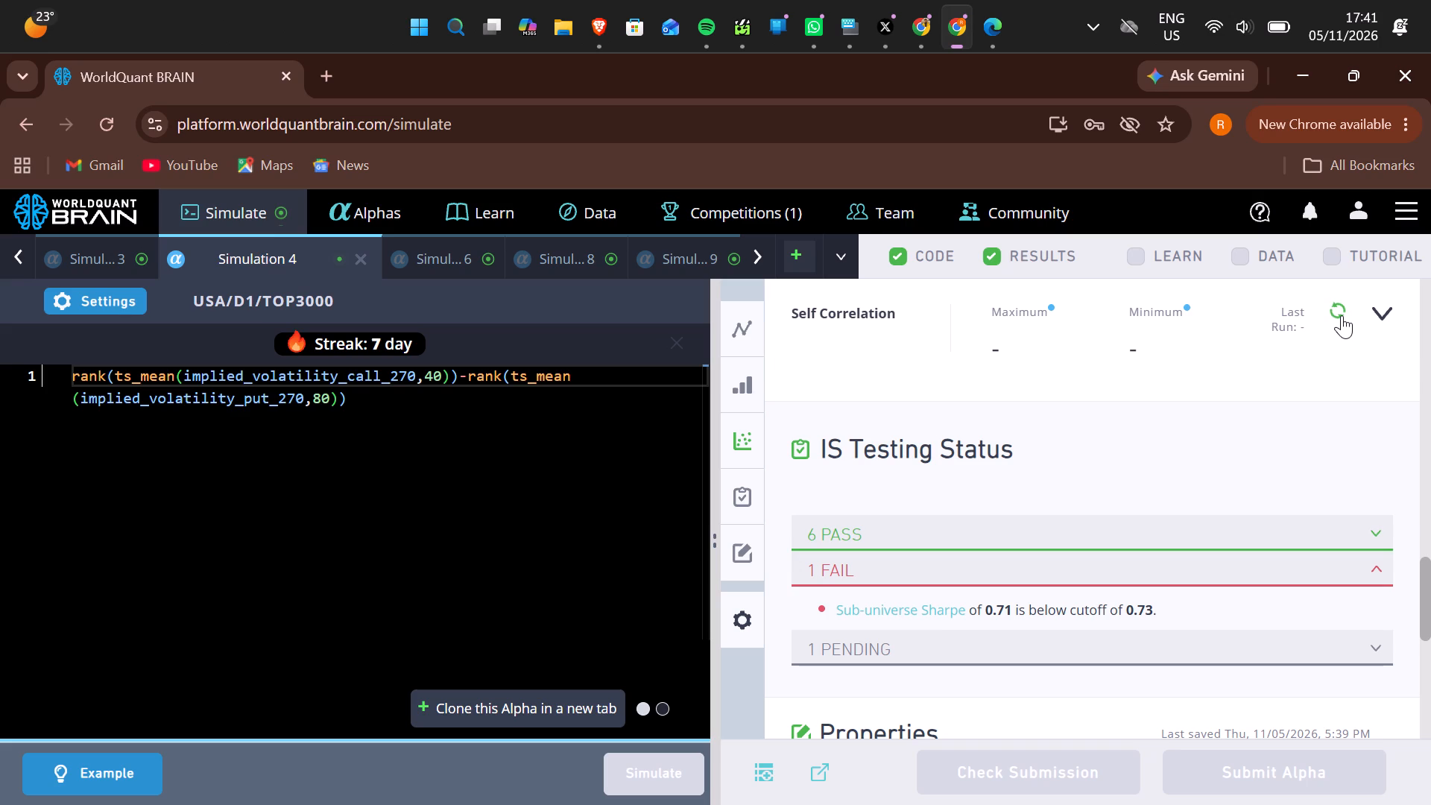
Switch the IS Summary period to IS and review Simulation 4's aggregate data.
scroll(1342, 315, up, 6)
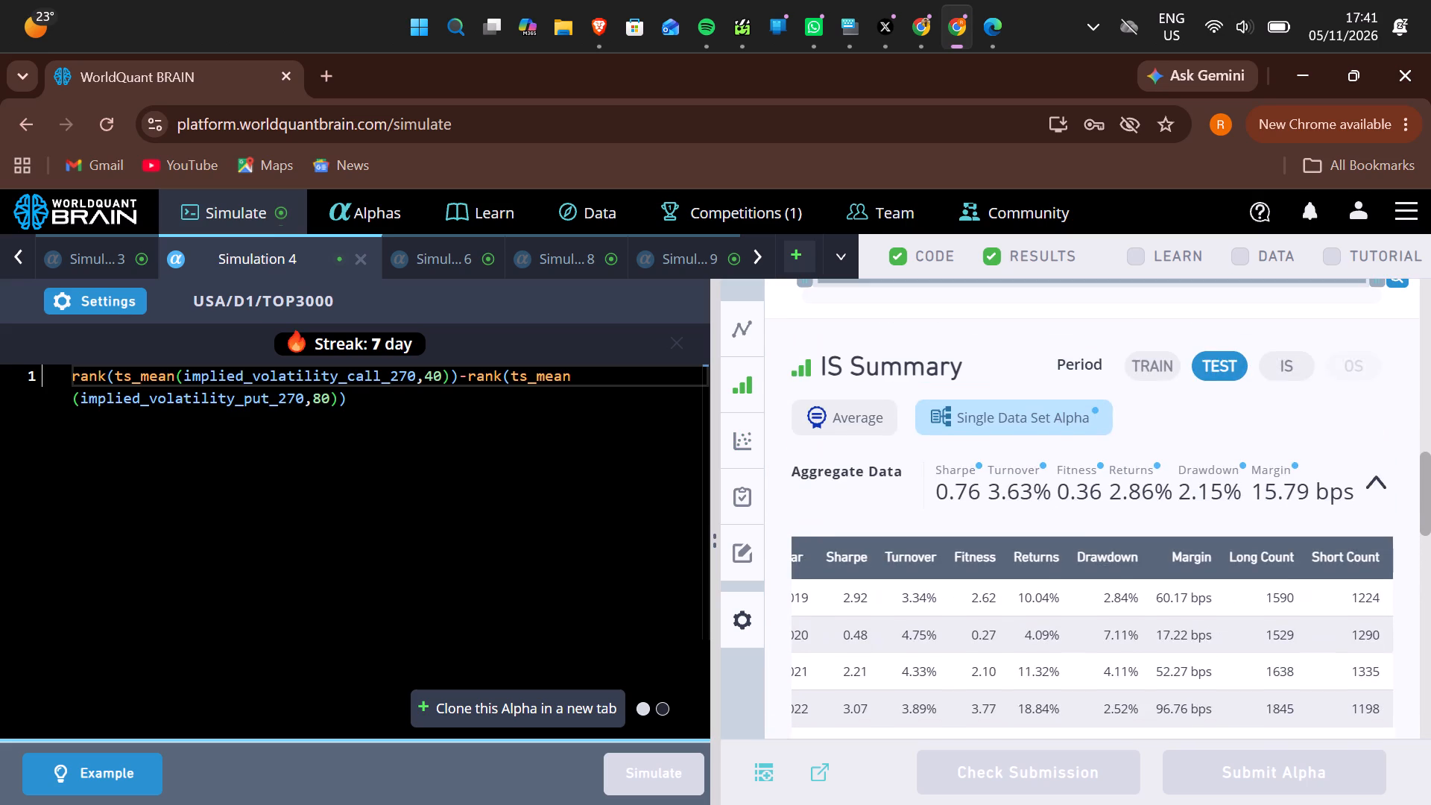
click(1295, 388)
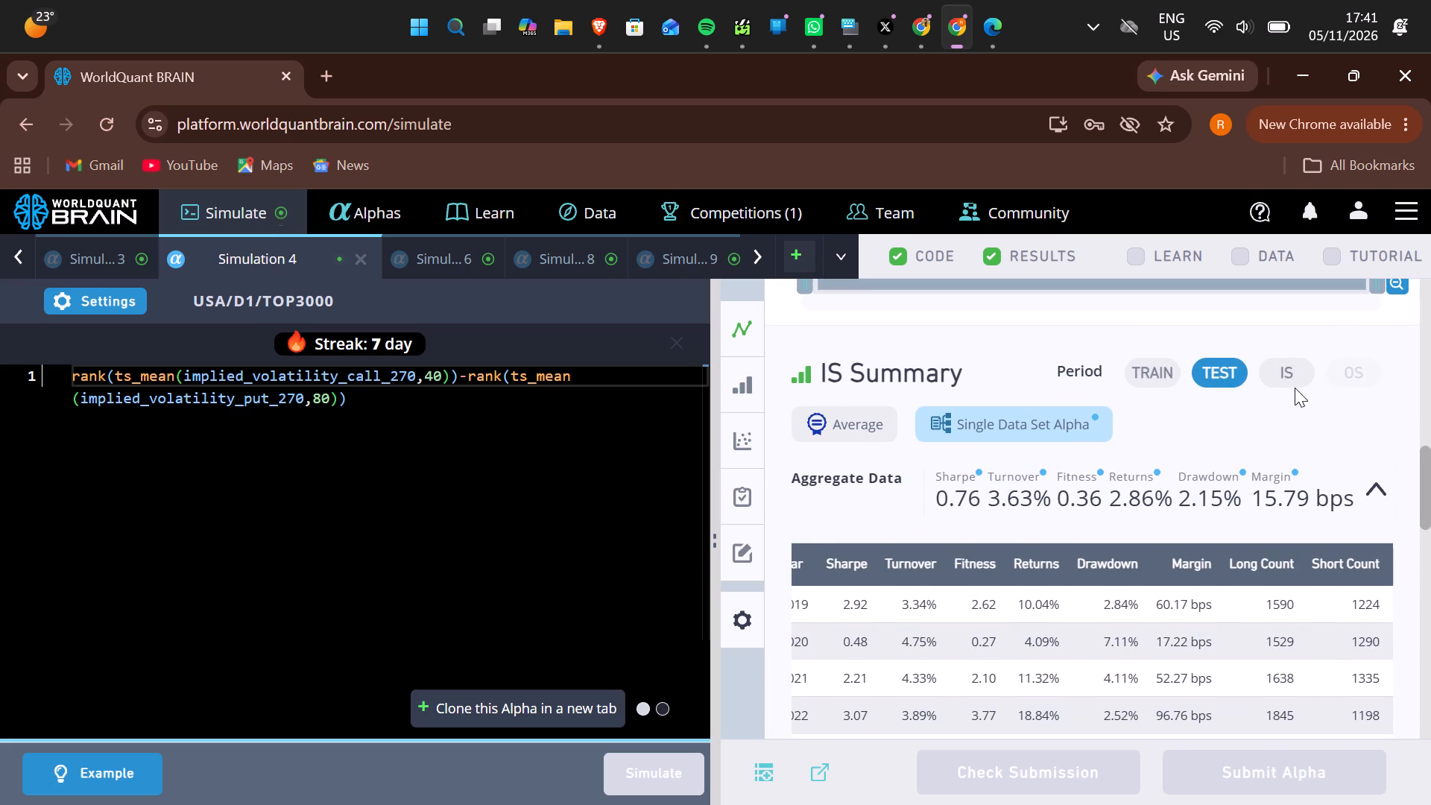
click(1292, 379)
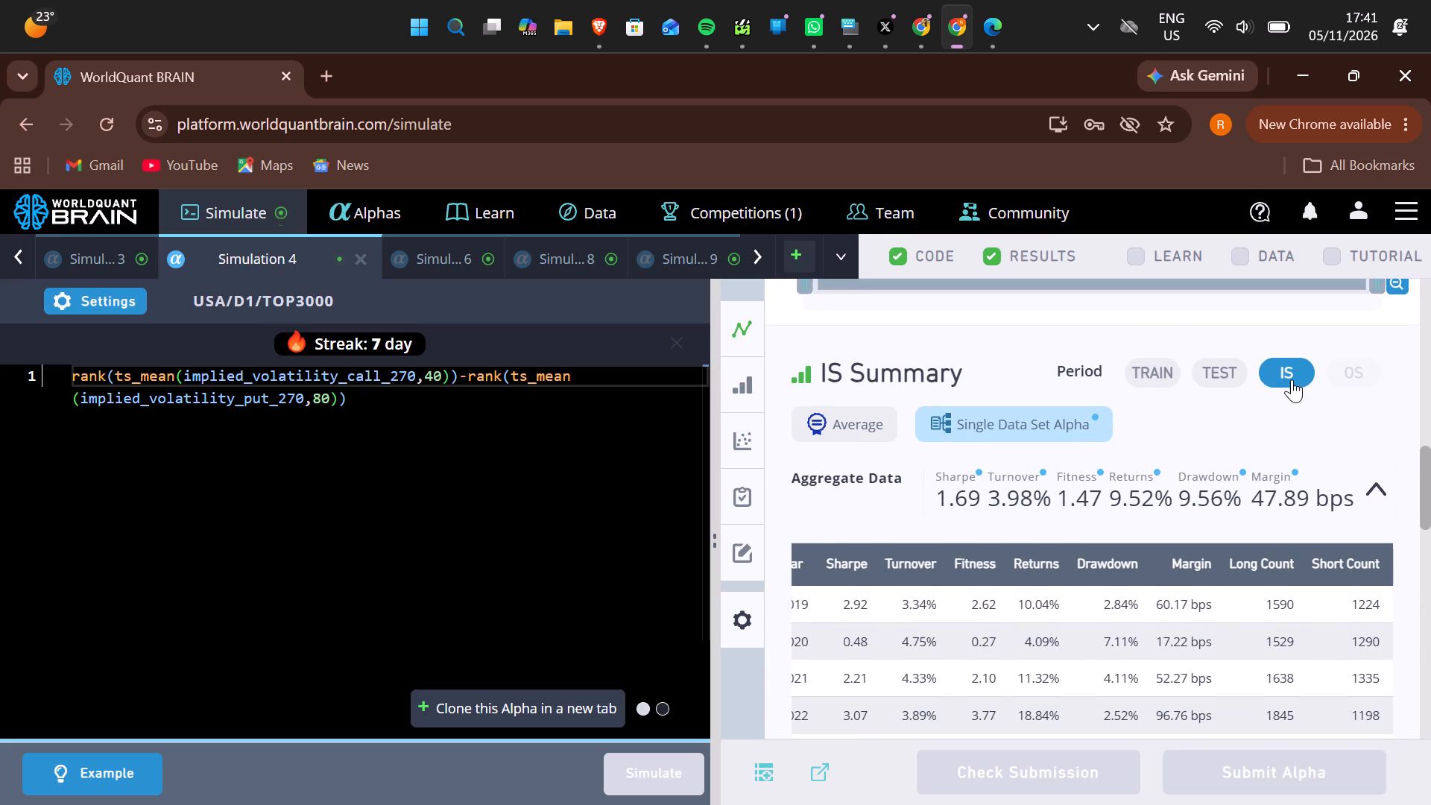
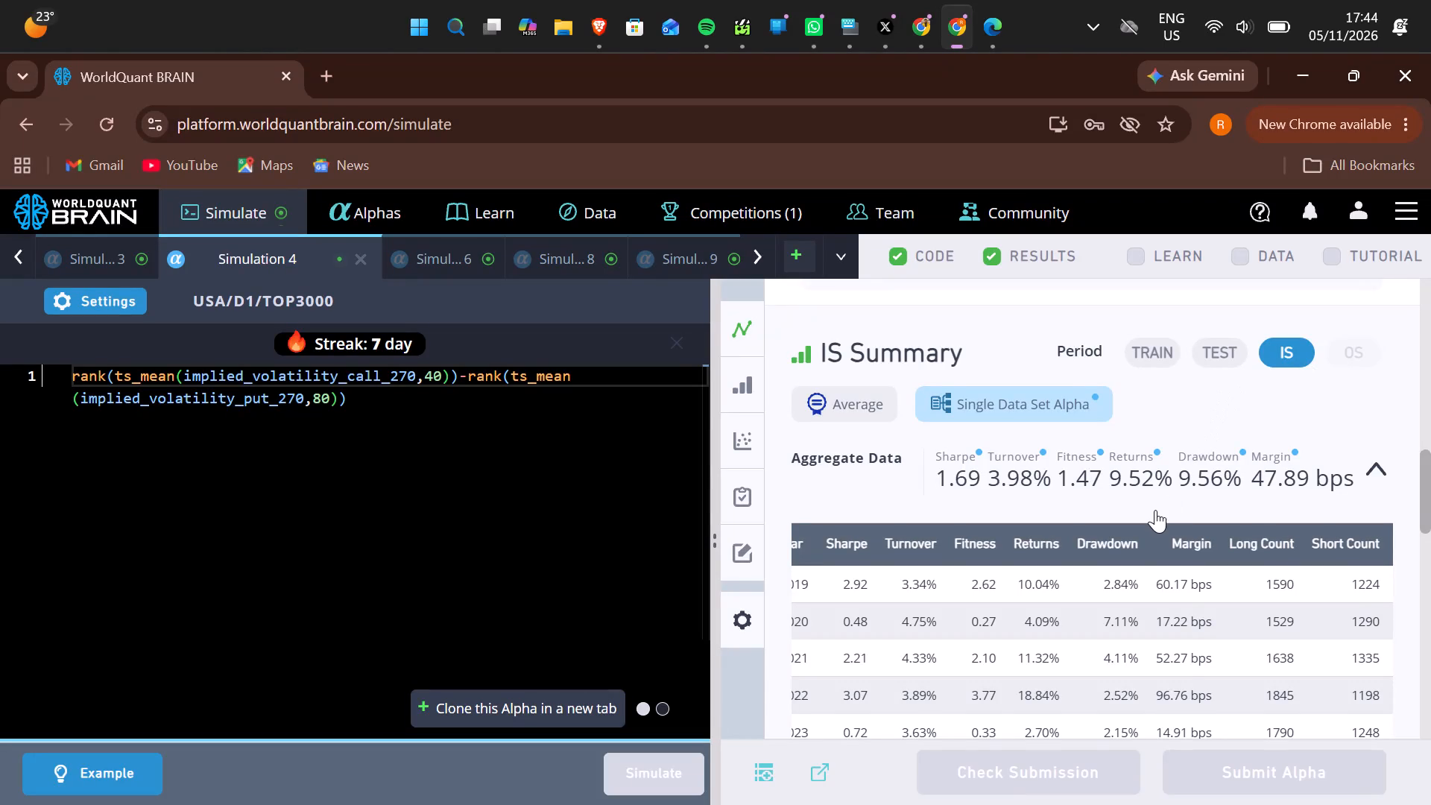
Review Simulation 4's IS summary by year, its self-correlation and its IS Testing Status.
scroll(1155, 510, up, 1)
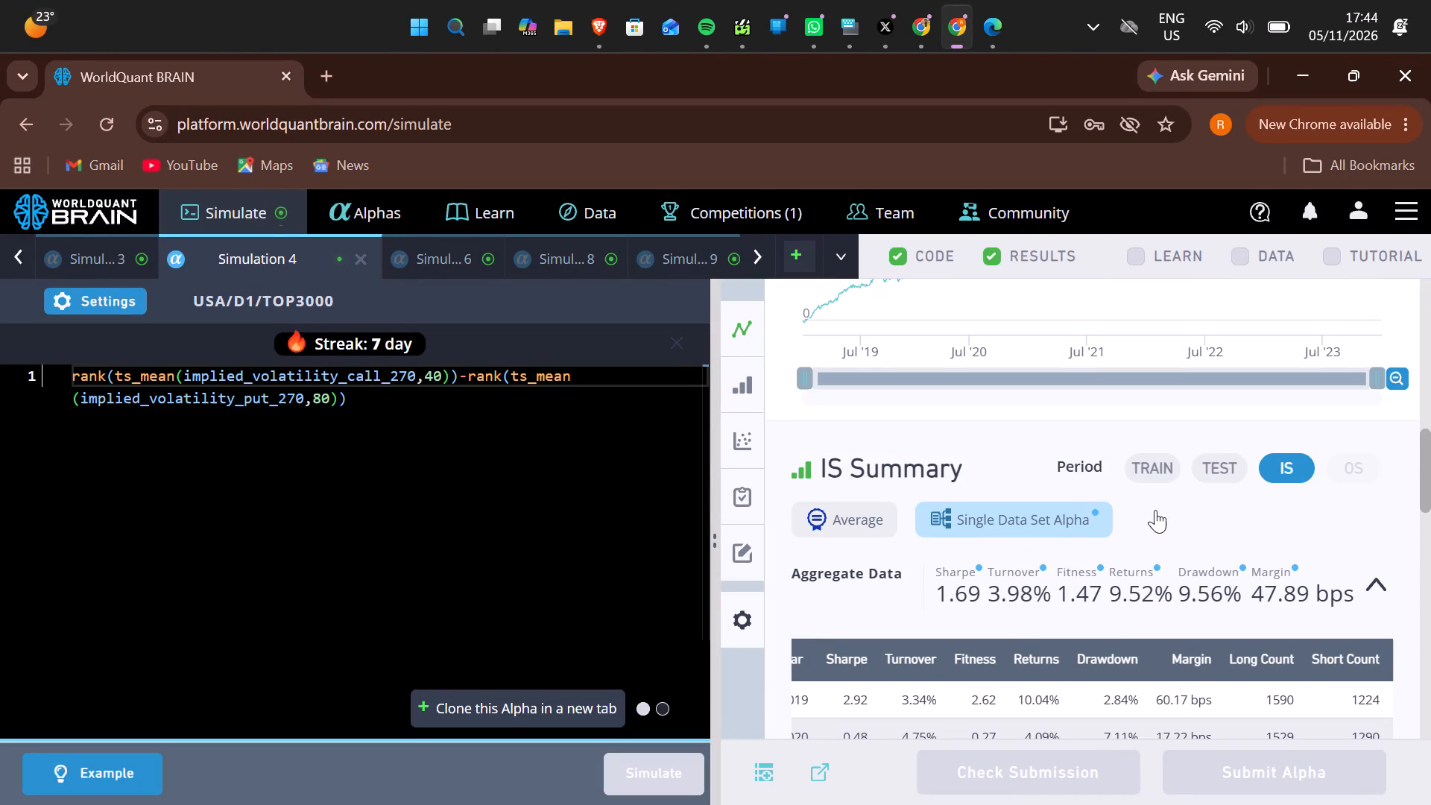
scroll(1155, 510, up, 2)
scroll(1155, 510, down, 4)
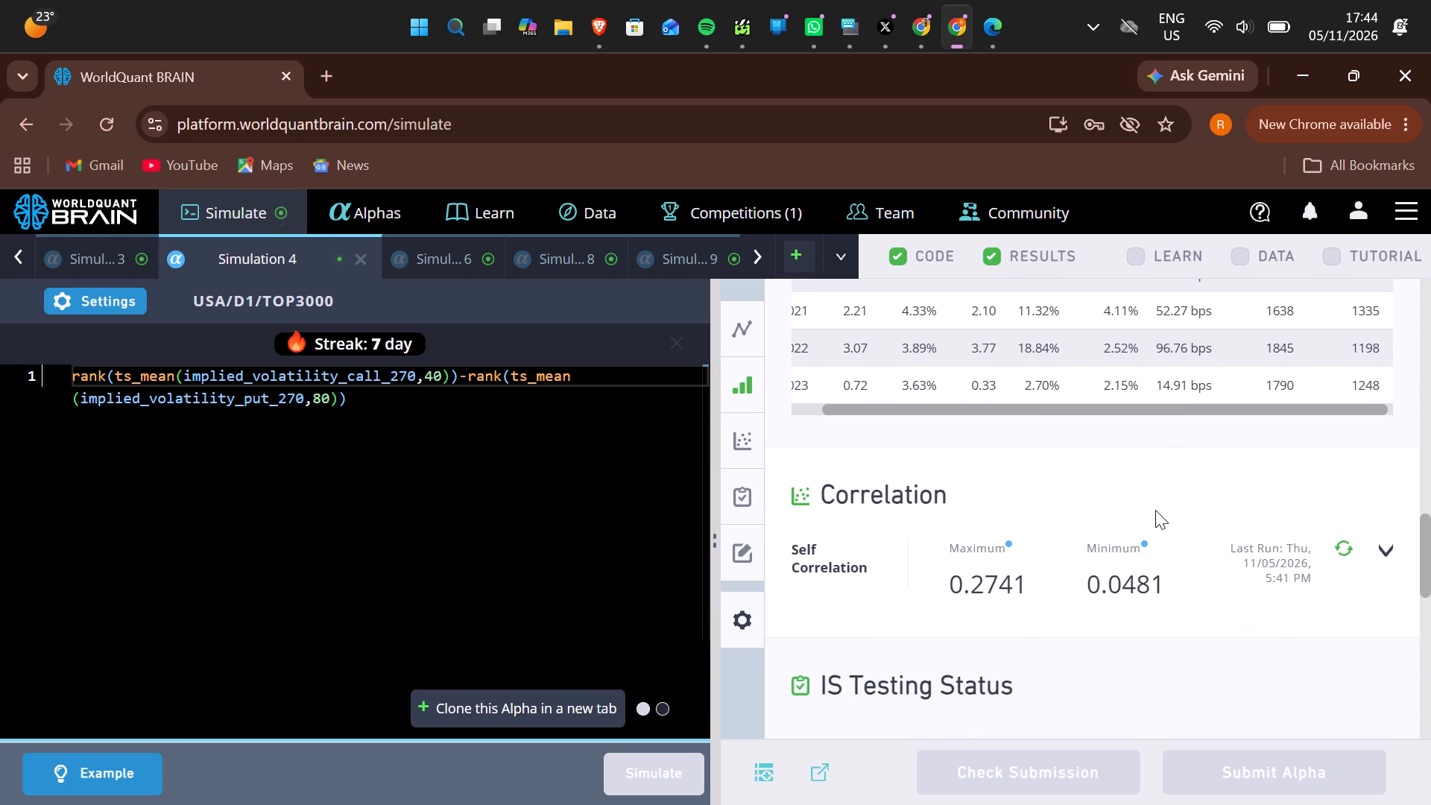
scroll(1155, 510, down, 1)
scroll(1155, 510, up, 1)
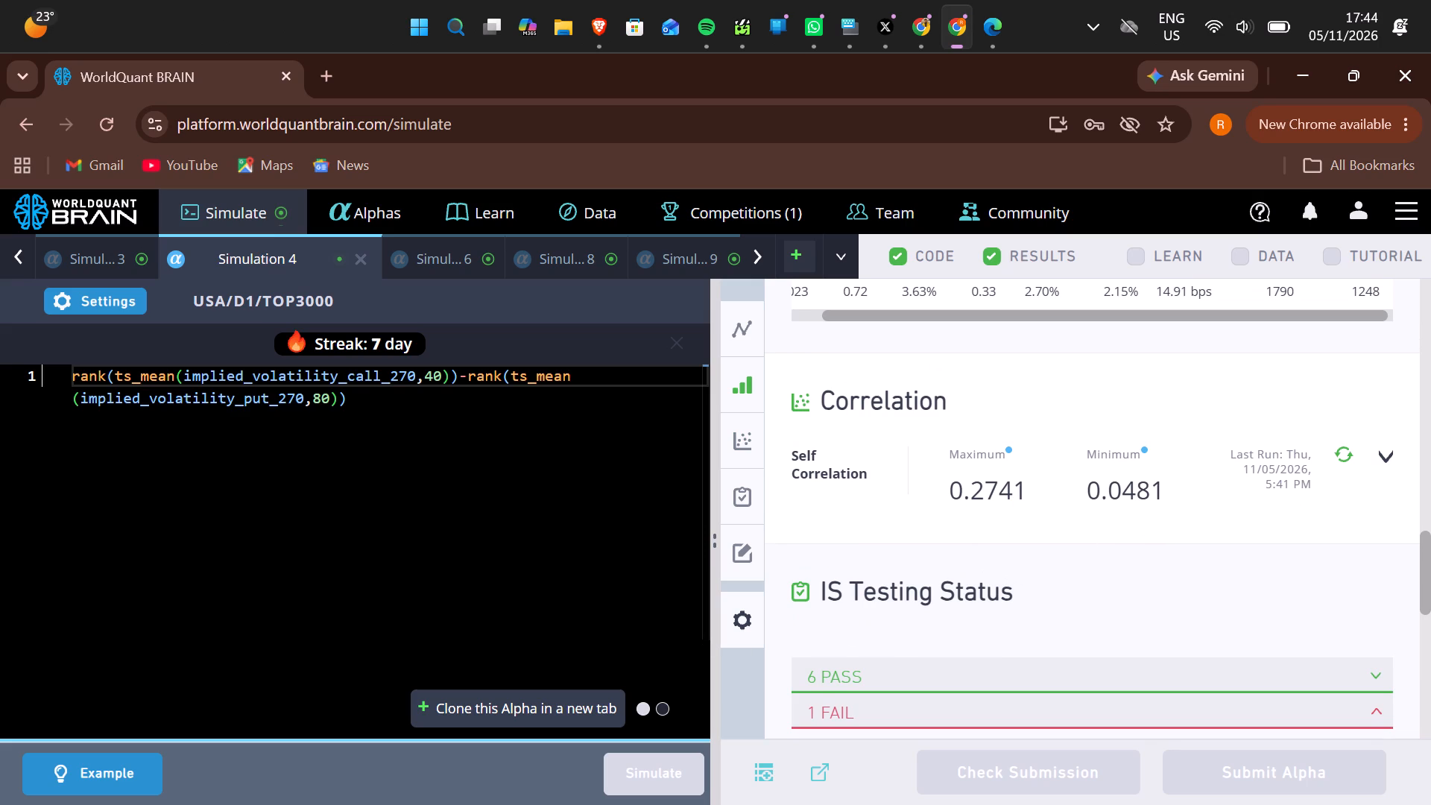
Wrap Simulation 4's entire rank-difference expression in ts_mean with a window of 5 and re-run the simulation.
click(383, 394)
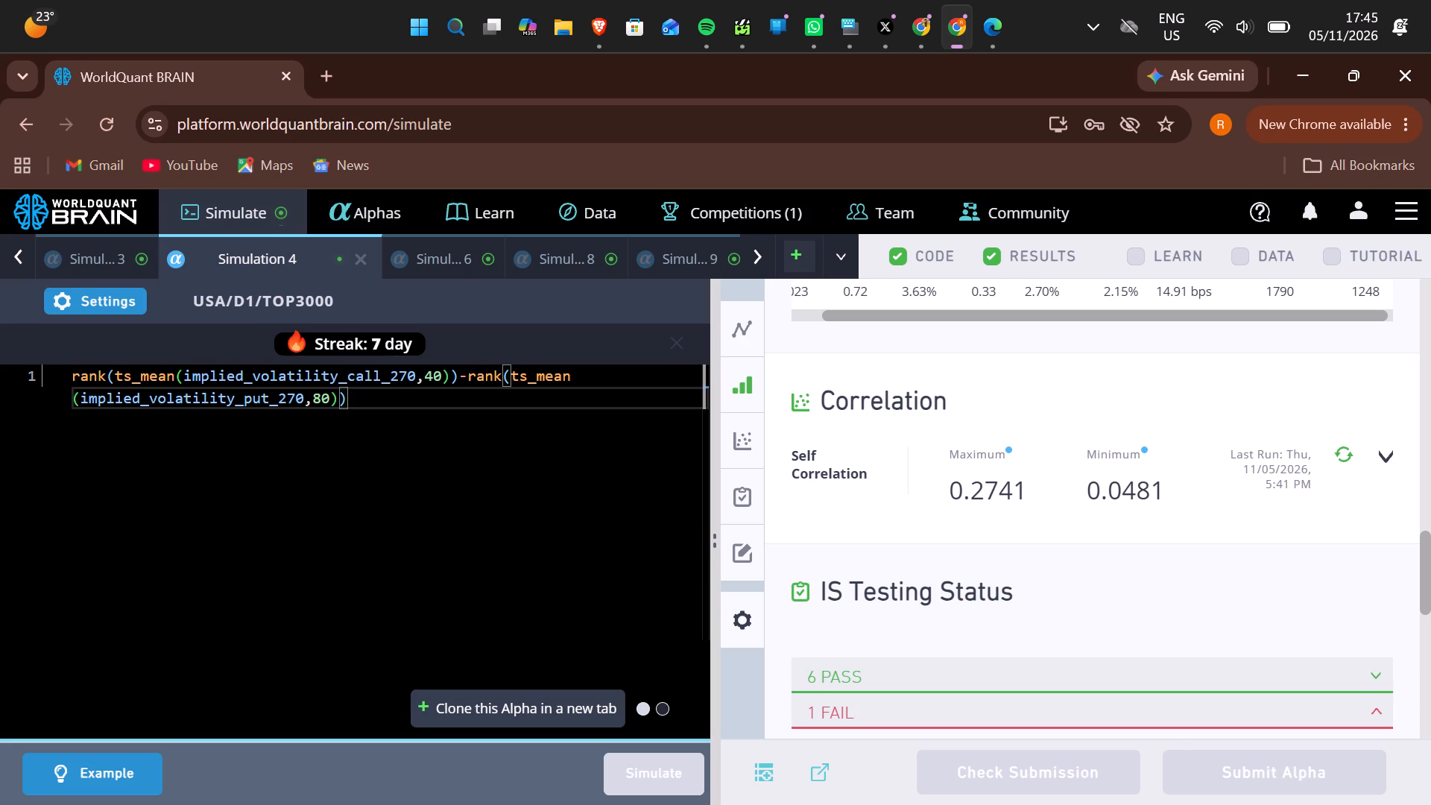
key(comma)
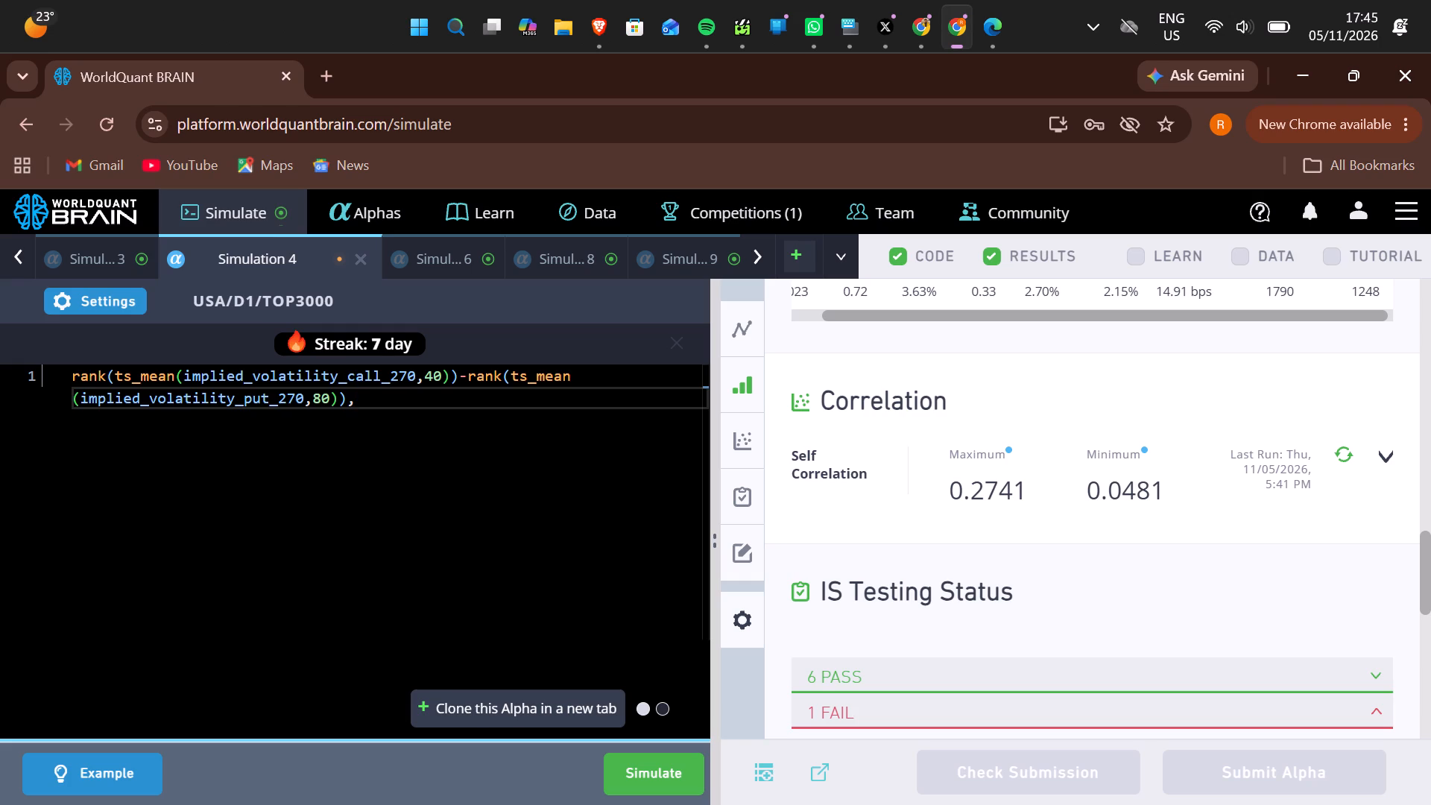
key(5)
key(shift+parenright)
click(73, 370)
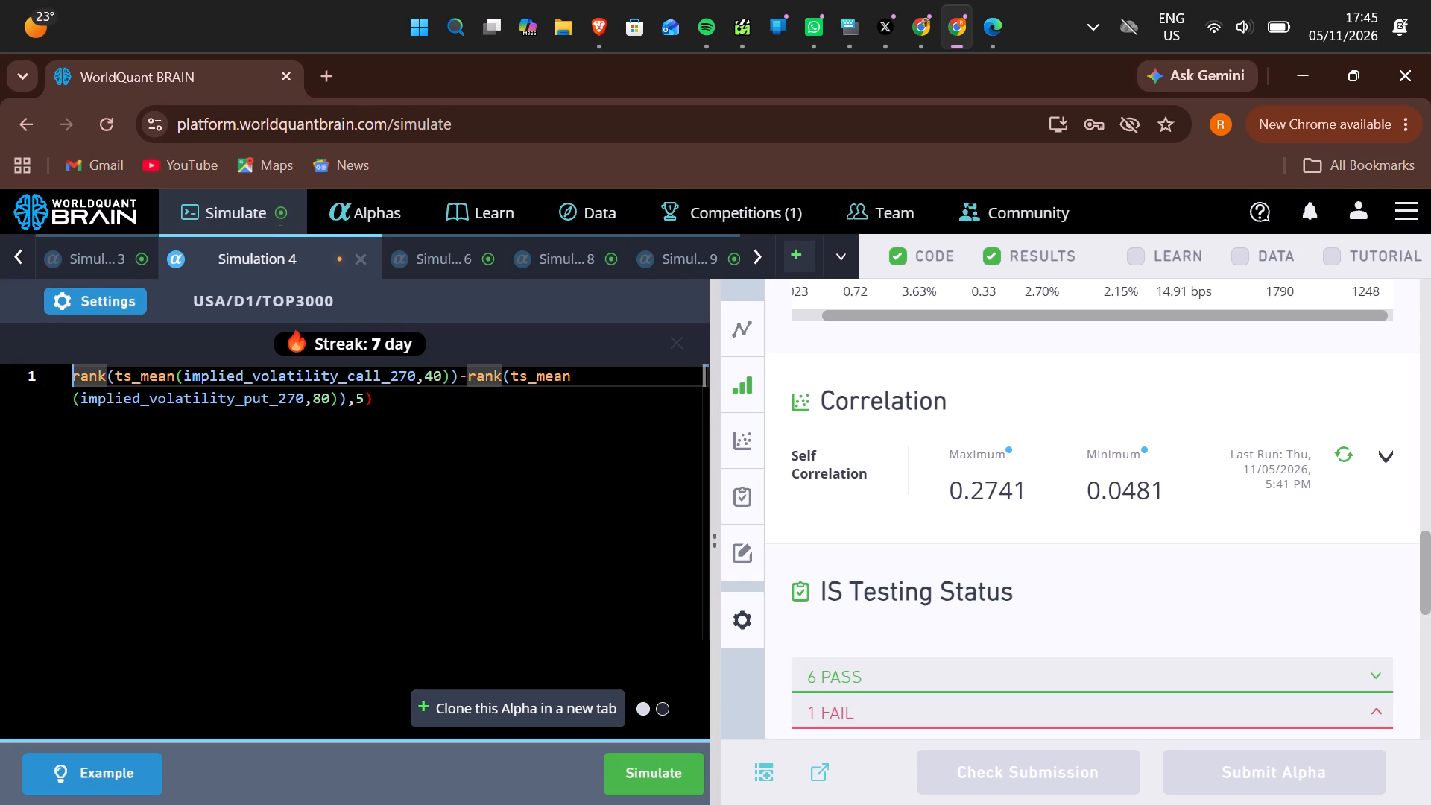
text(ts)
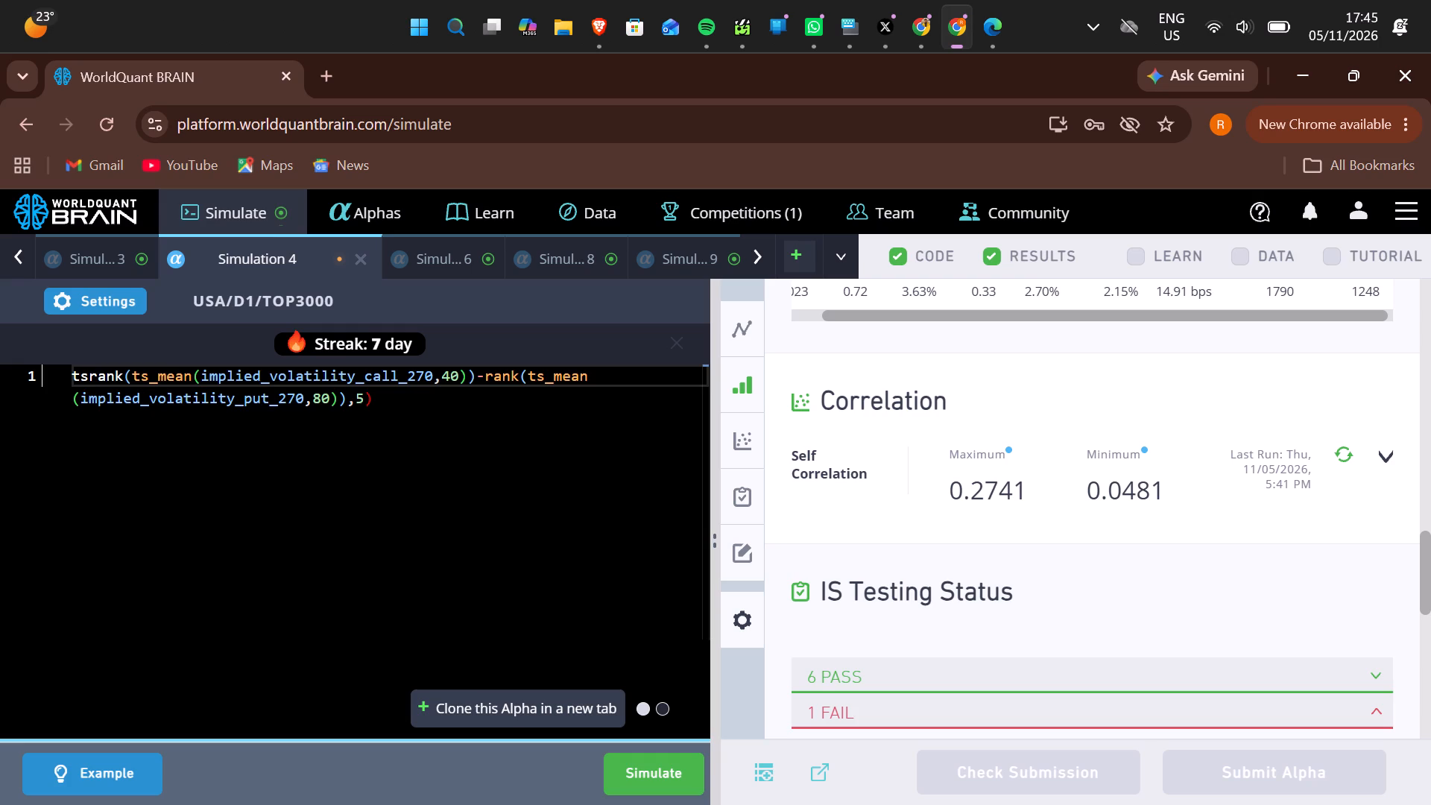
key(shift+underscore)
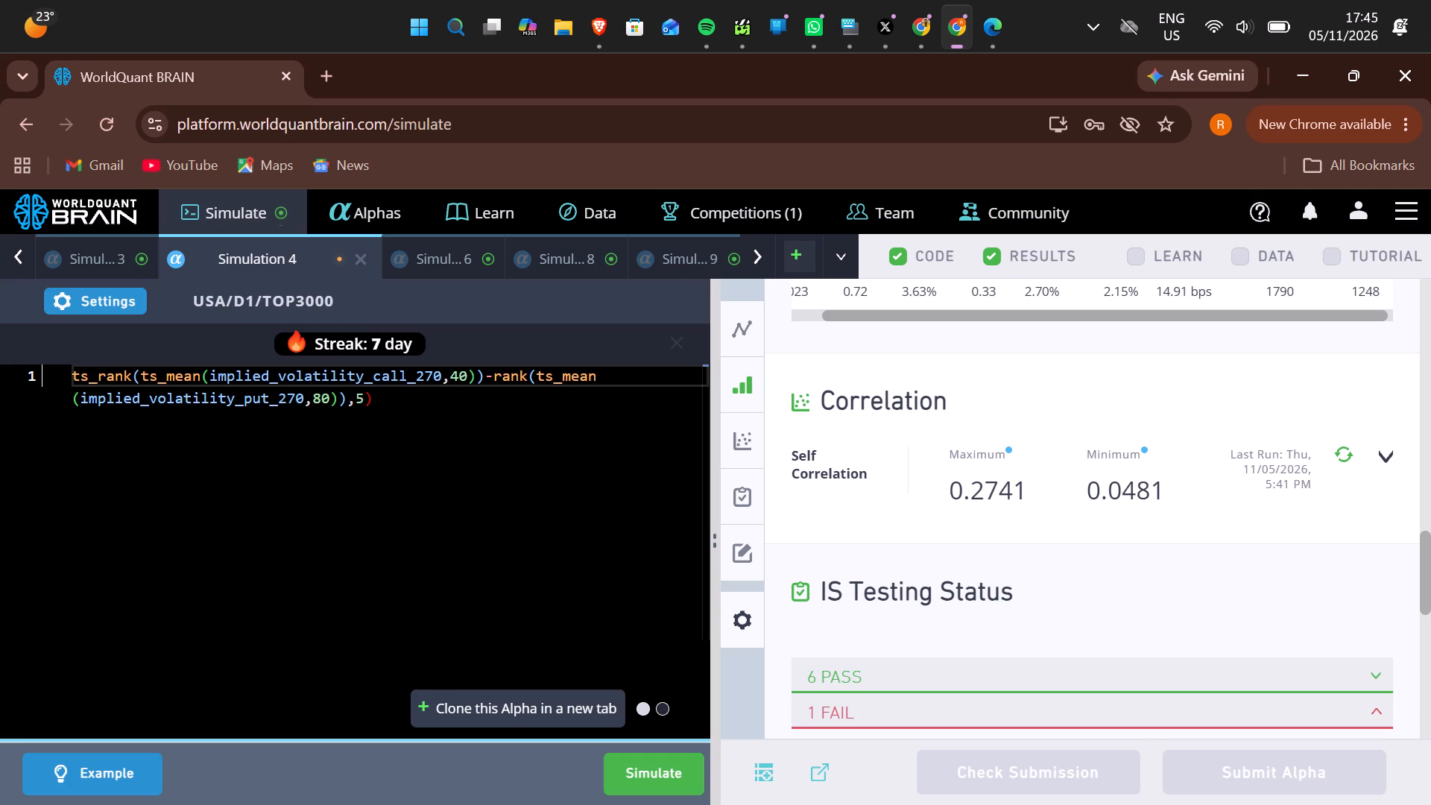
text(mean)
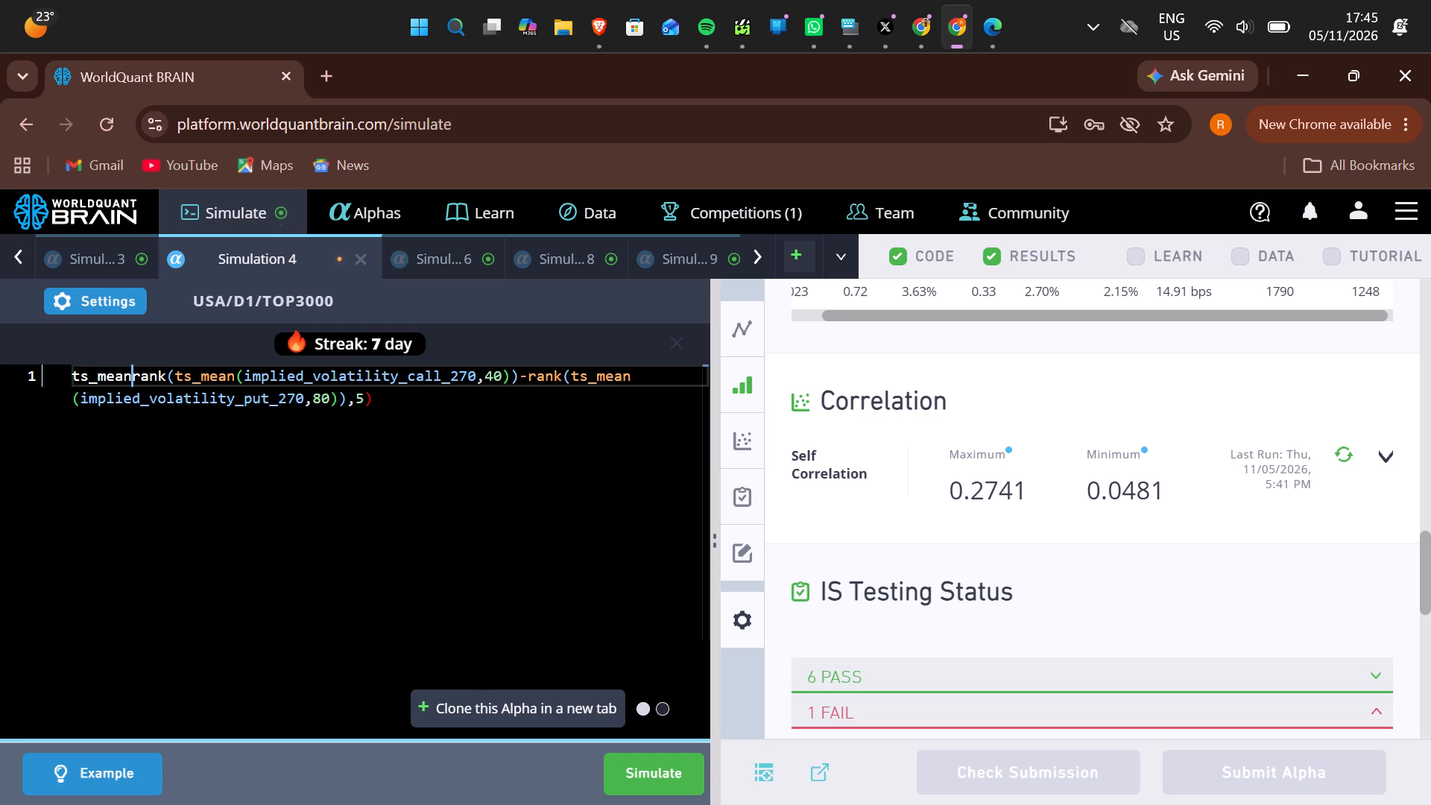
key(shift+parenleft)
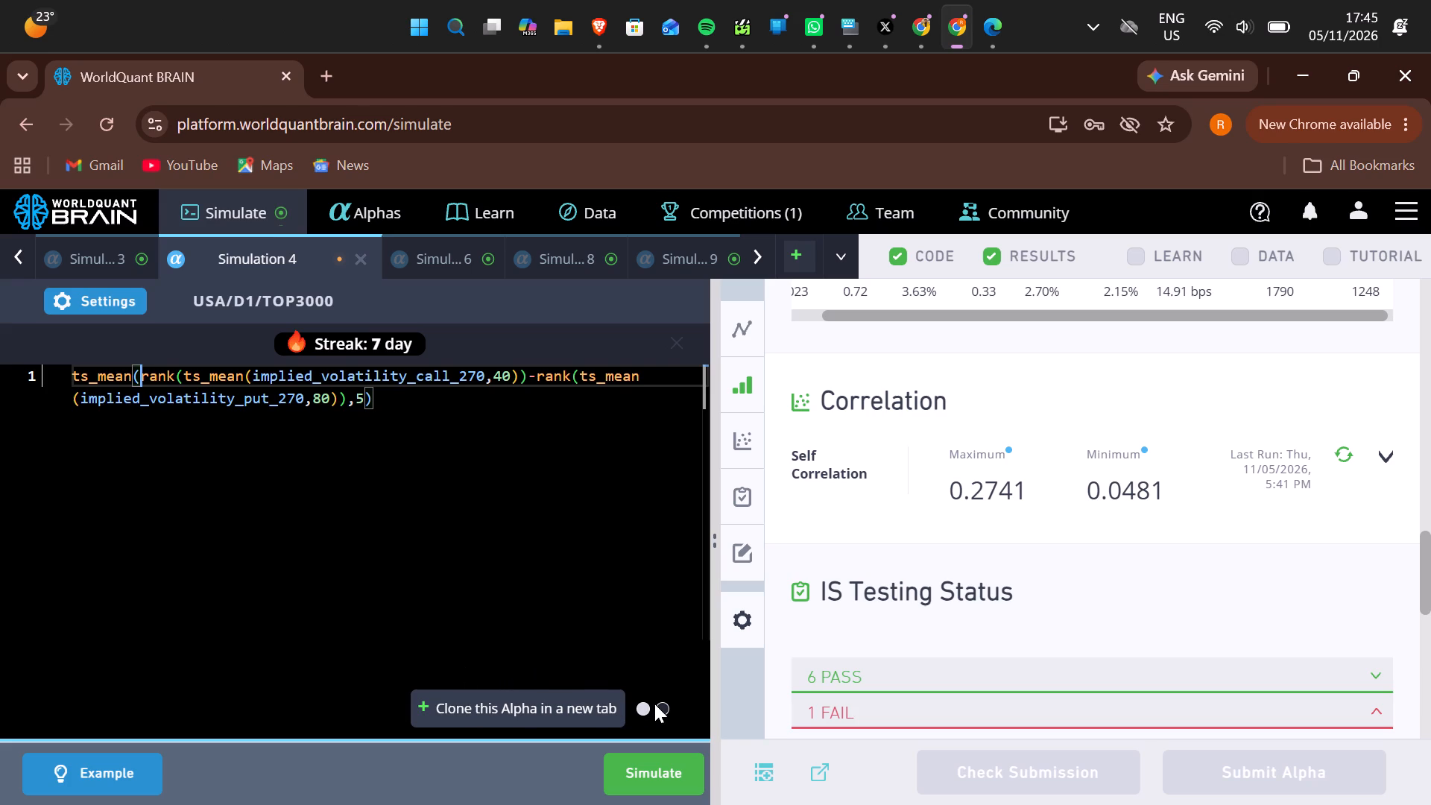
click(677, 762)
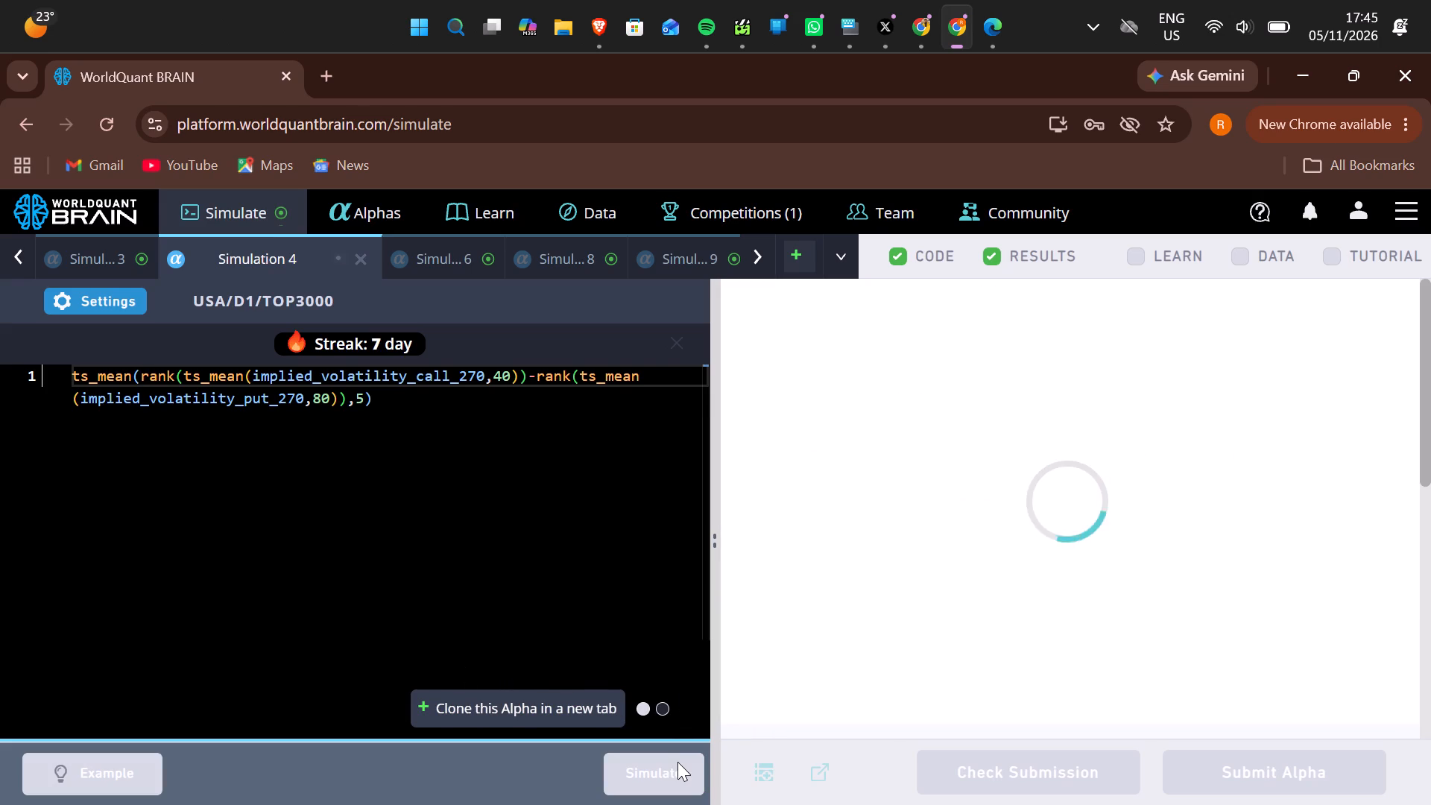
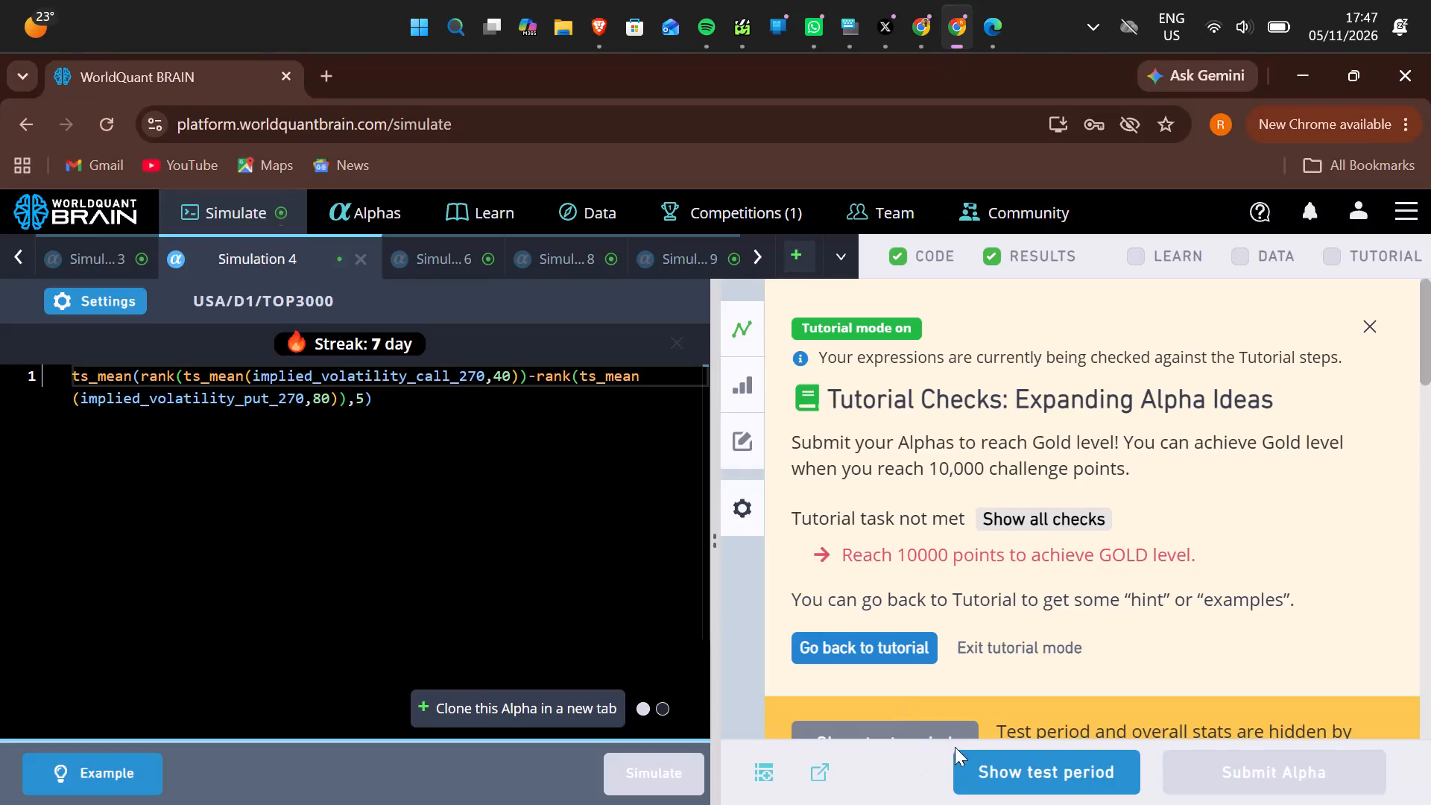
Show the test period for Simulation 4's re-run results and review its performance and IS Testing Status.
click(991, 760)
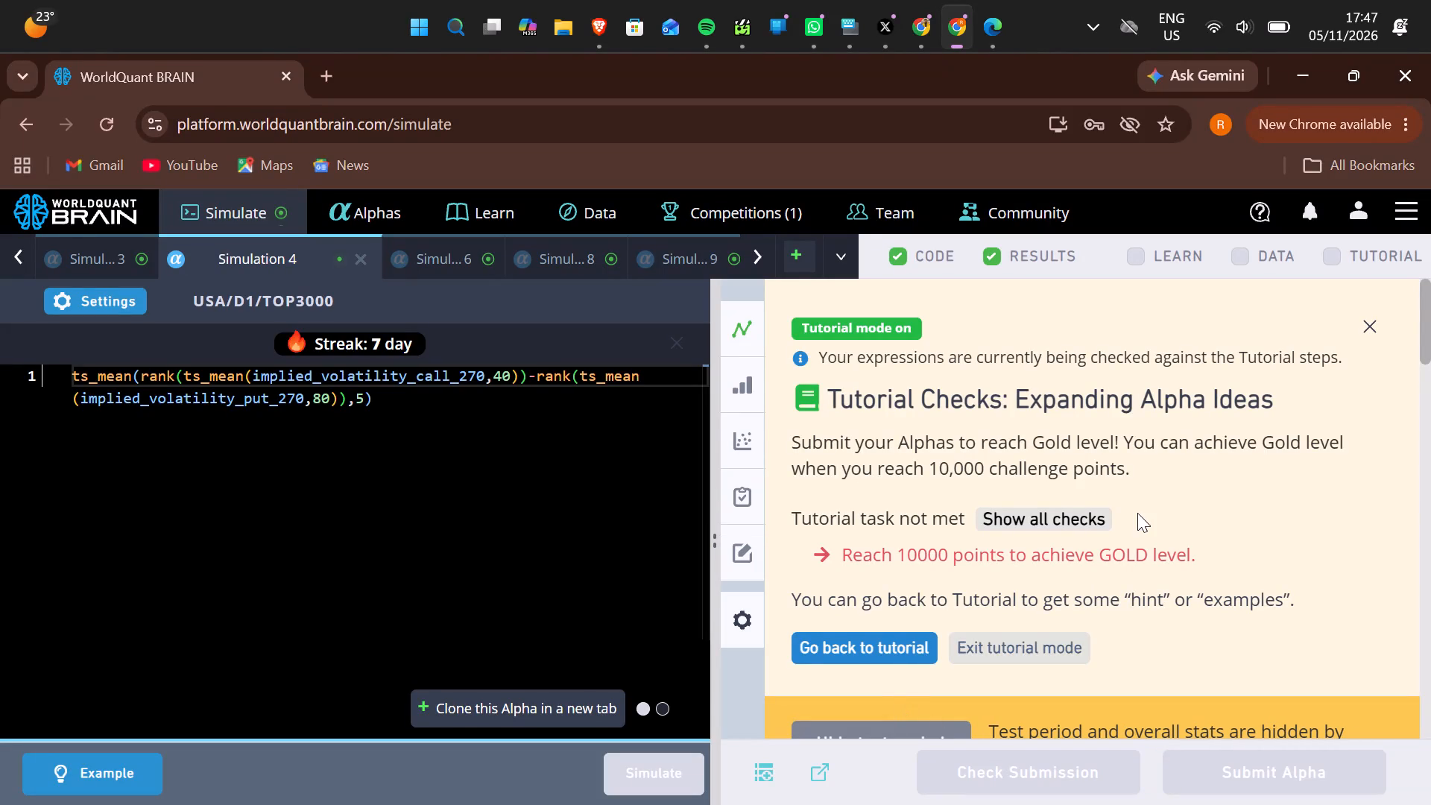
scroll(1137, 513, down, 7)
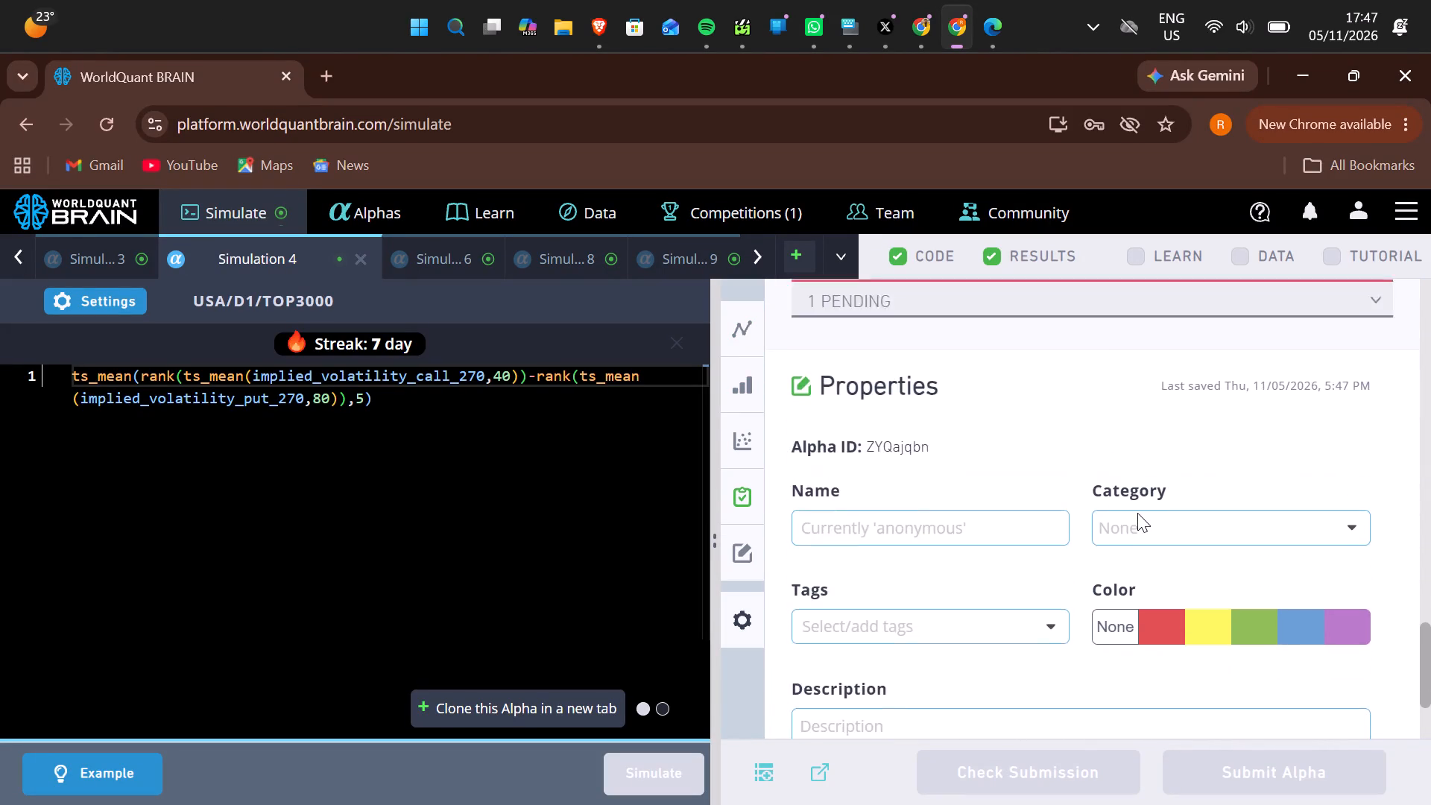
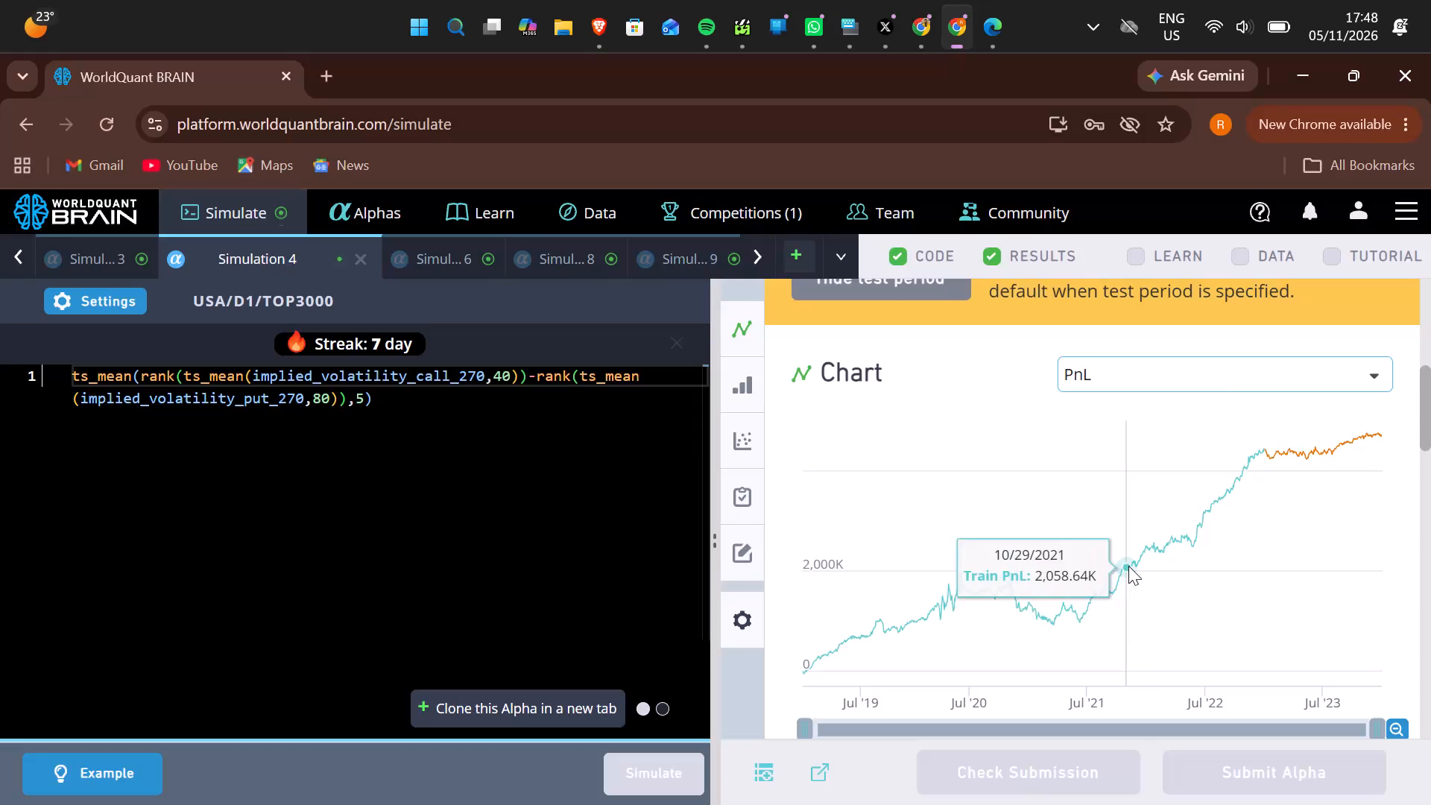
Expand the failed checks in Simulation 4's IS Testing Status and read the details.
scroll(1217, 376, down, 3)
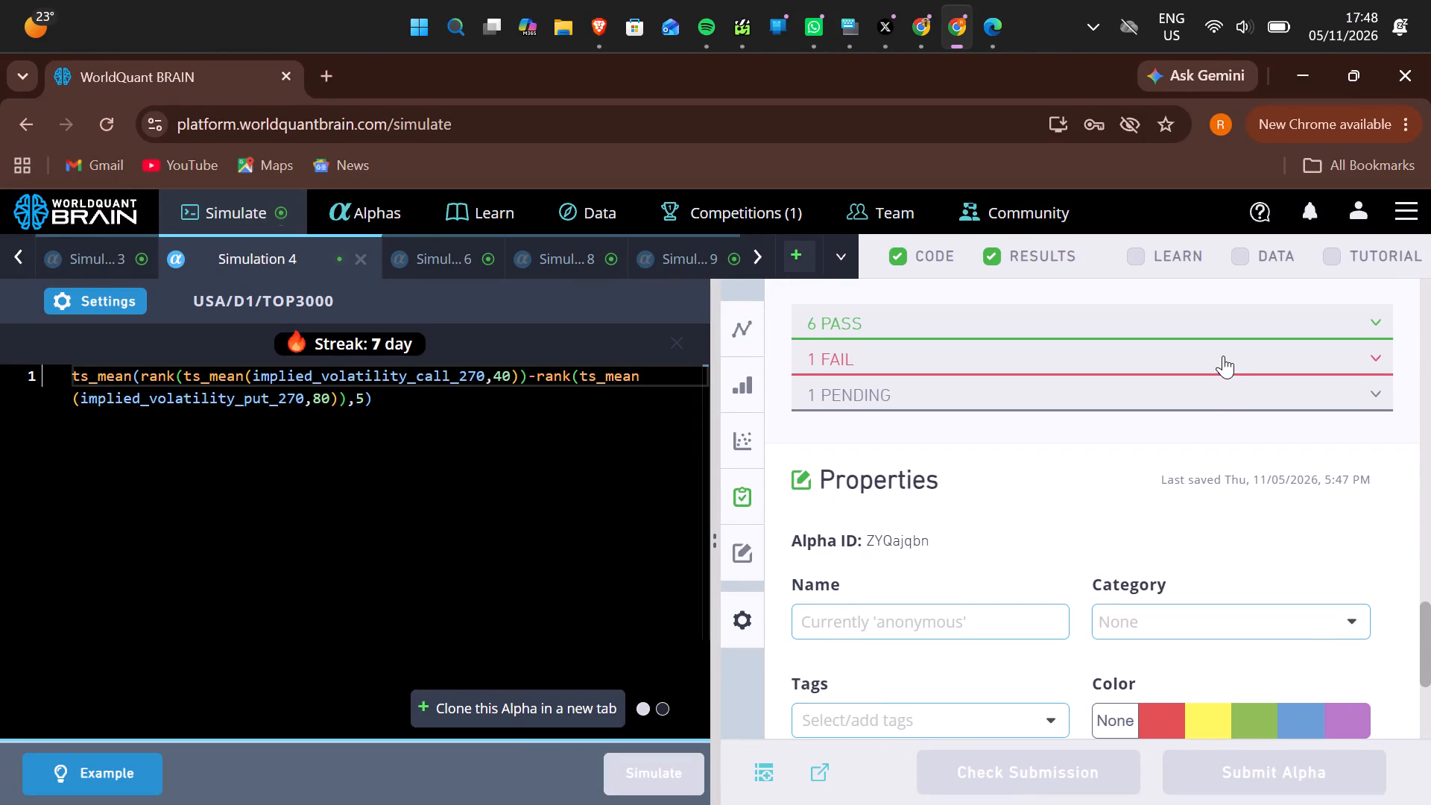
click(1223, 353)
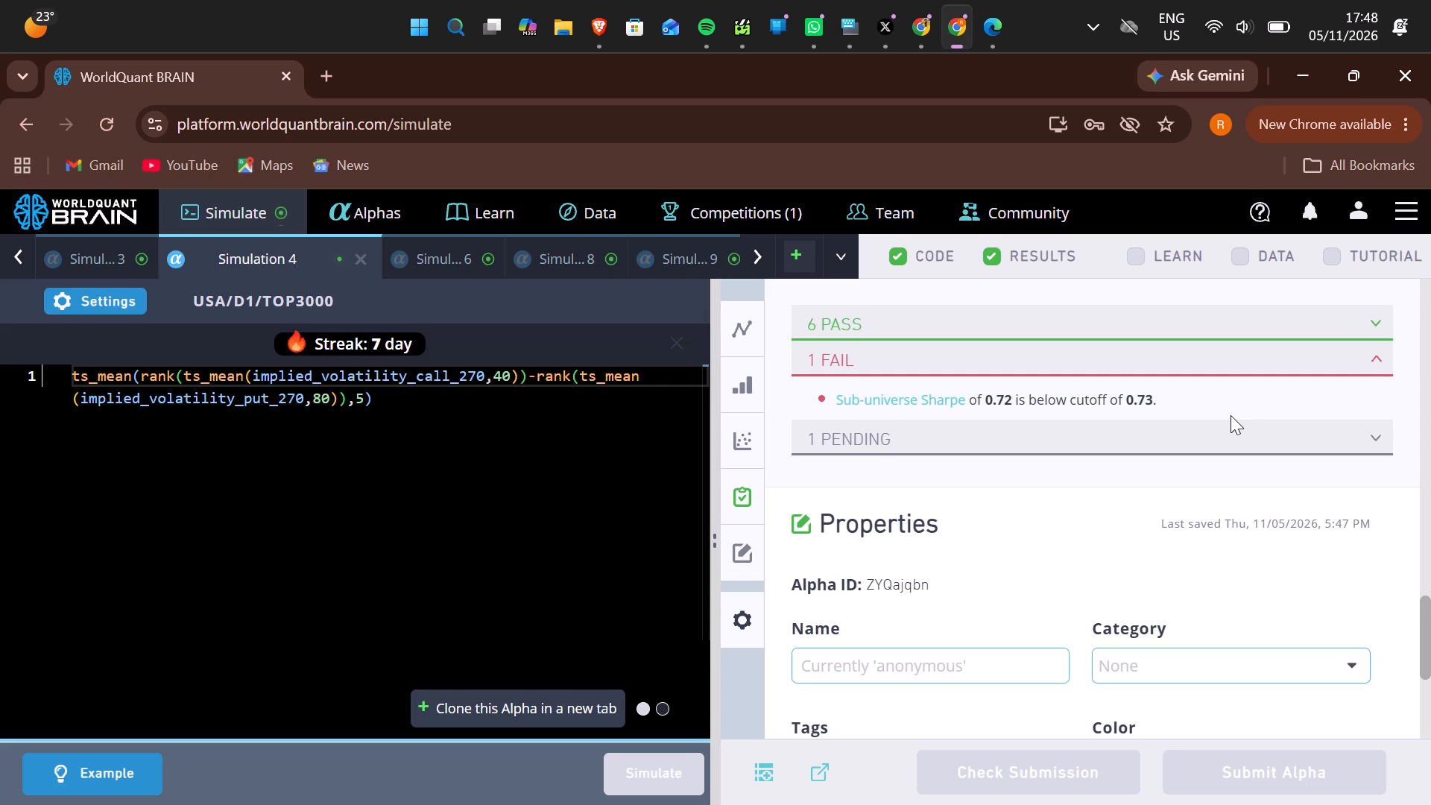
Review the PnL chart again and switch the IS Summary period to IS to examine the aggregate data.
scroll(1231, 415, up, 4)
scroll(1231, 415, down, 1)
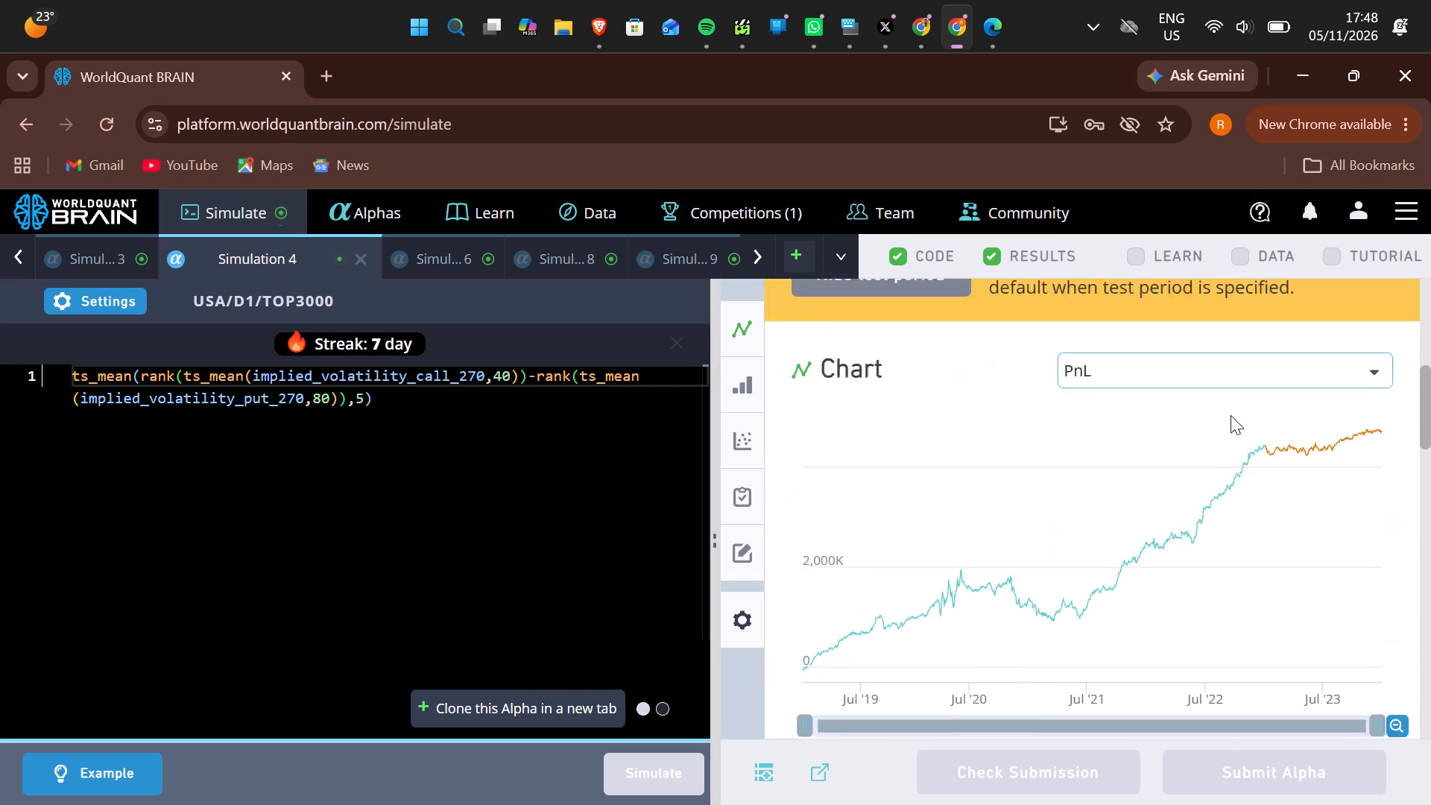
scroll(1231, 415, down, 1)
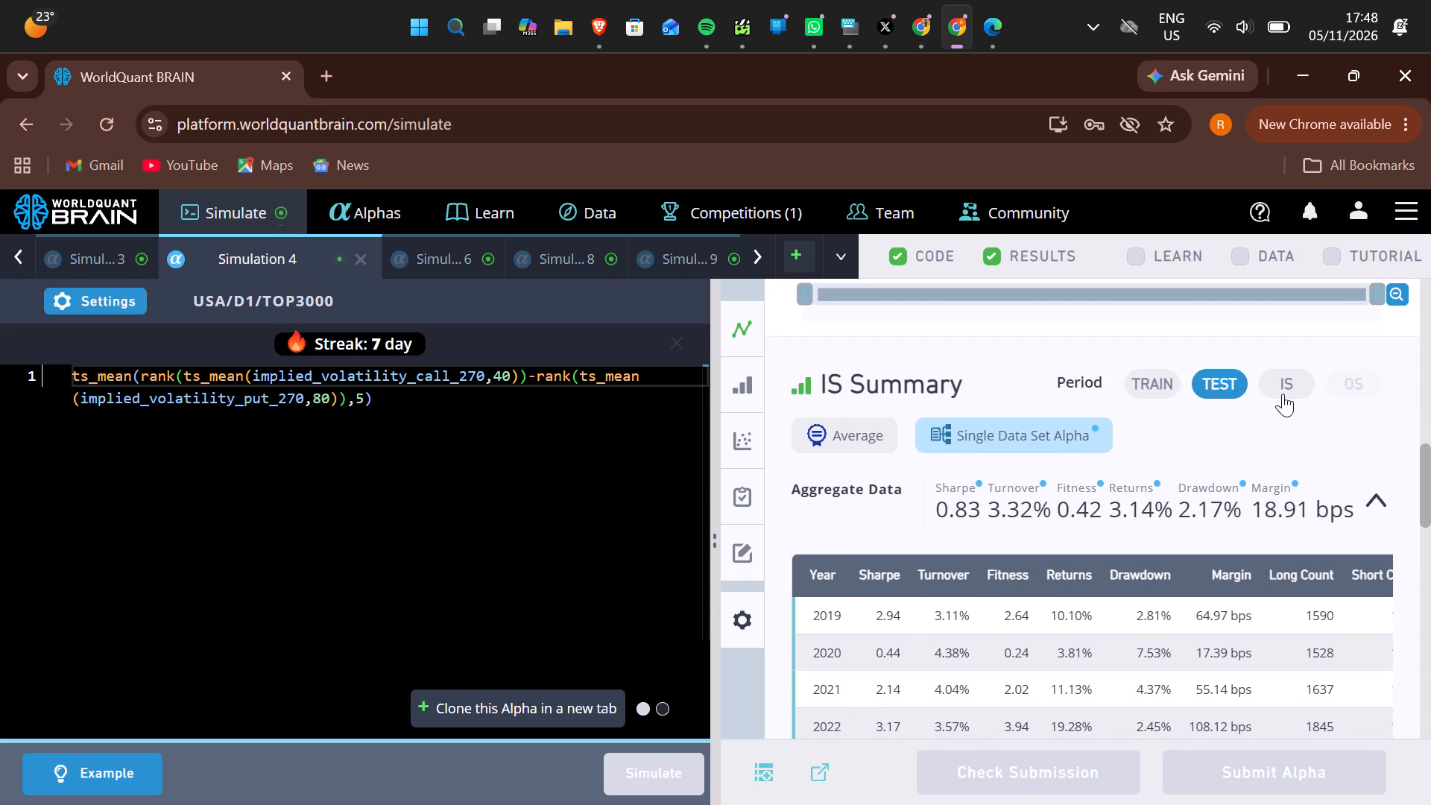
click(1283, 394)
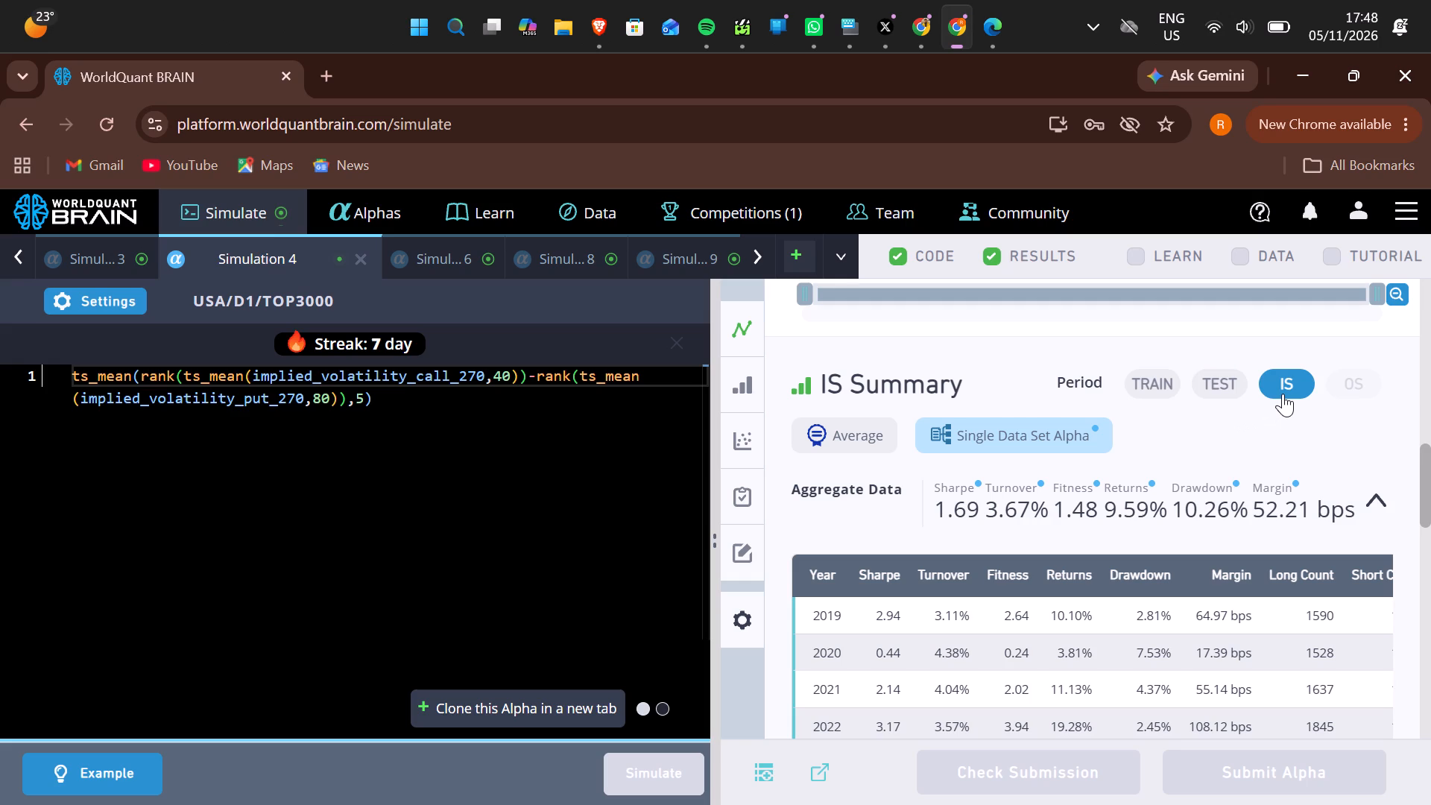
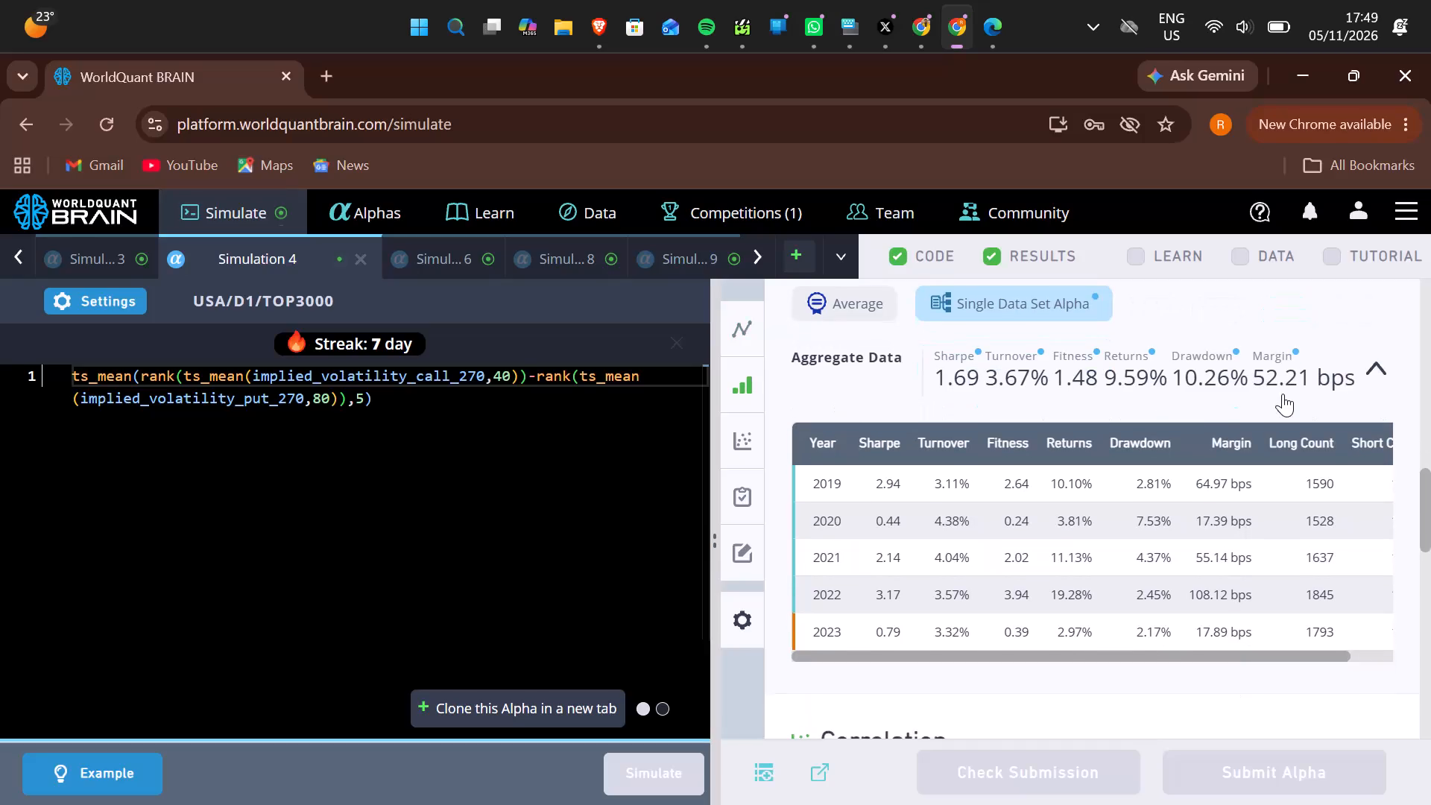
Review the rest of Simulation 4's yearly aggregate data and re-read the failed check in IS Testing Status.
scroll(1283, 394, down, 3)
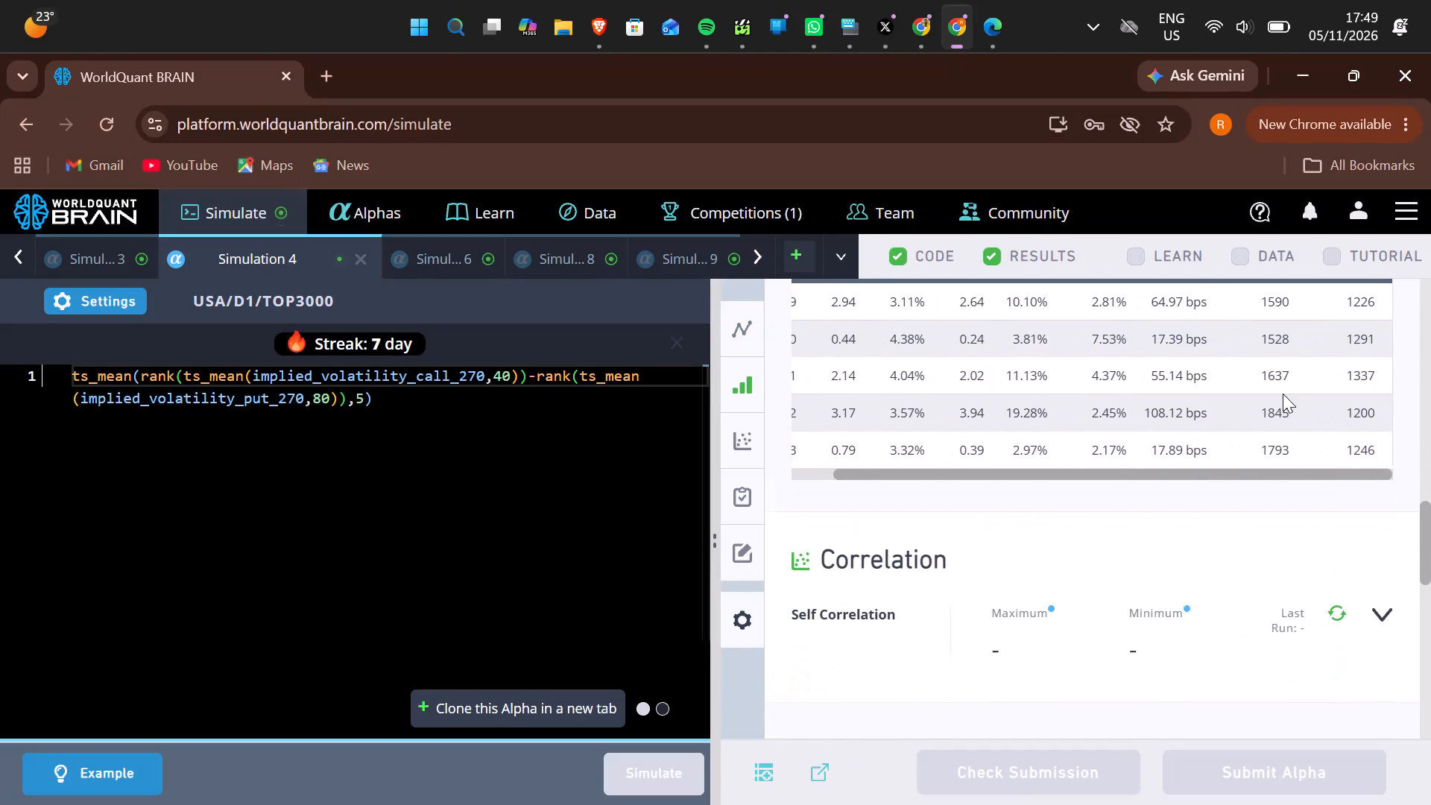
scroll(1283, 394, down, 1)
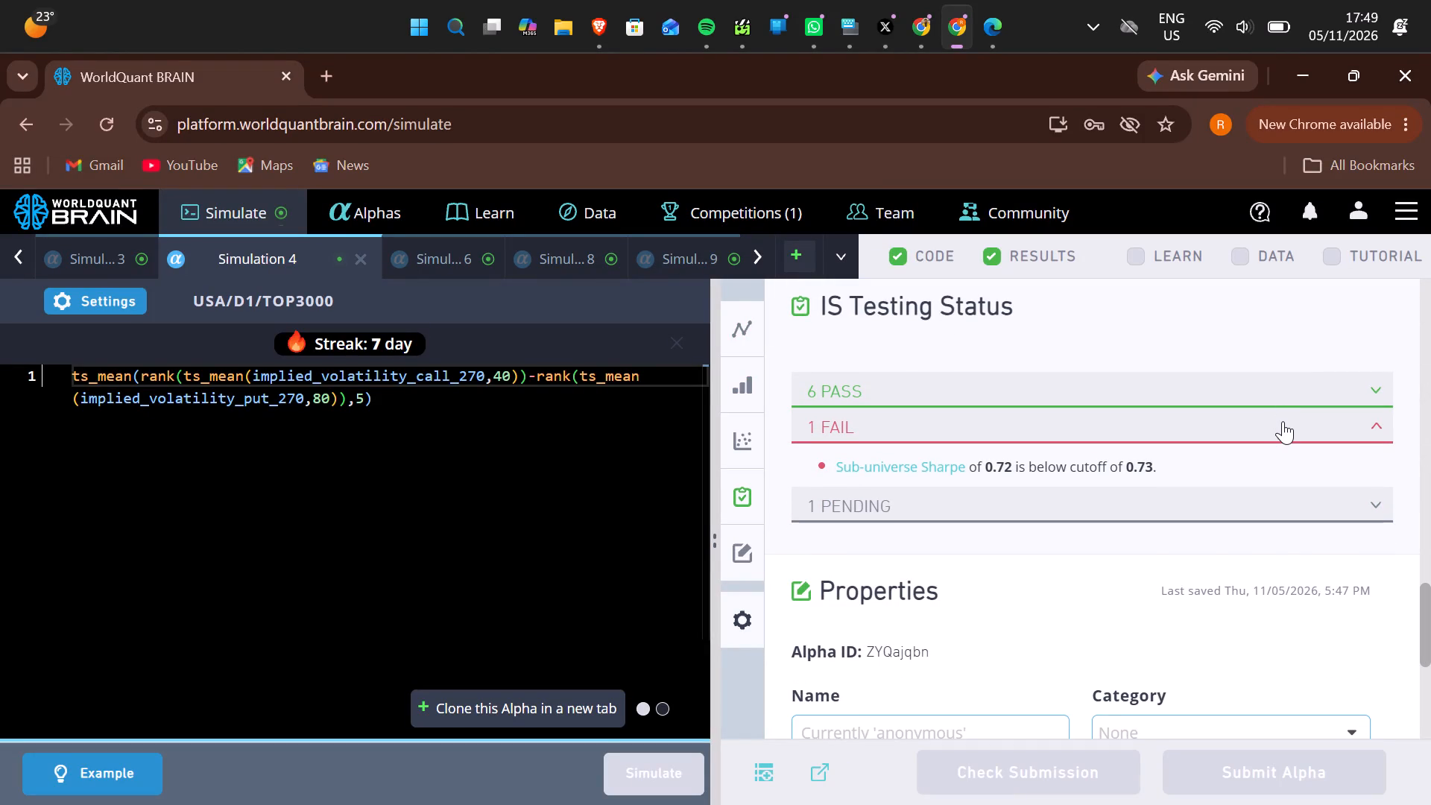
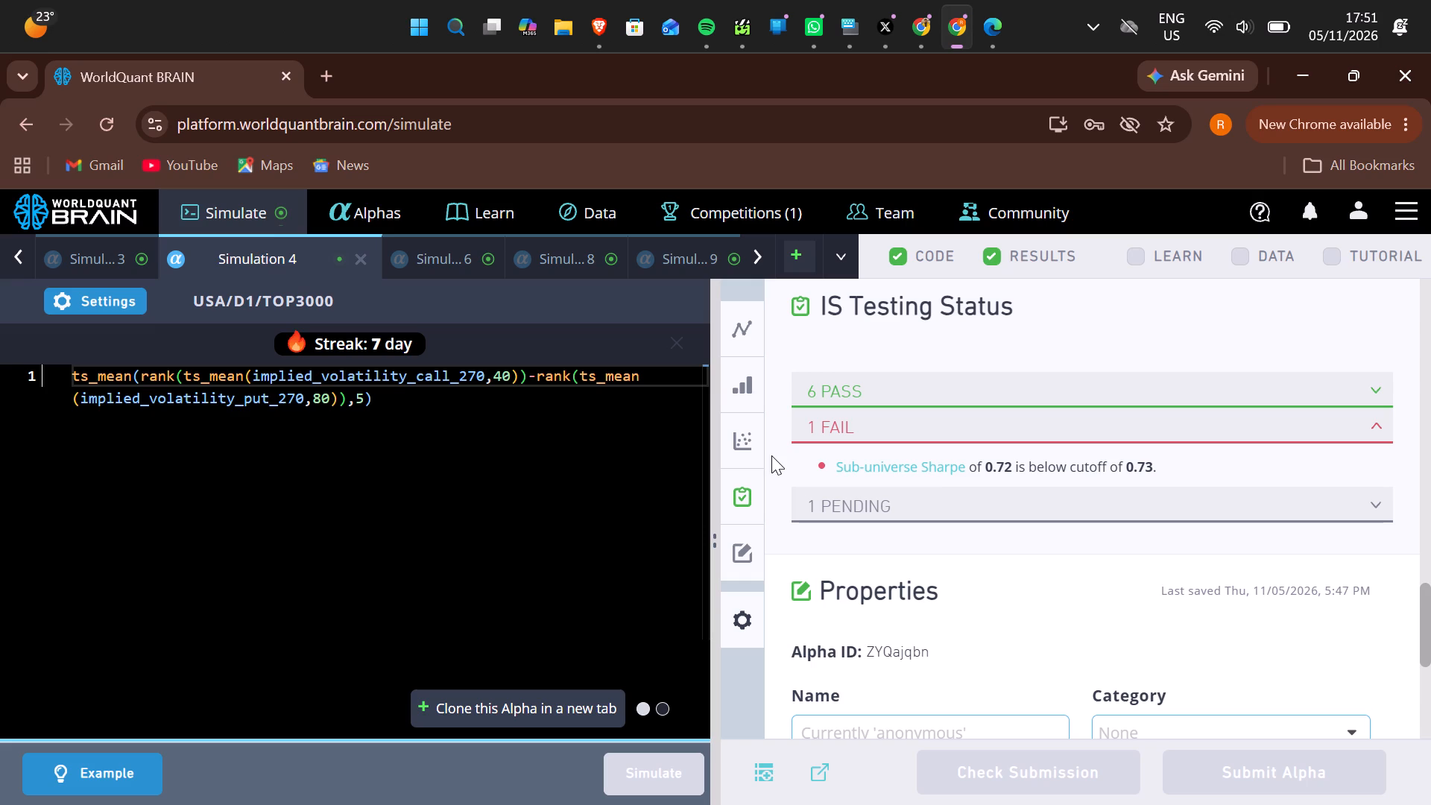
Set the averaging window of implied_volatility_put_270 to 100 in the Simulation 4 expression and run the simulation again.
click(321, 394)
key(BackSpace)
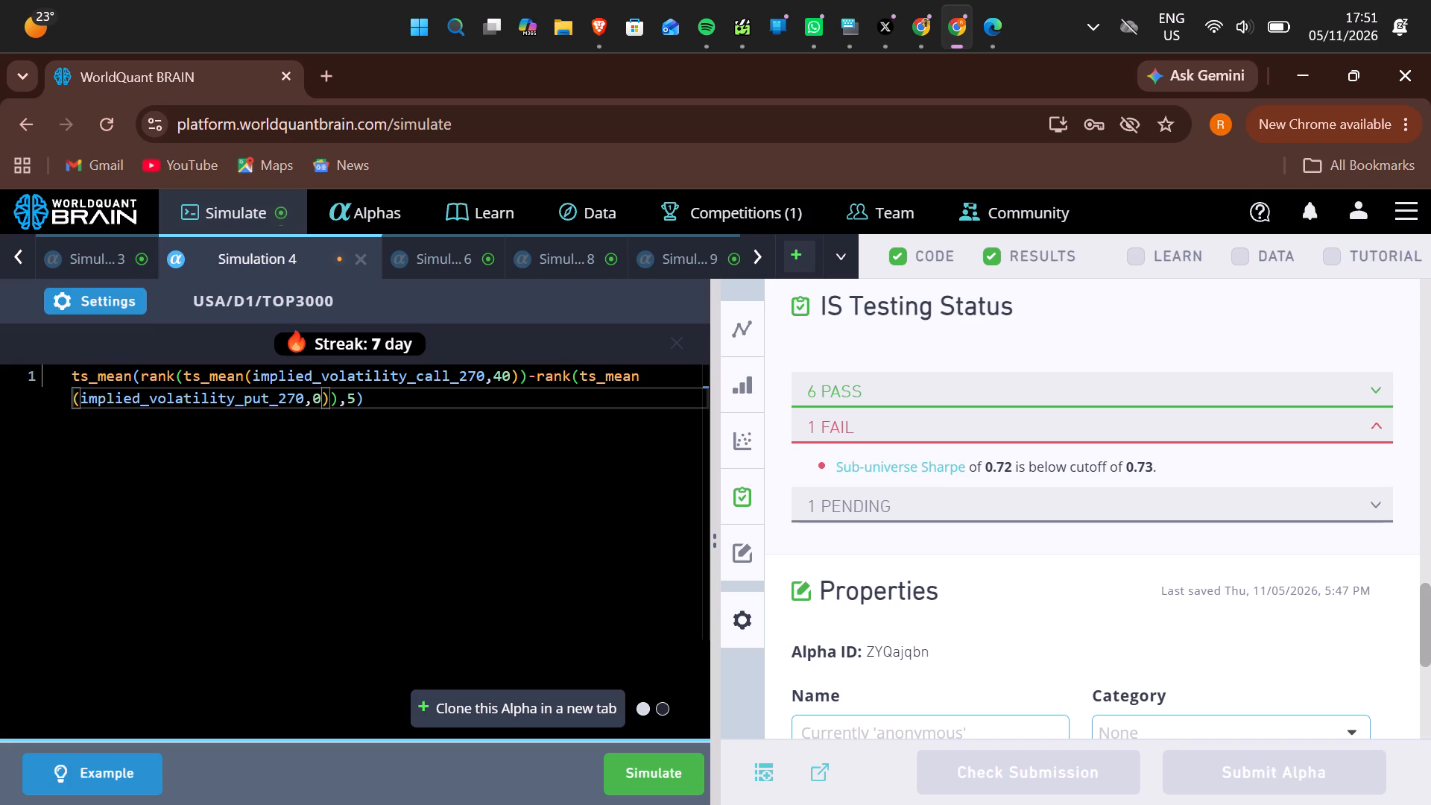
text(10)
click(639, 771)
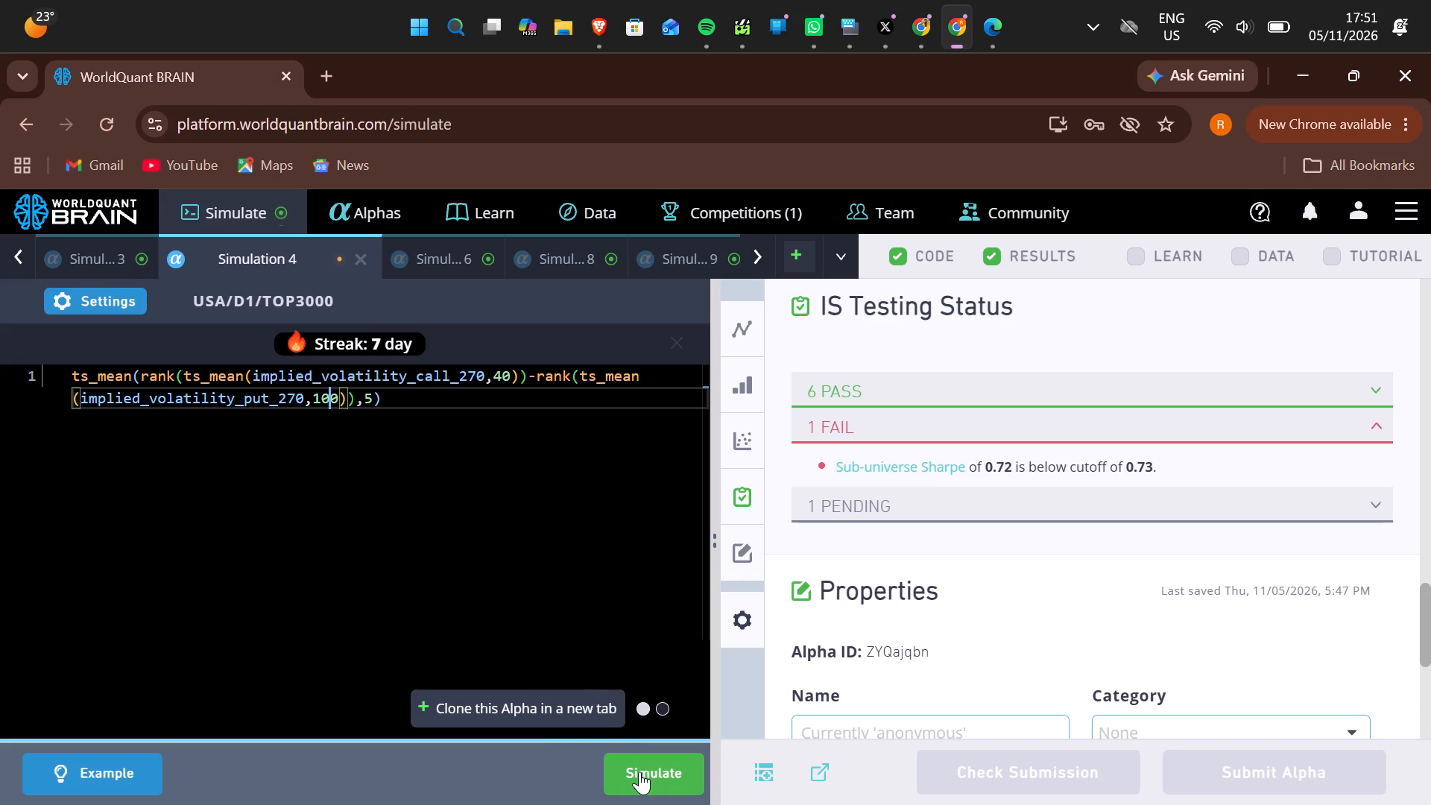
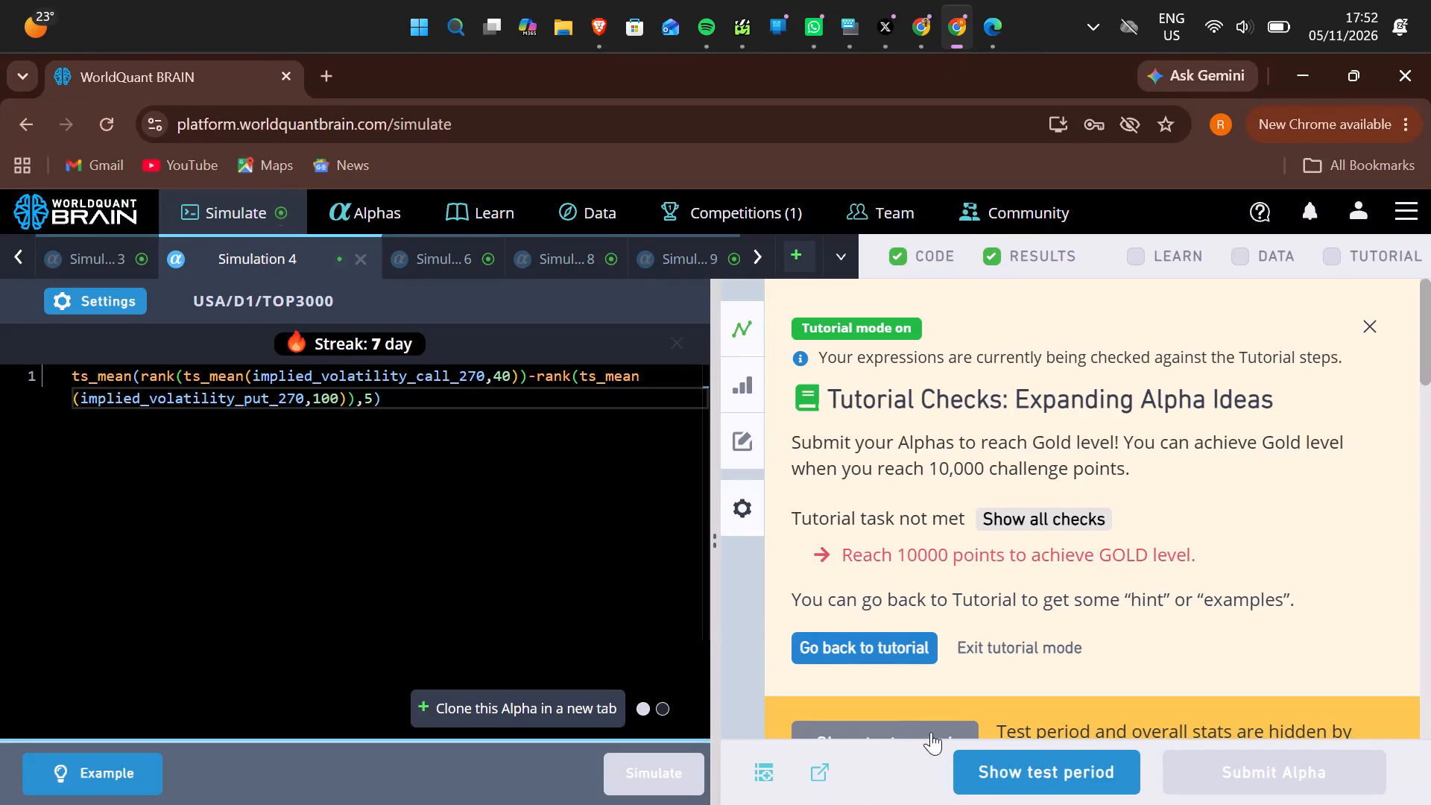
Reveal the test period results for Simulation 4 and expand the PASS checks under IS Testing Status.
click(999, 759)
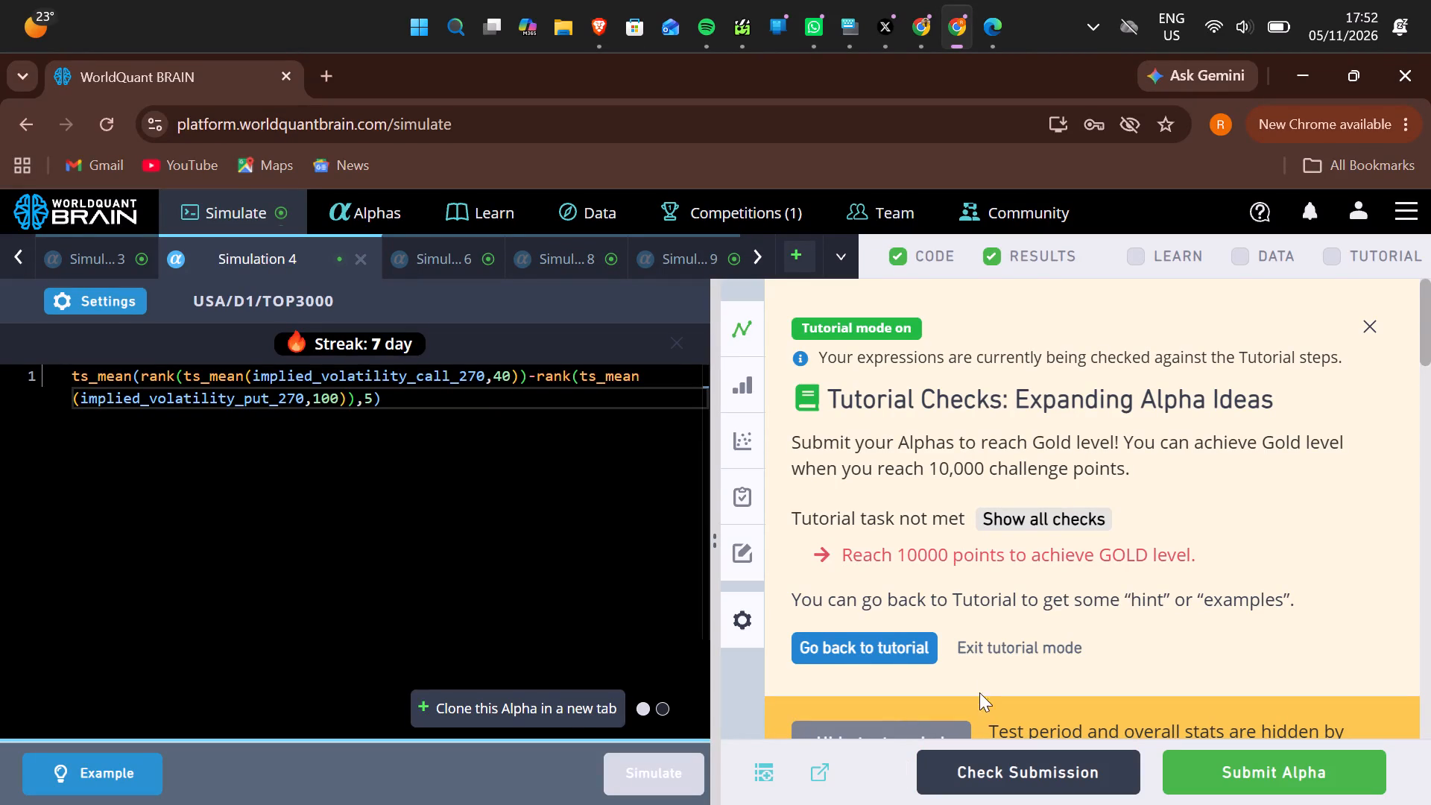
scroll(991, 625, down, 6)
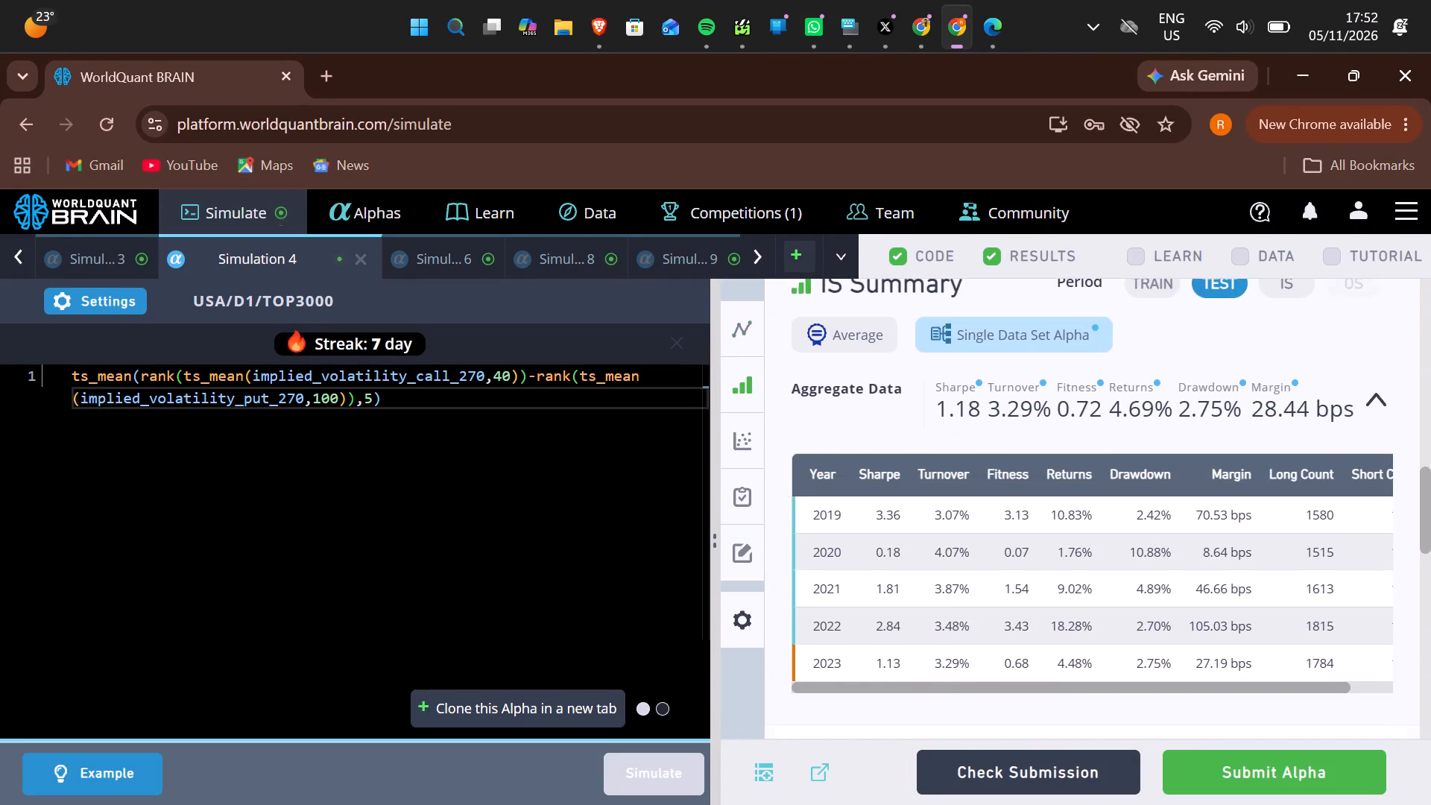
scroll(991, 625, down, 2)
scroll(991, 625, left, 1)
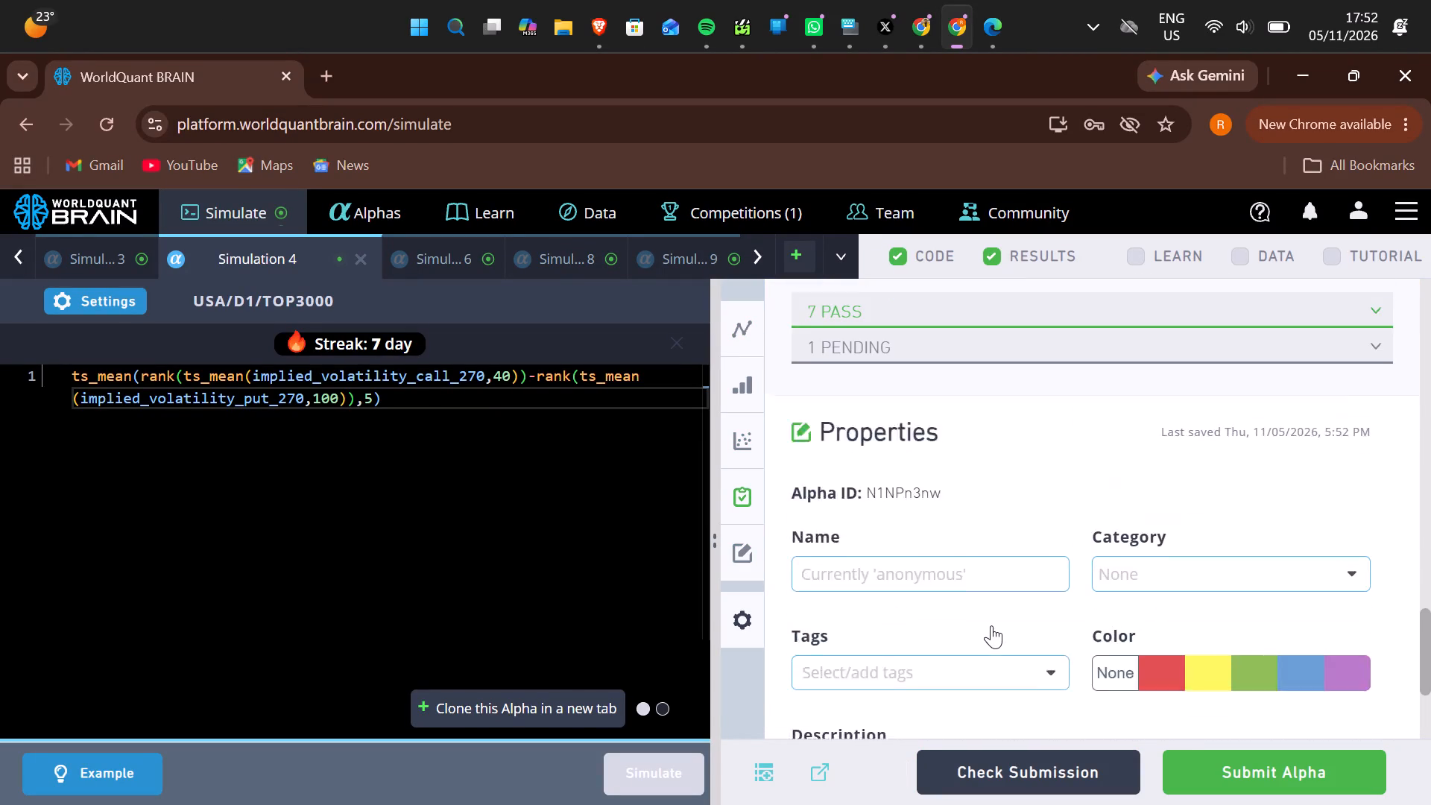
scroll(991, 625, left, 1)
scroll(991, 625, up, 1)
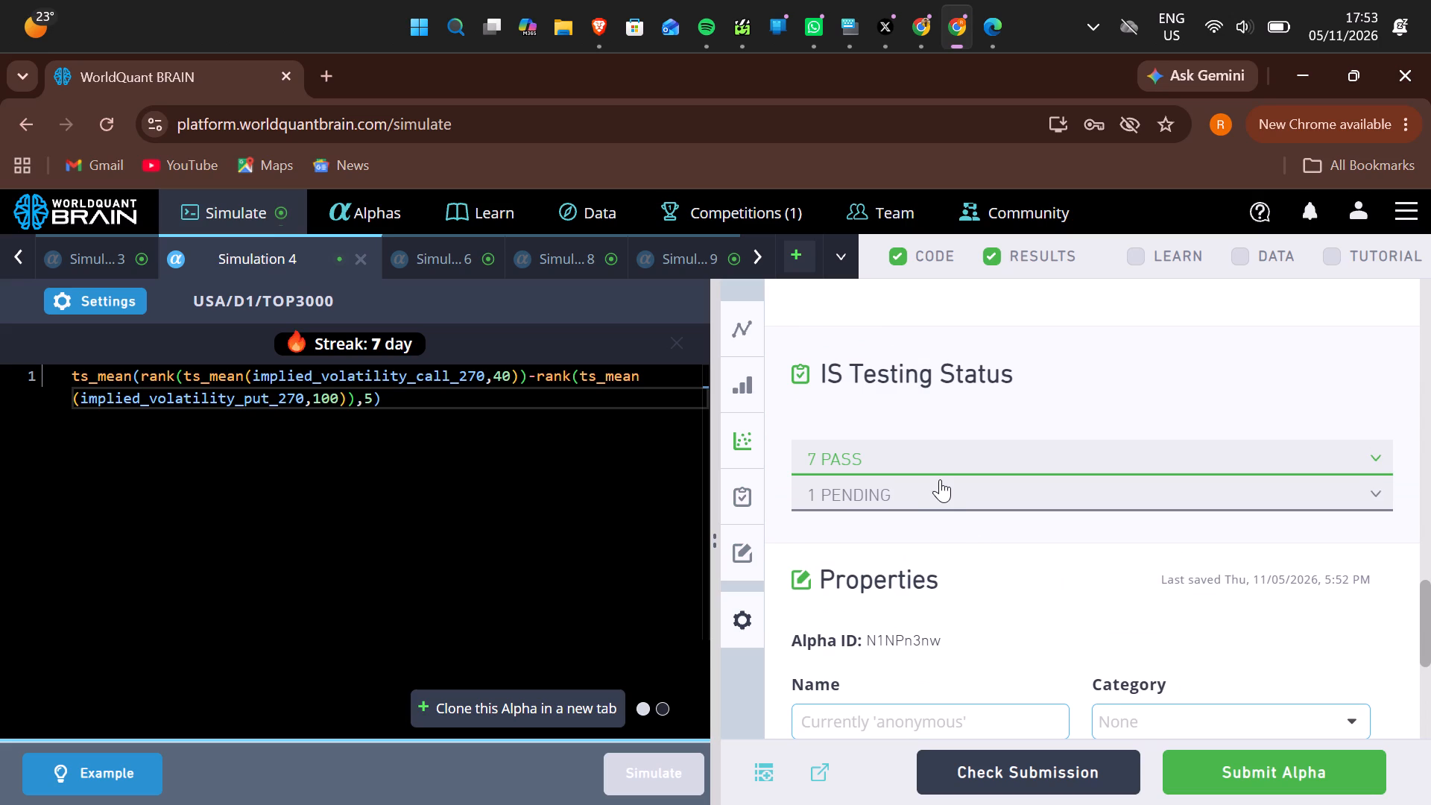
click(934, 468)
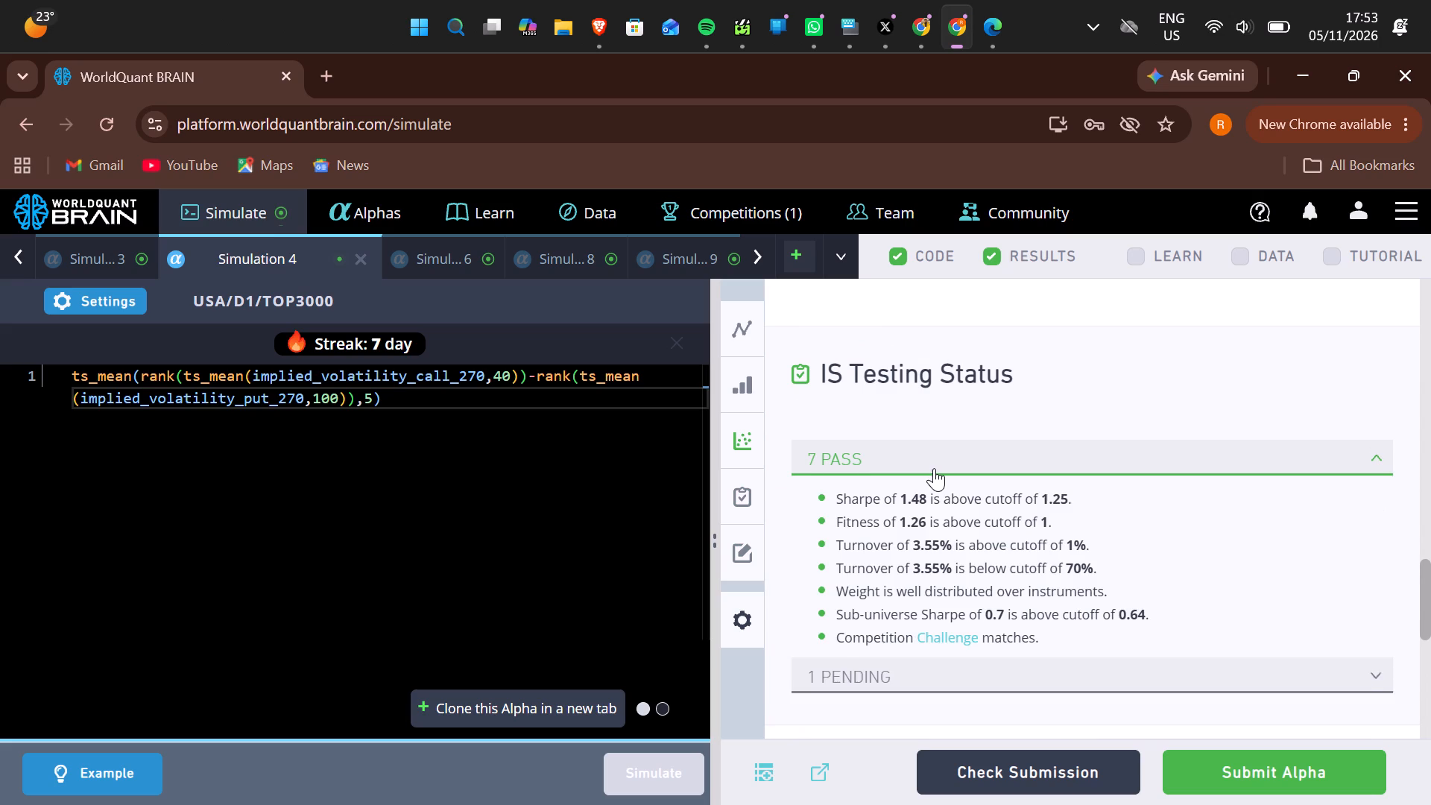
Switch the IS Summary period to IS to examine the aggregate data for the full in-sample period.
scroll(934, 468, up, 4)
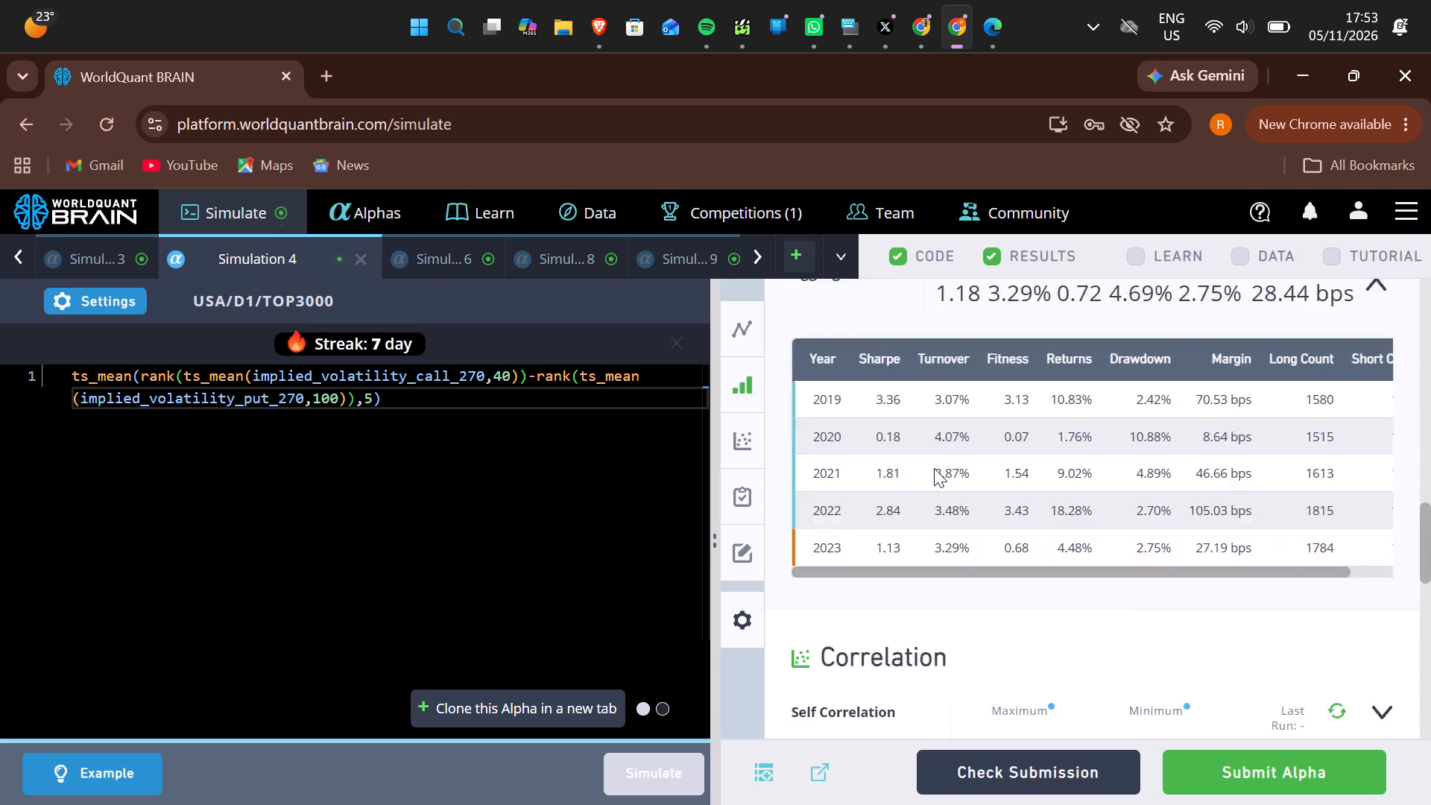
scroll(934, 468, up, 1)
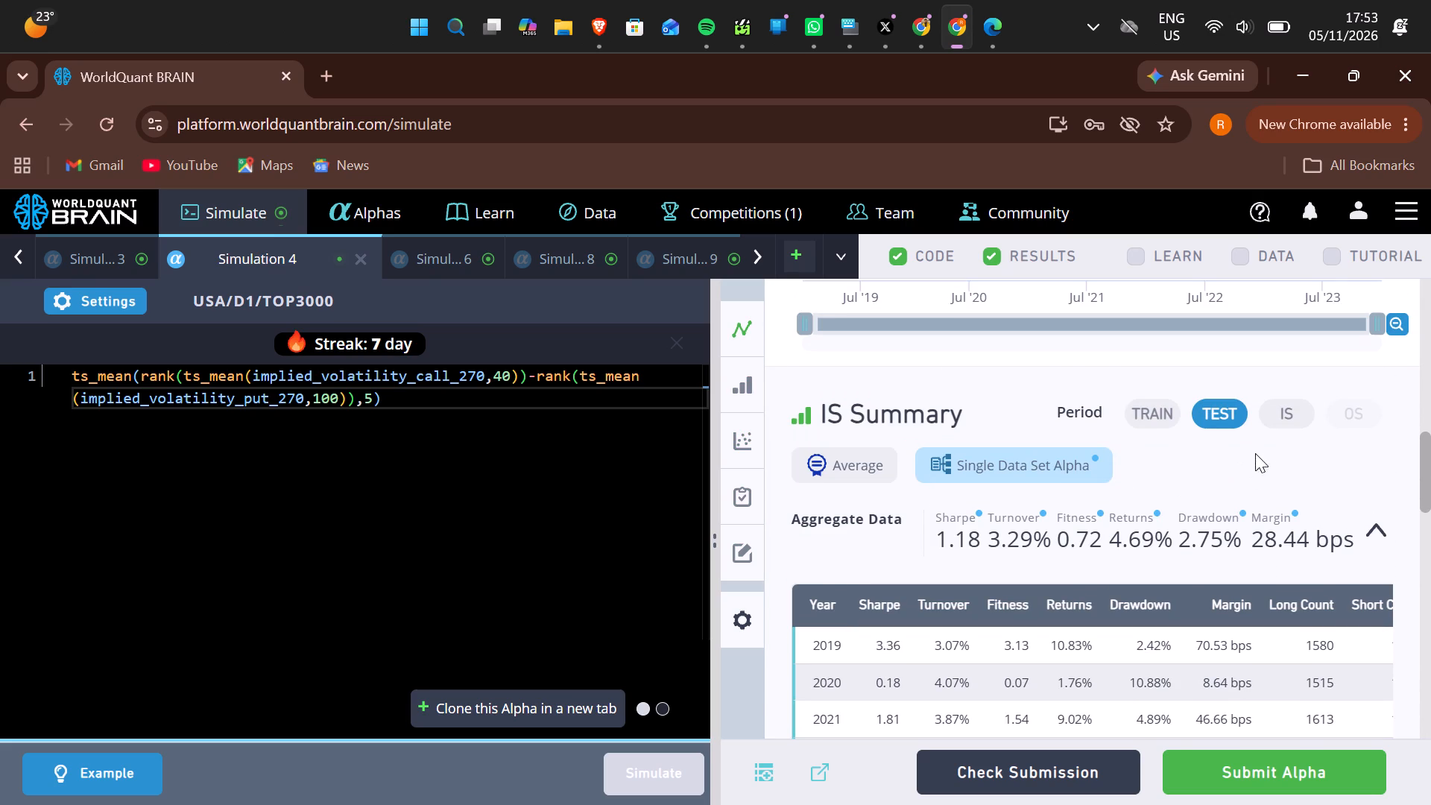
click(1280, 413)
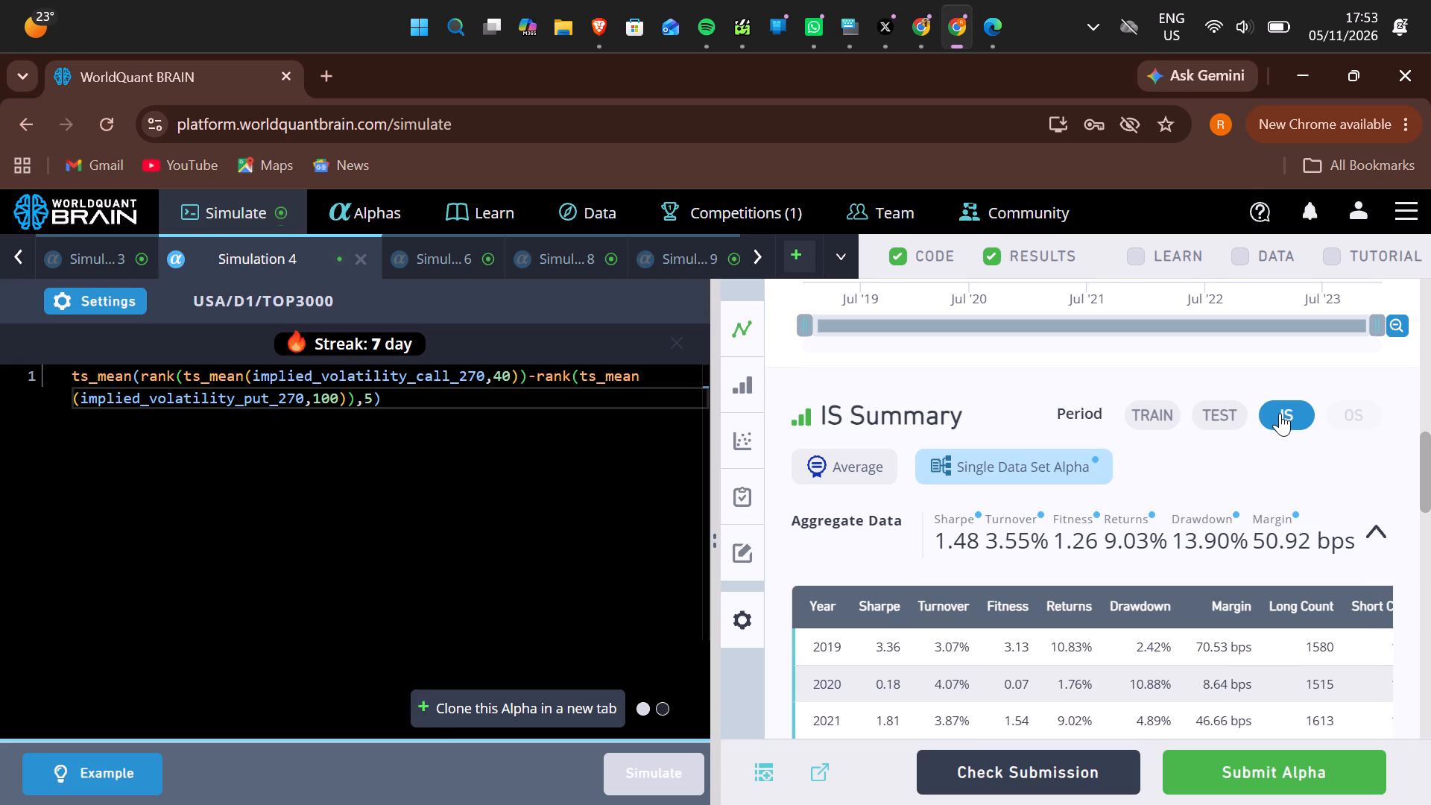
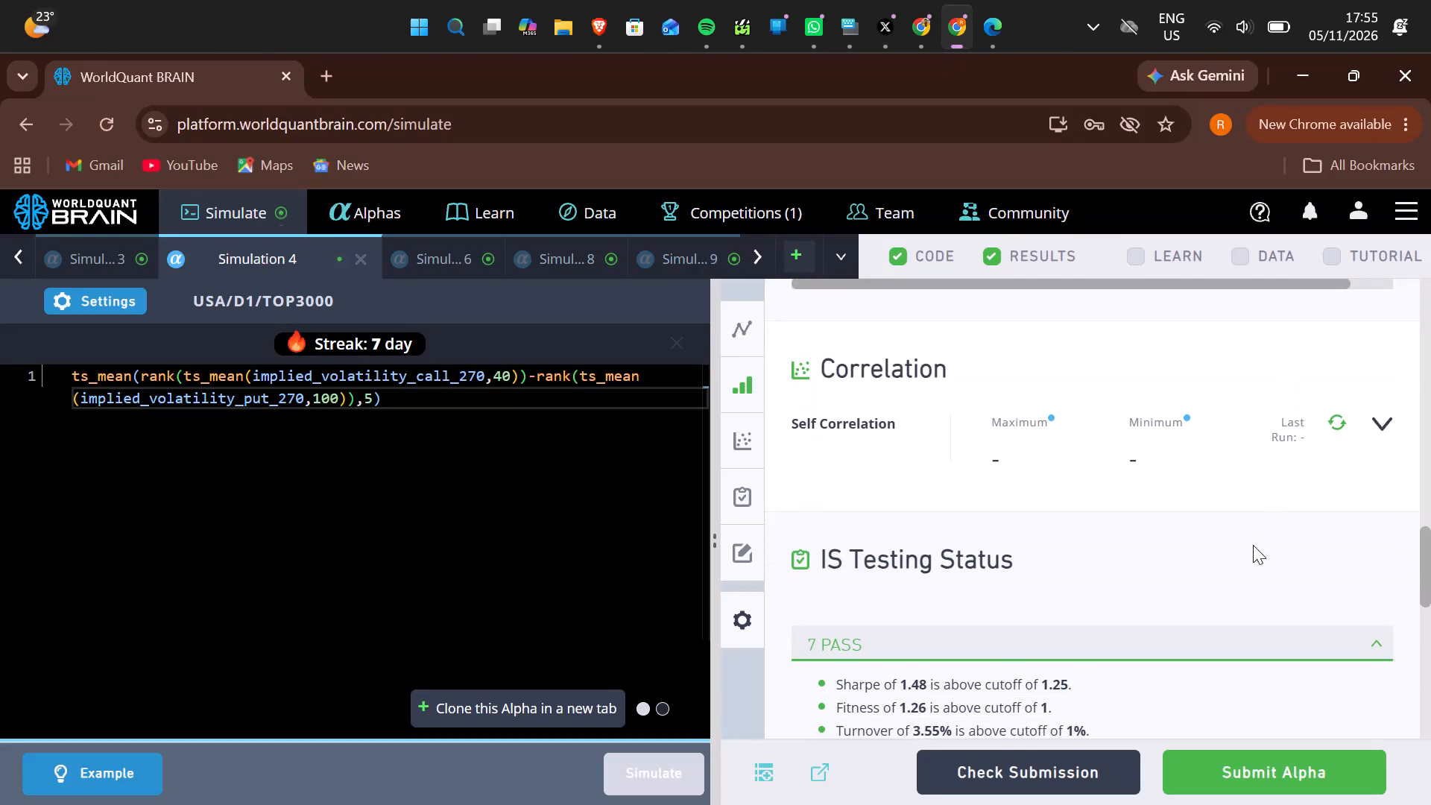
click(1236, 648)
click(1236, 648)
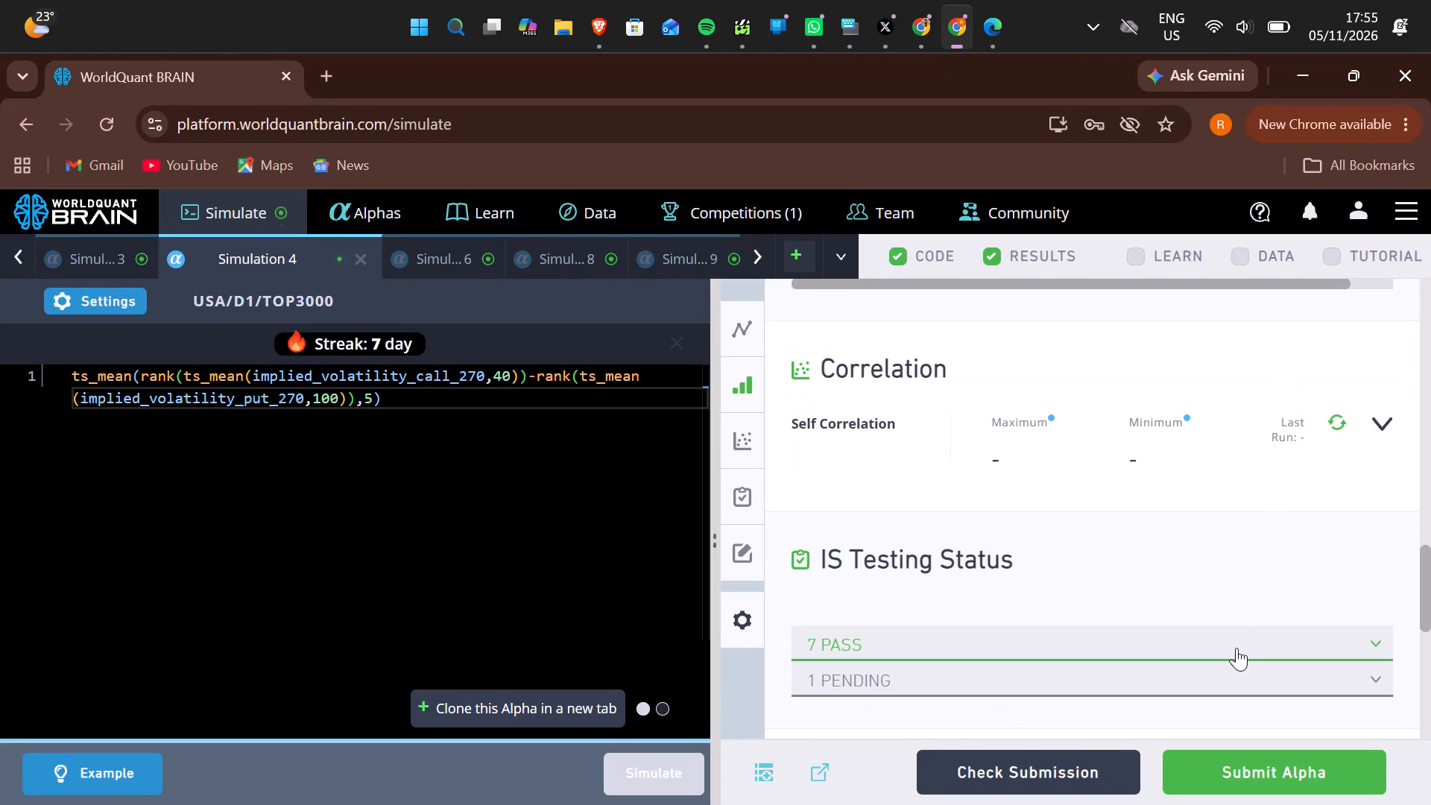
Run the Self Correlation calculation for Simulation 4 and review the passed checks under IS Testing Status.
click(1333, 418)
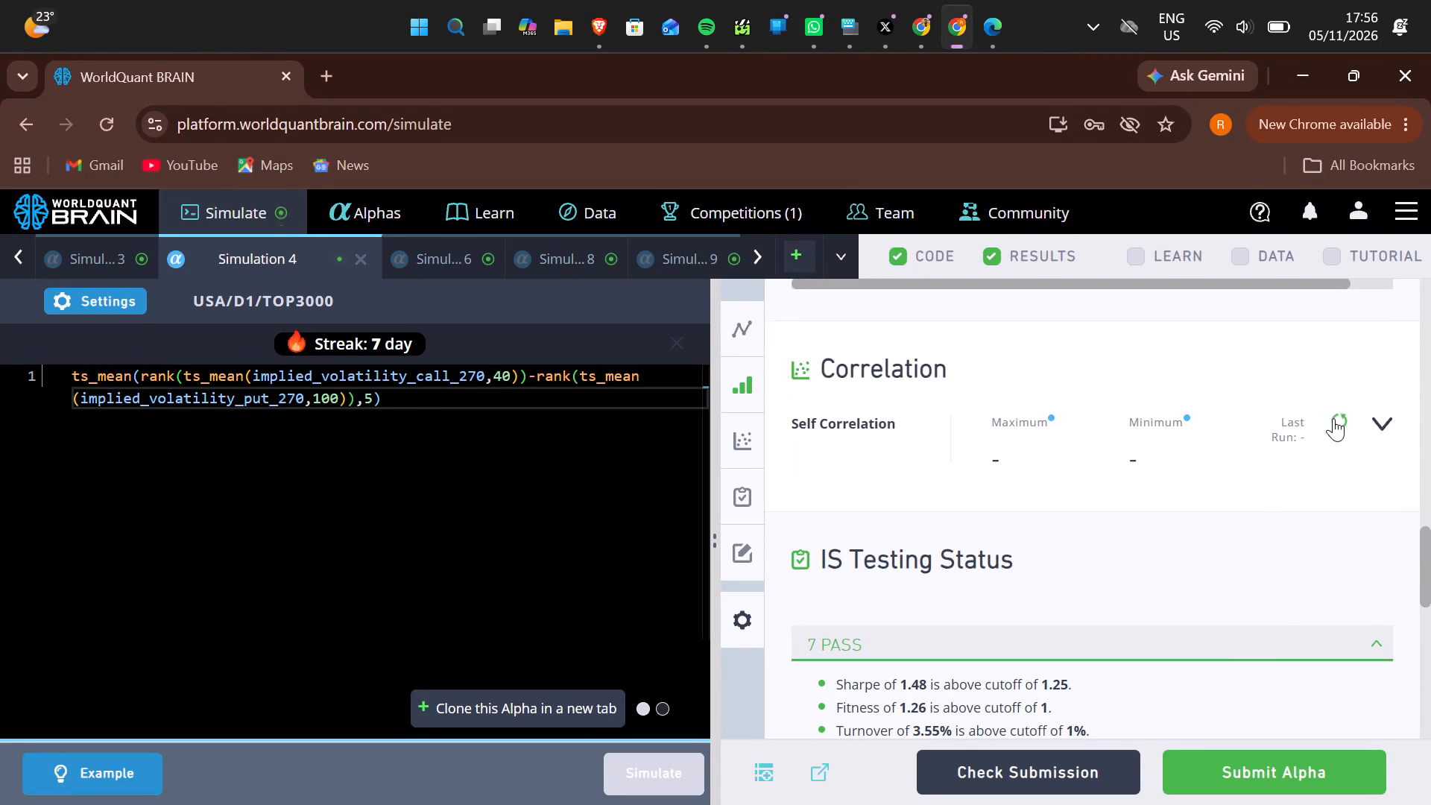
scroll(1333, 418, down, 2)
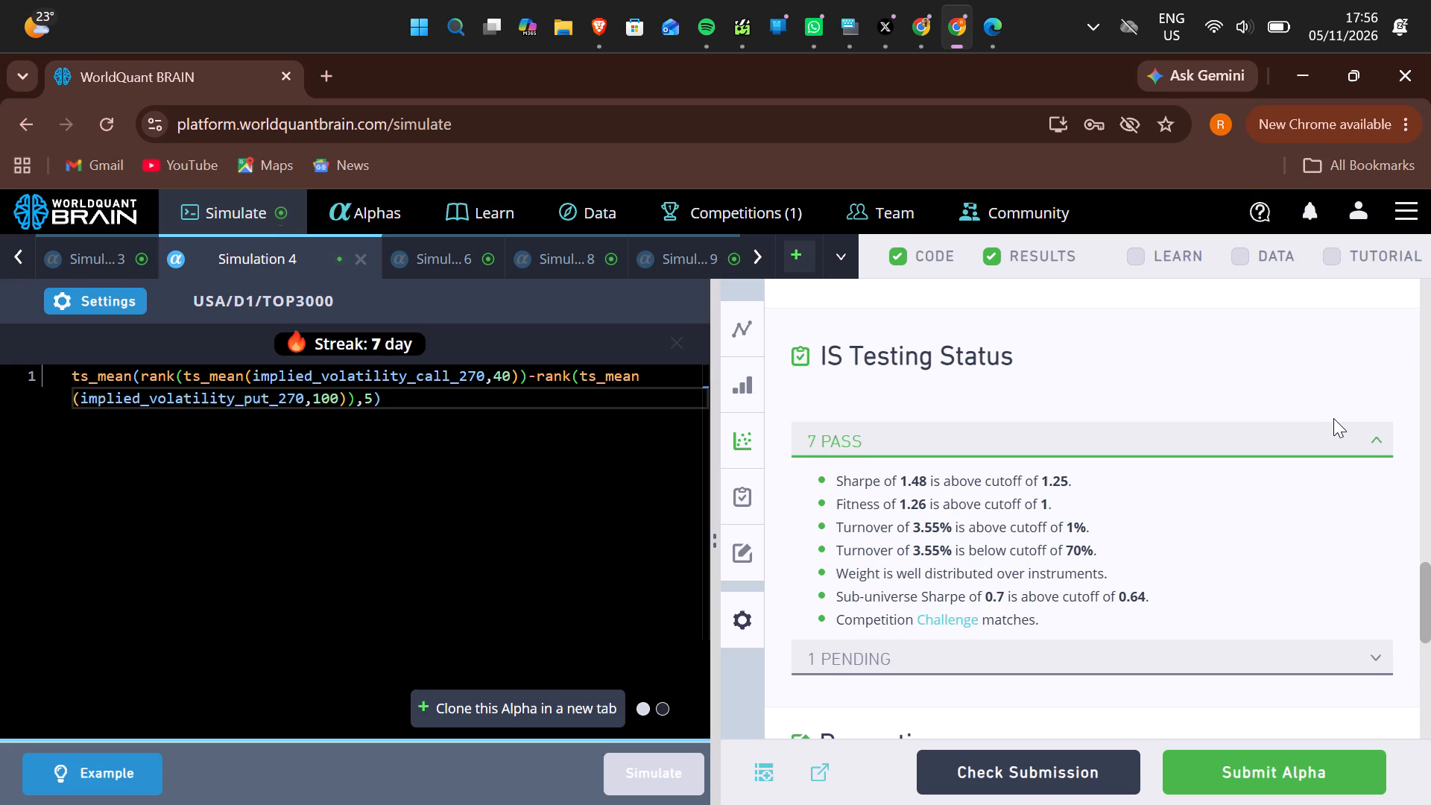
scroll(1333, 418, down, 1)
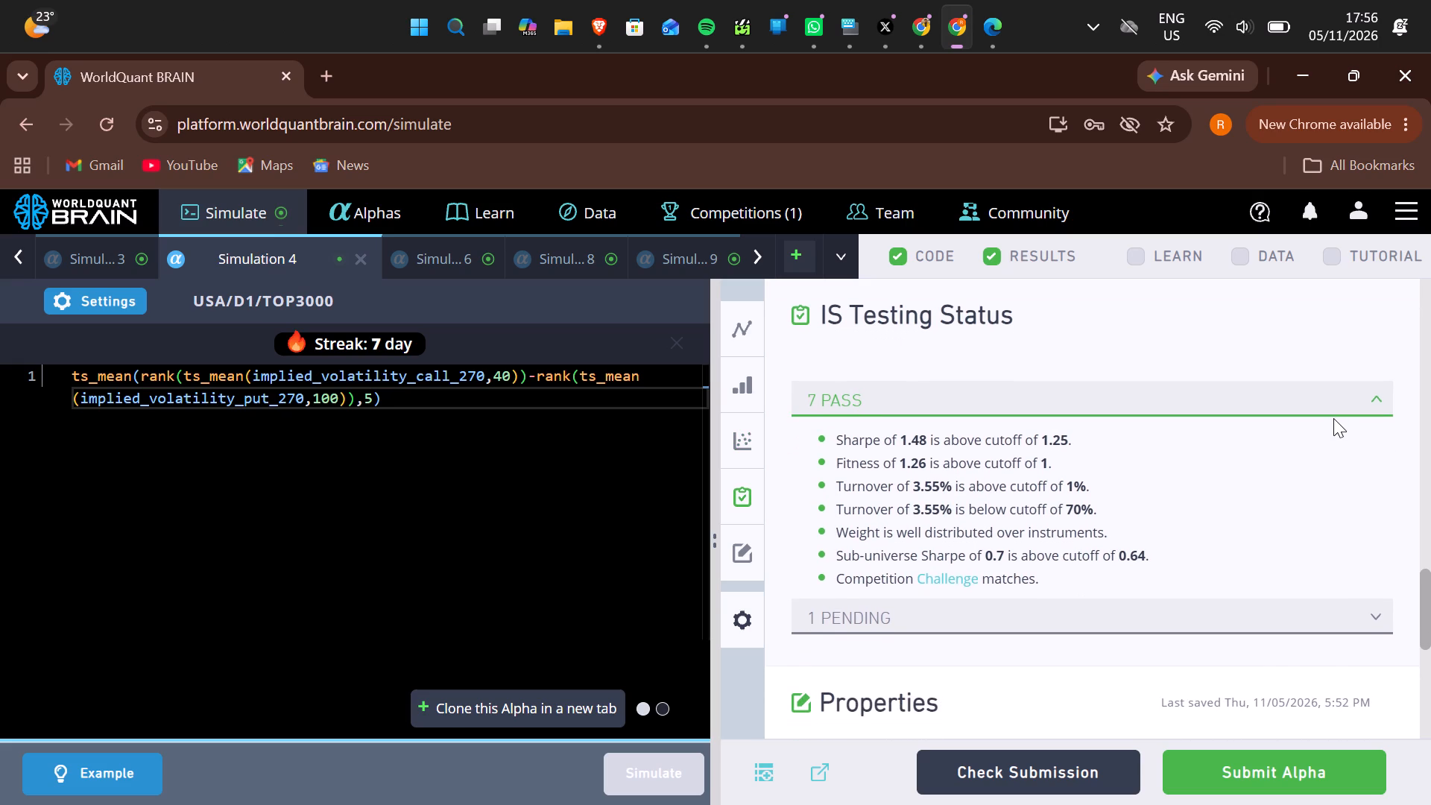
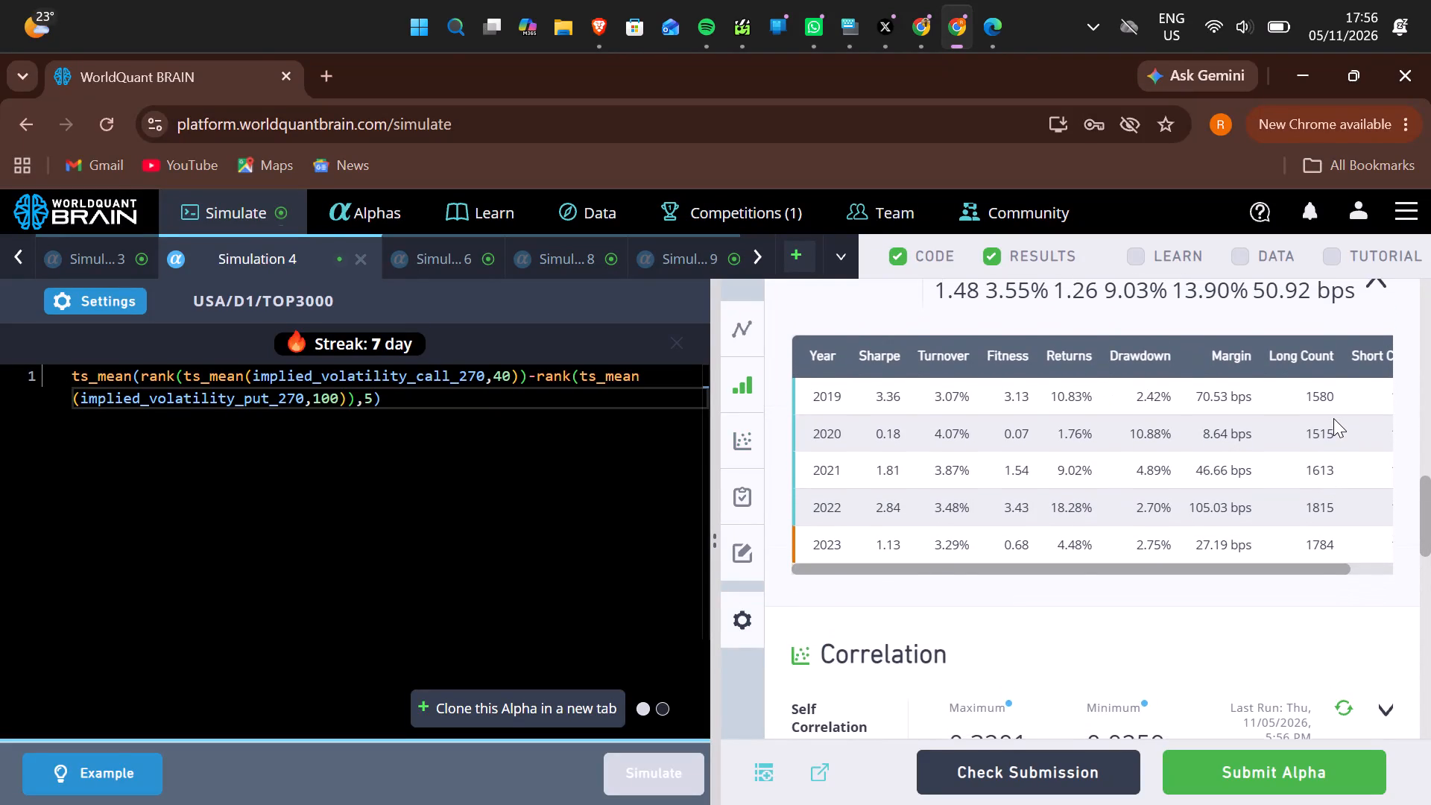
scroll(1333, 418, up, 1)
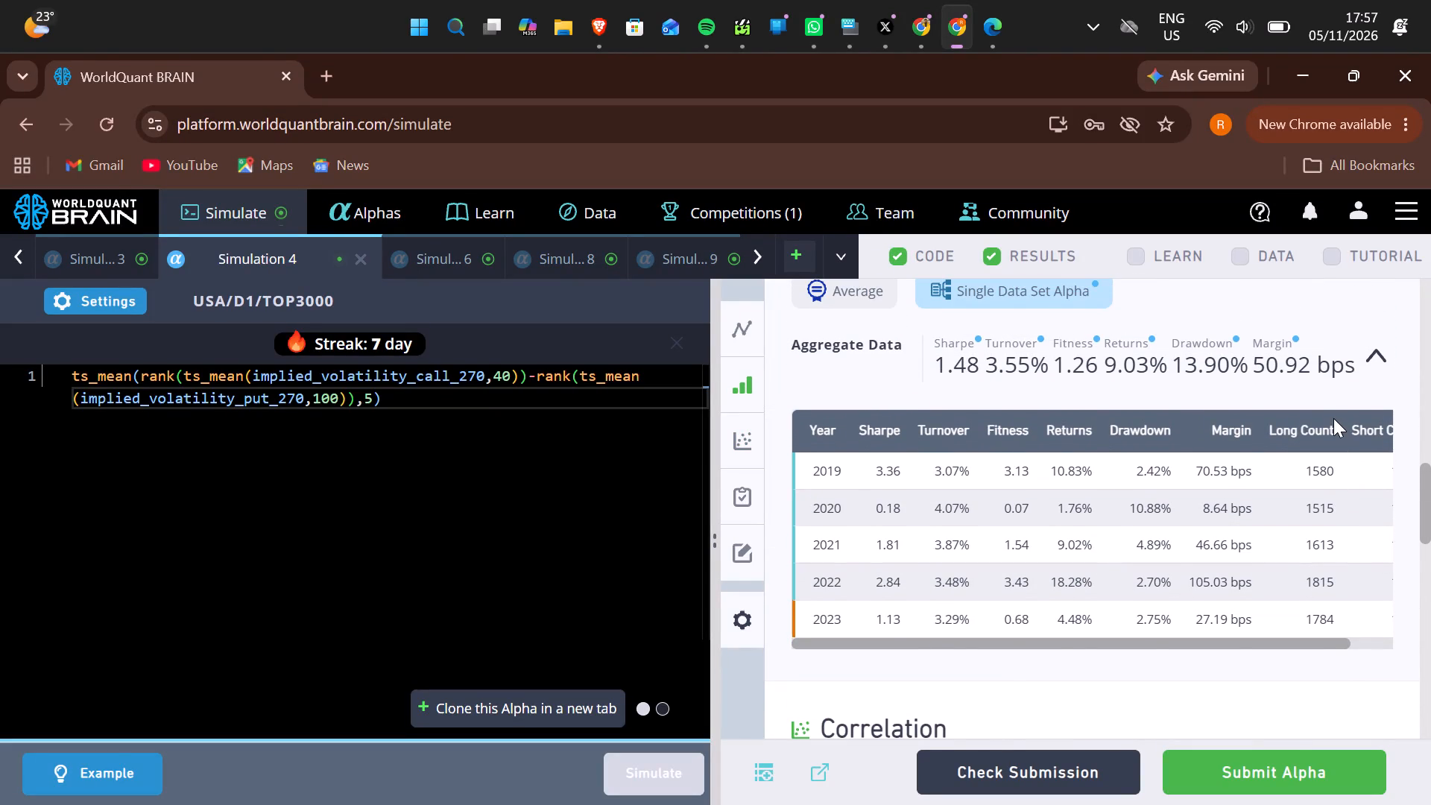
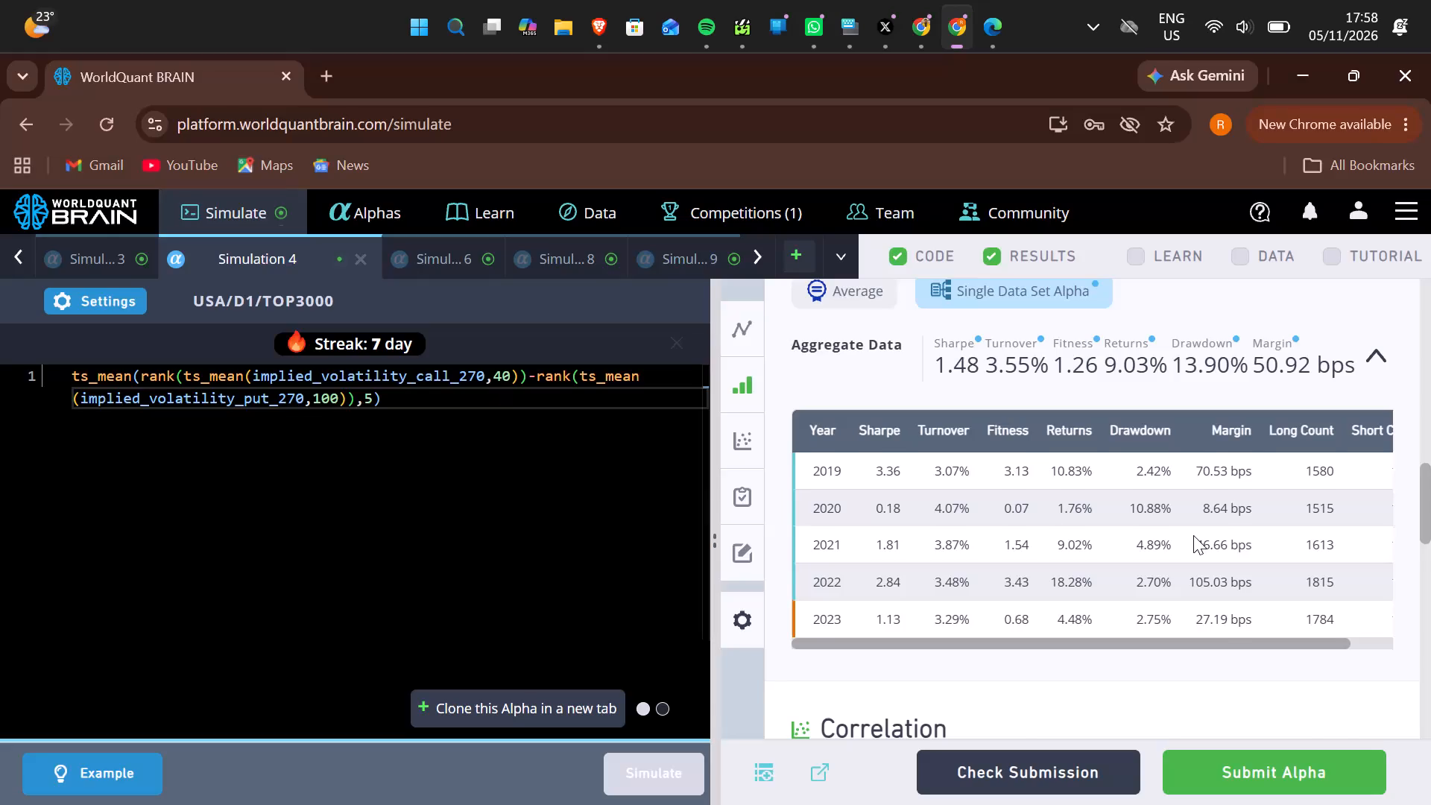
Review the self-correlation and IS testing status in the Simulation 4 alpha's results.
scroll(1193, 535, down, 3)
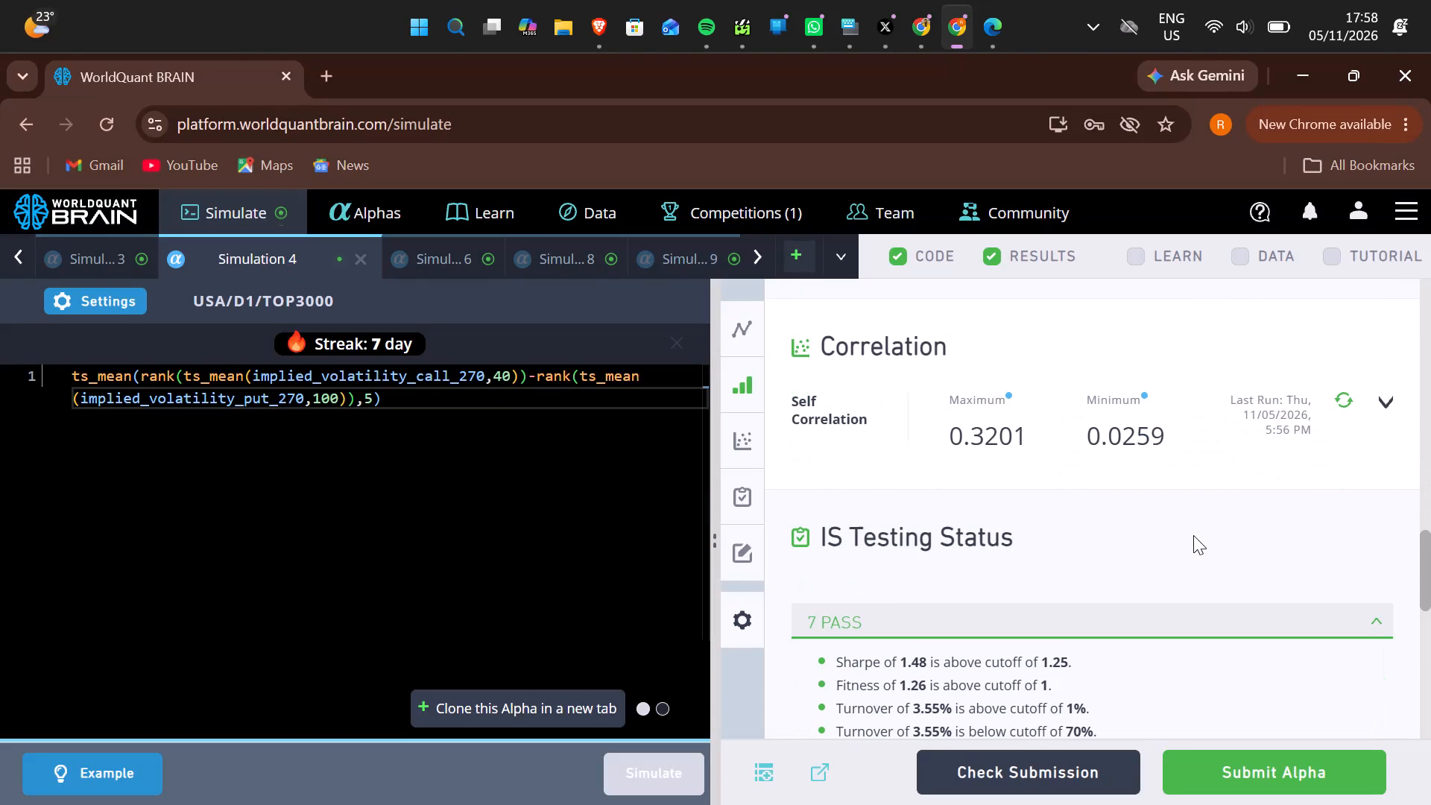
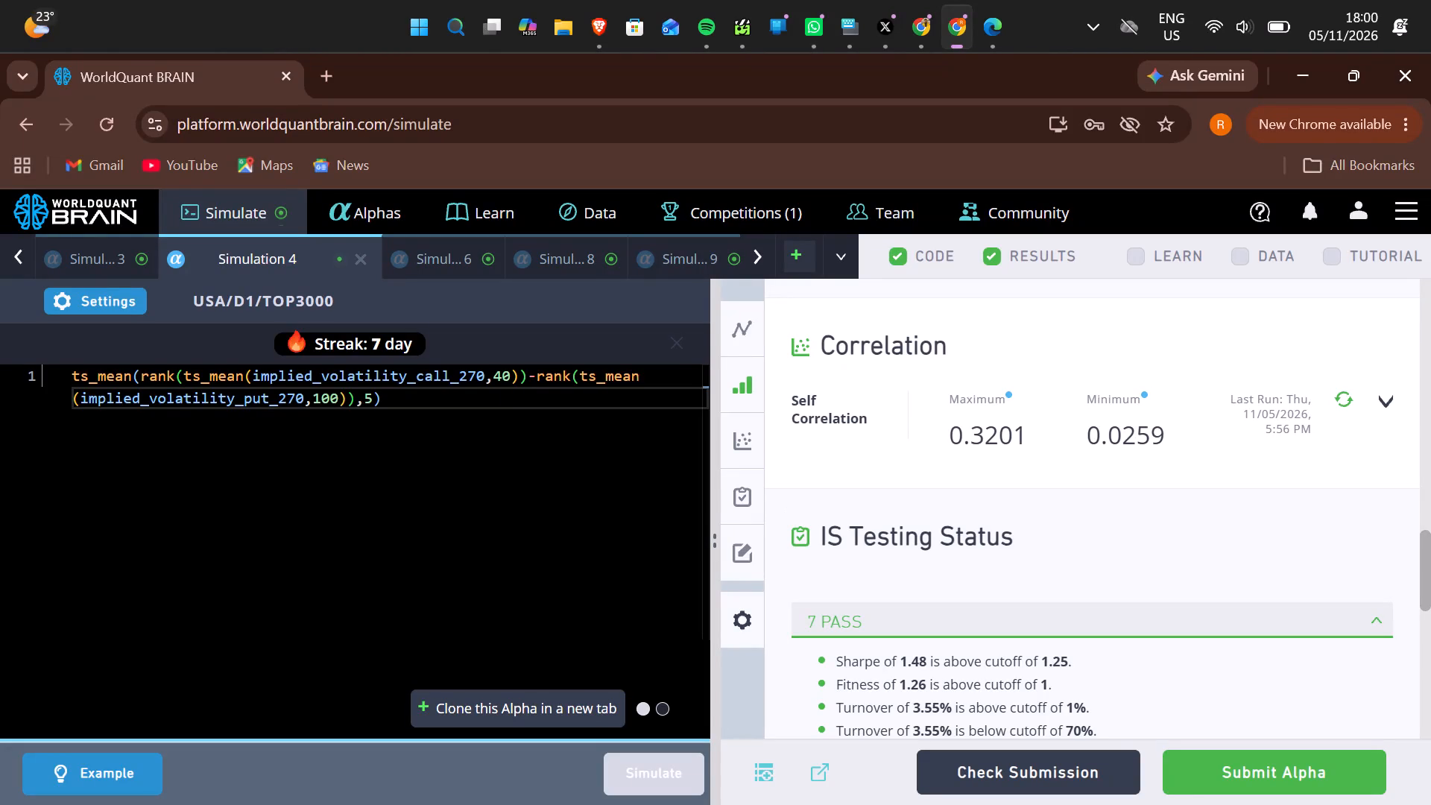
Copy the entire Simulation 4 alpha expression.
drag(384, 398, 64, 379)
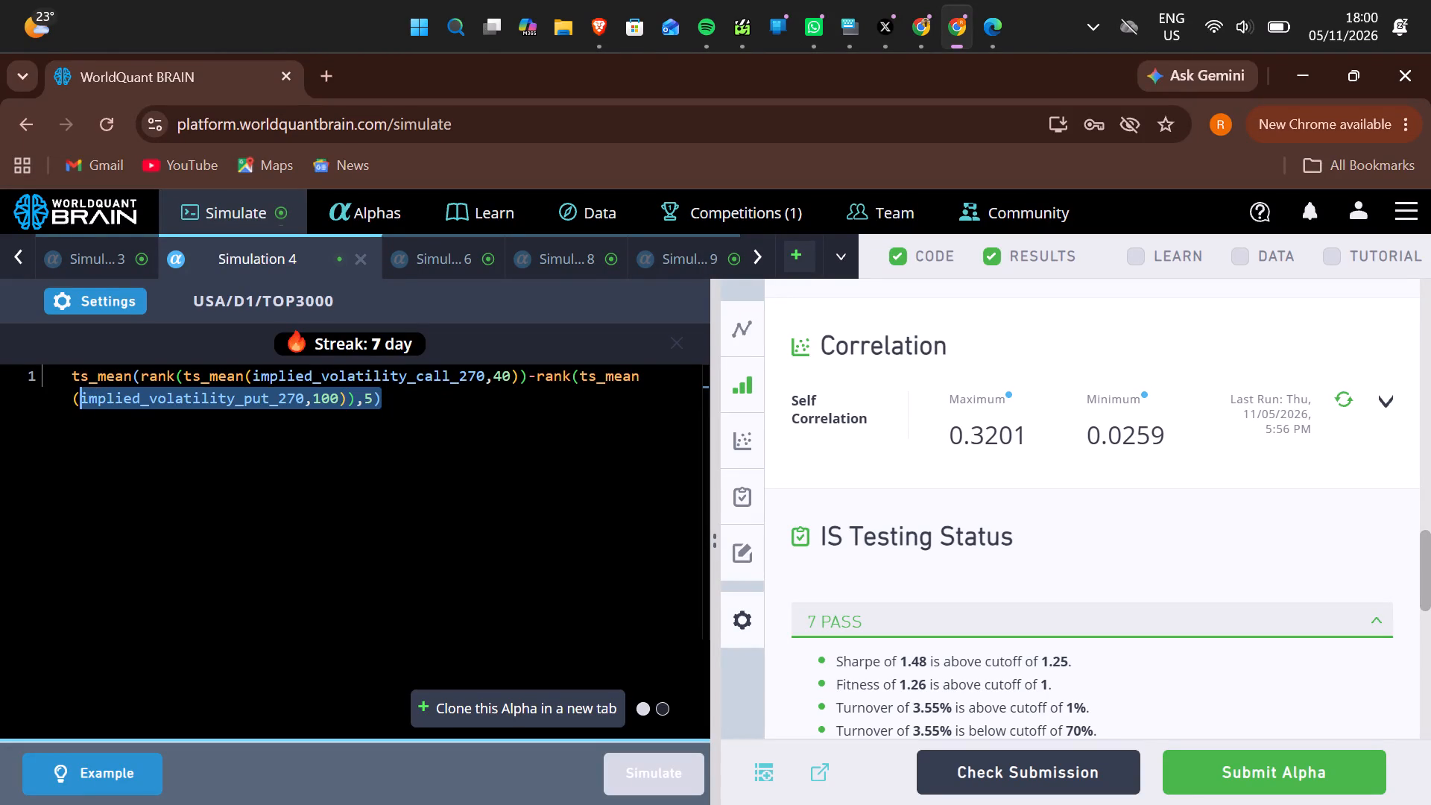
drag(64, 379, 58, 365)
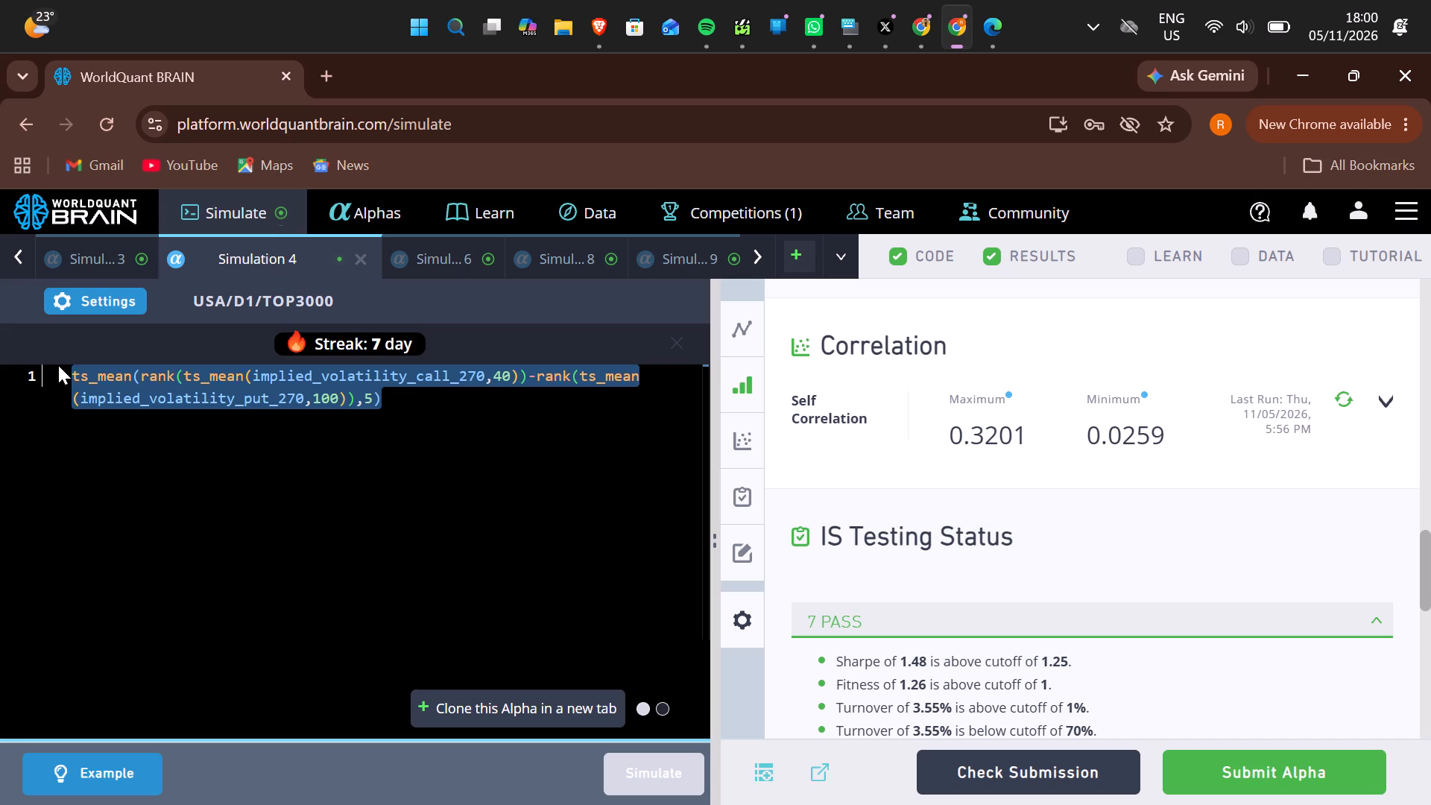
key(ctrl+c)
key(ctrl+c)
In Simulation 6, set the ts_mean lookback for implied_volatility_call_270 to 40.
click(468, 253)
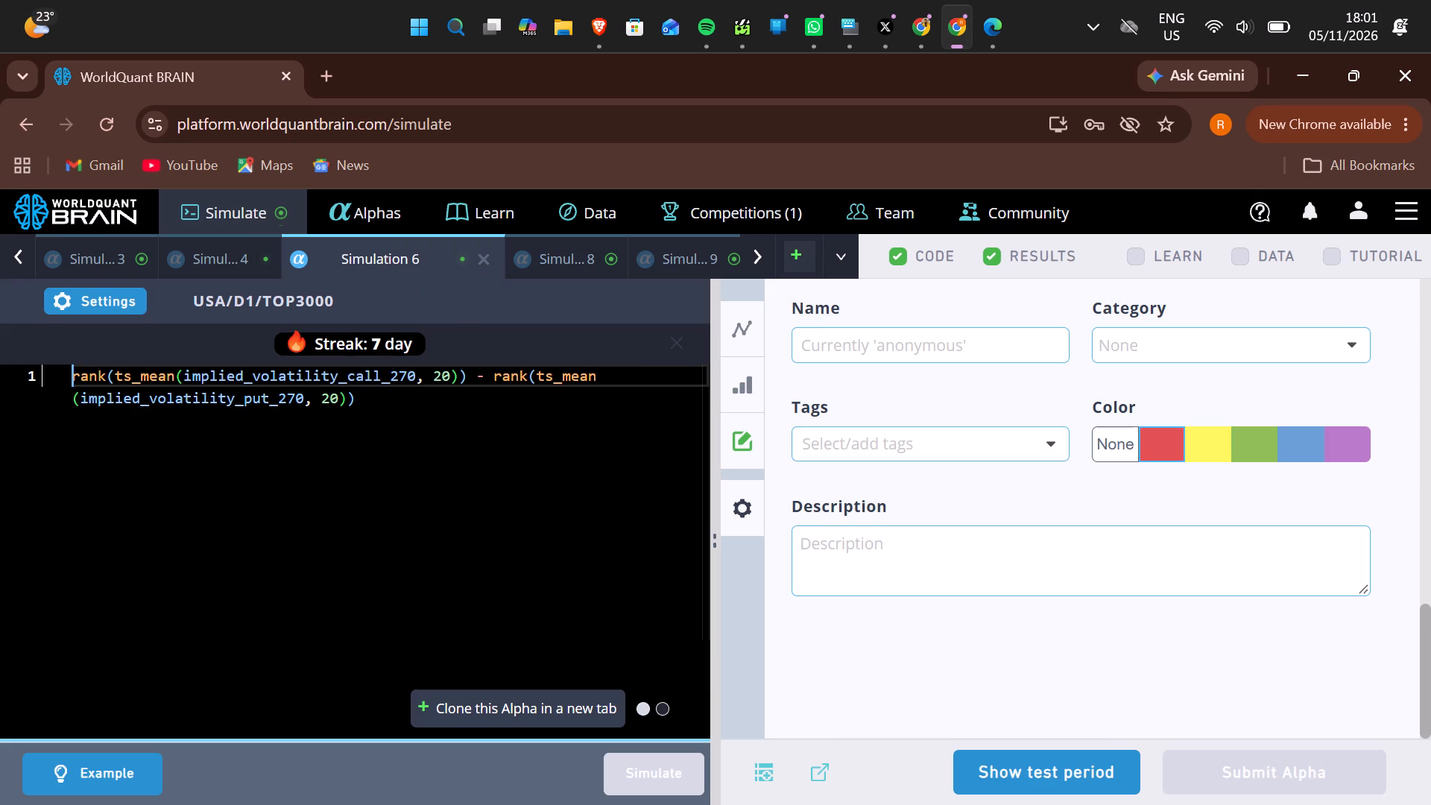
click(441, 375)
key(BackSpace)
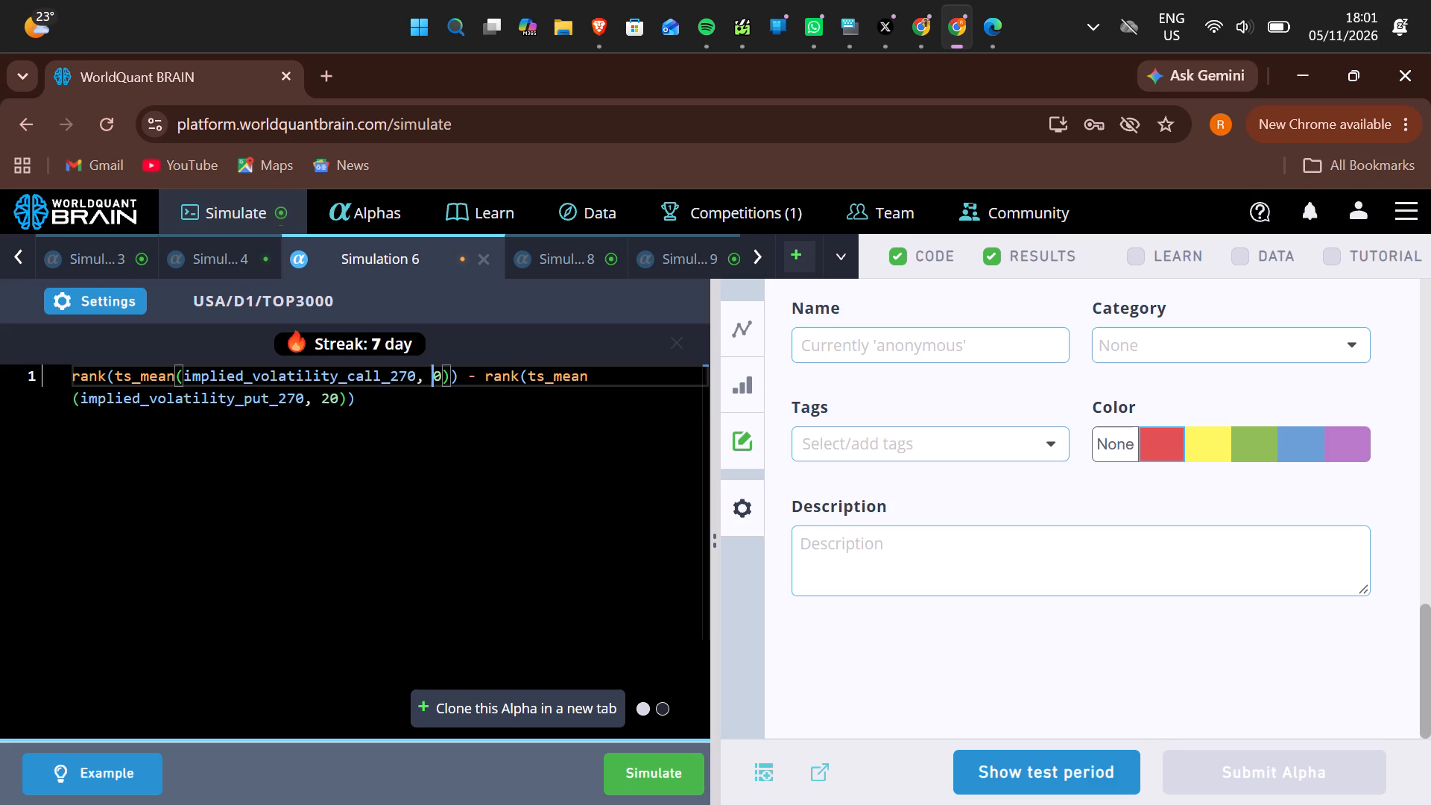
key(4)
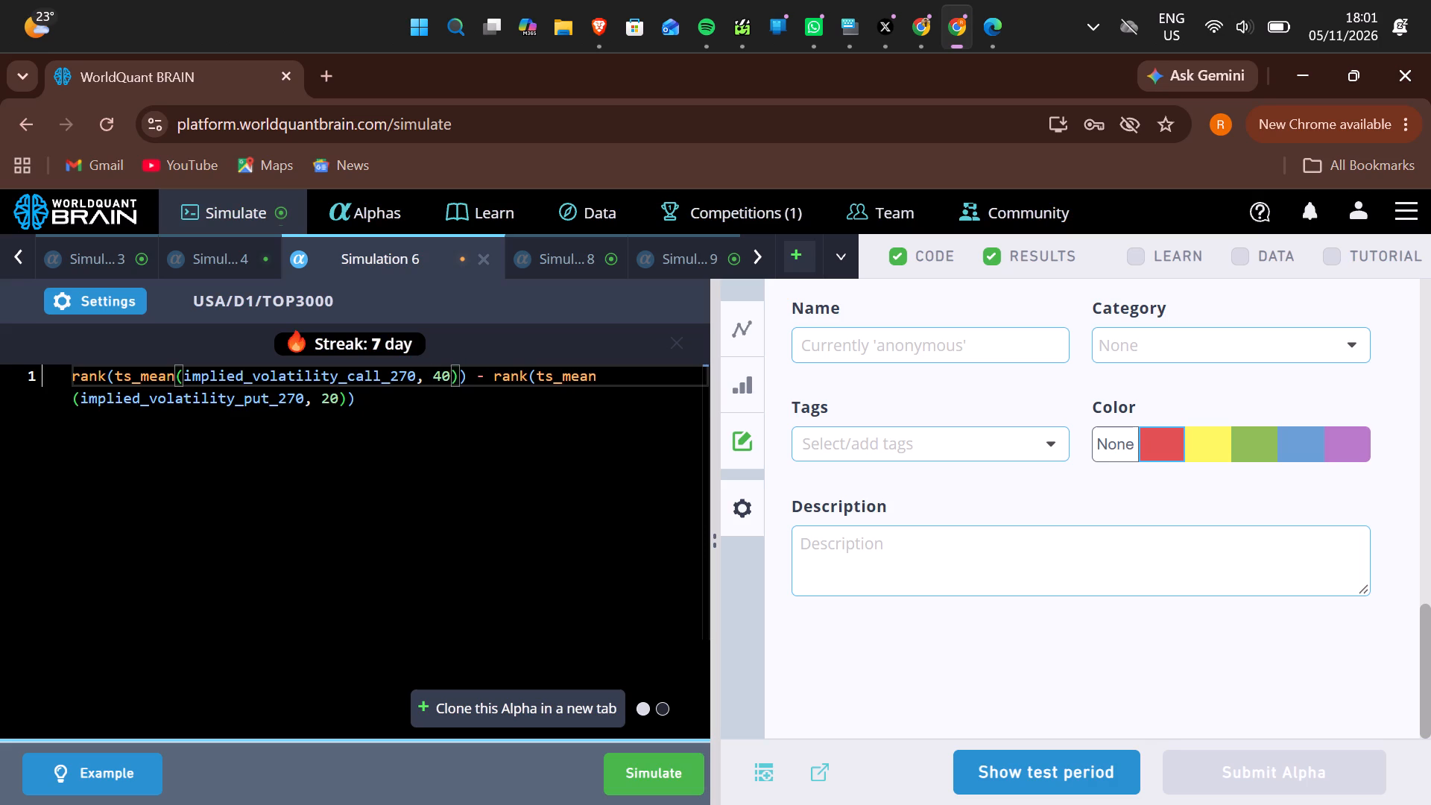
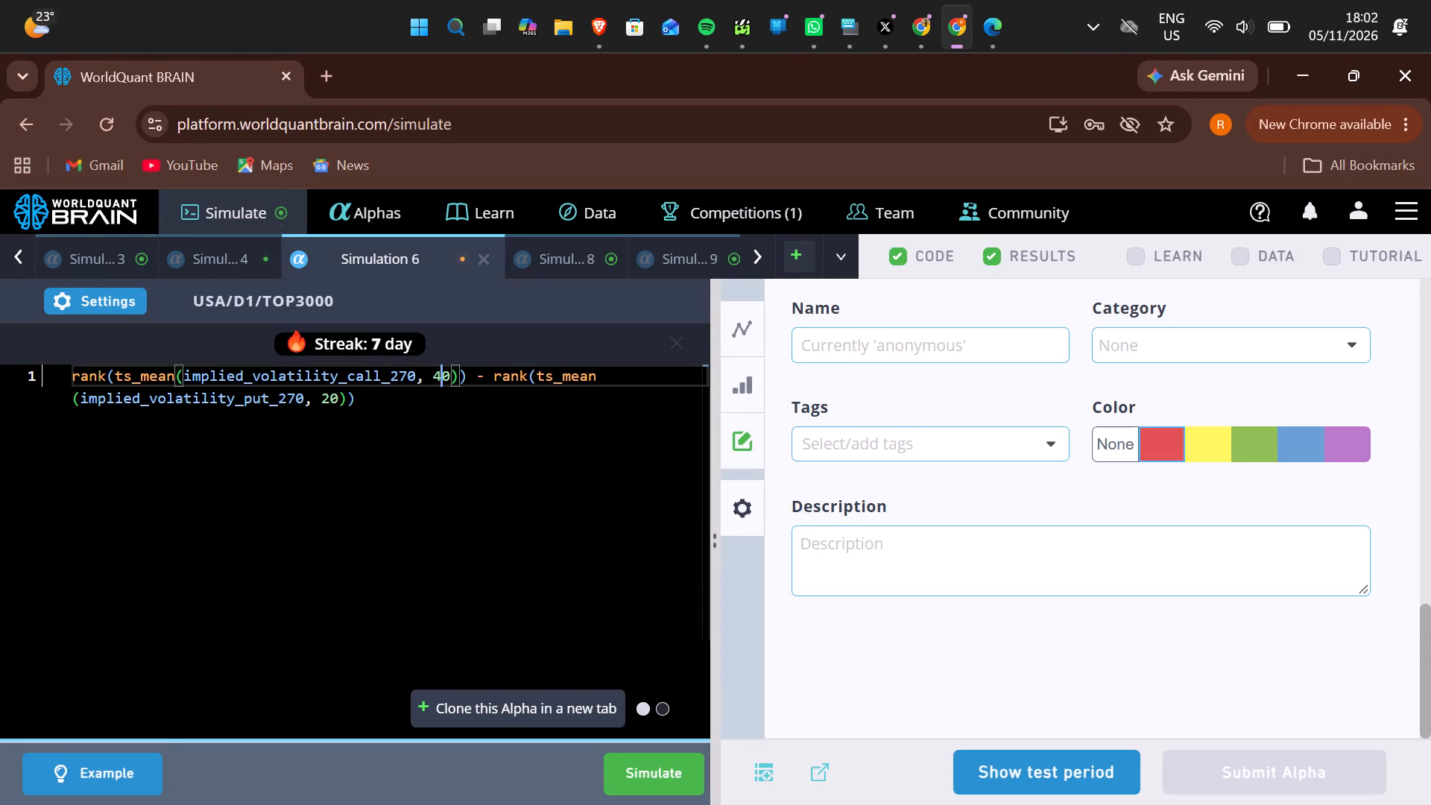
Set the ts_mean lookback for implied_volatility_put_270 to 80 in the Simulation 6 expression.
click(332, 396)
key(BackSpace)
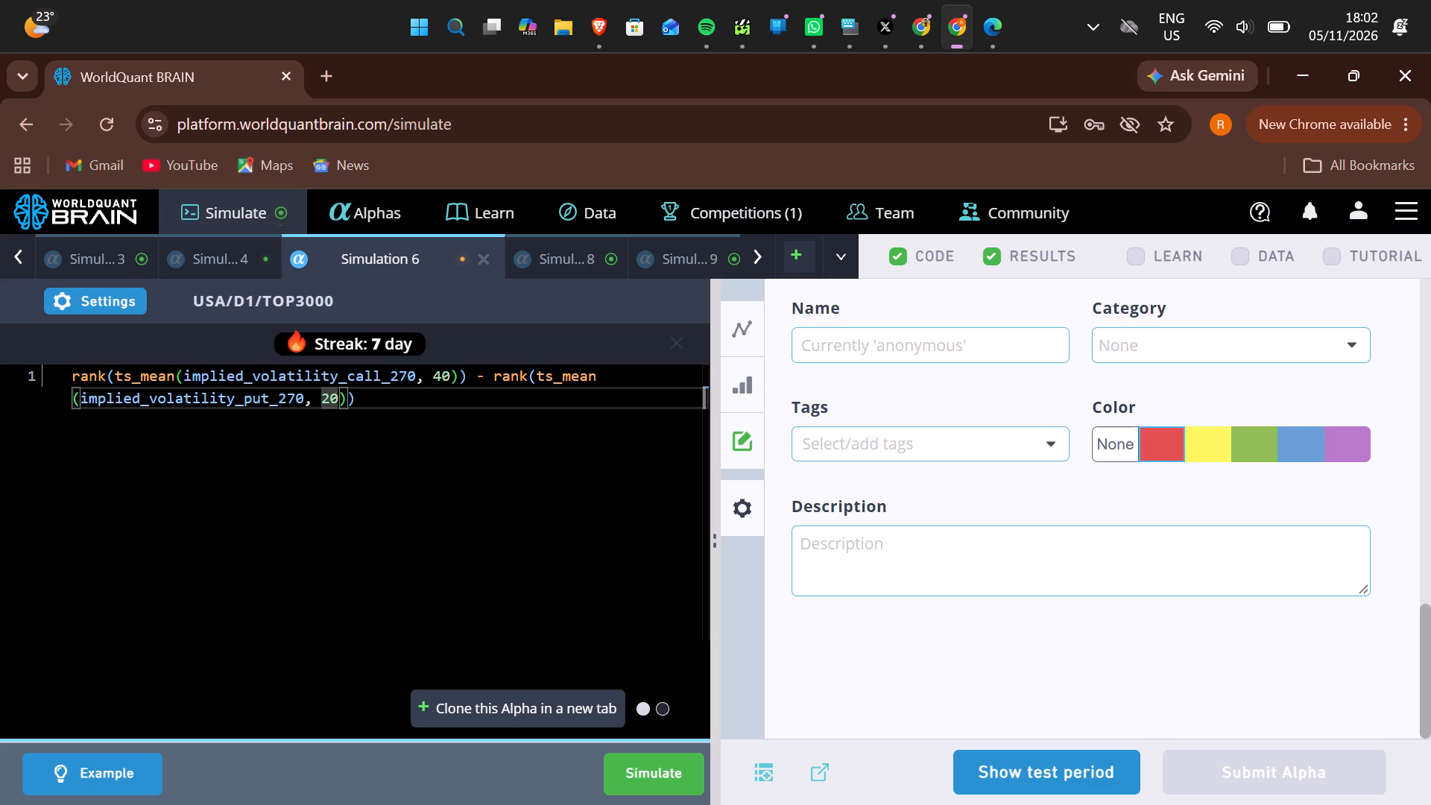
key(8)
Apply Industry neutralization and a decay of 5 in the Simulation 6 settings.
click(96, 300)
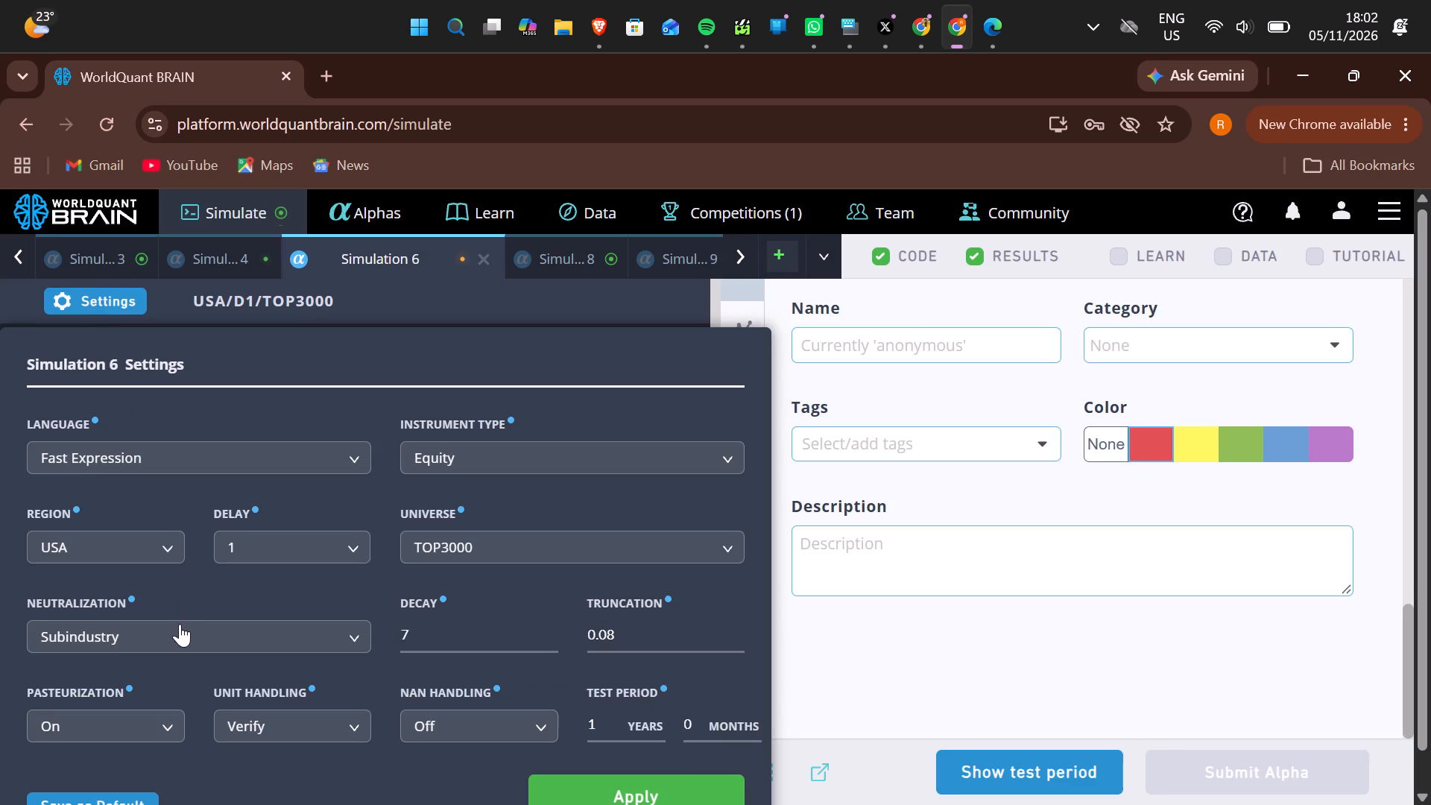
click(180, 624)
click(168, 770)
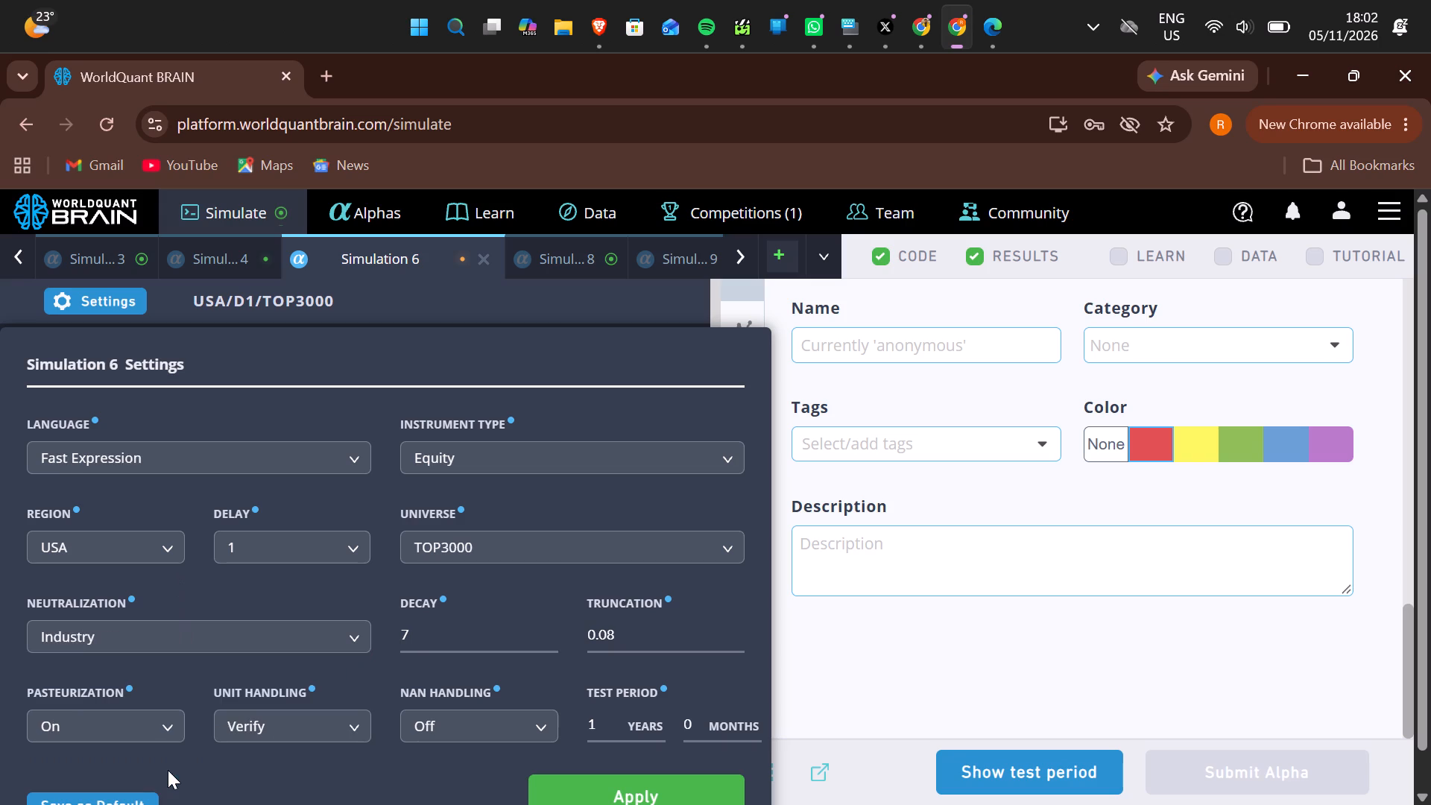
click(423, 643)
key(BackSpace)
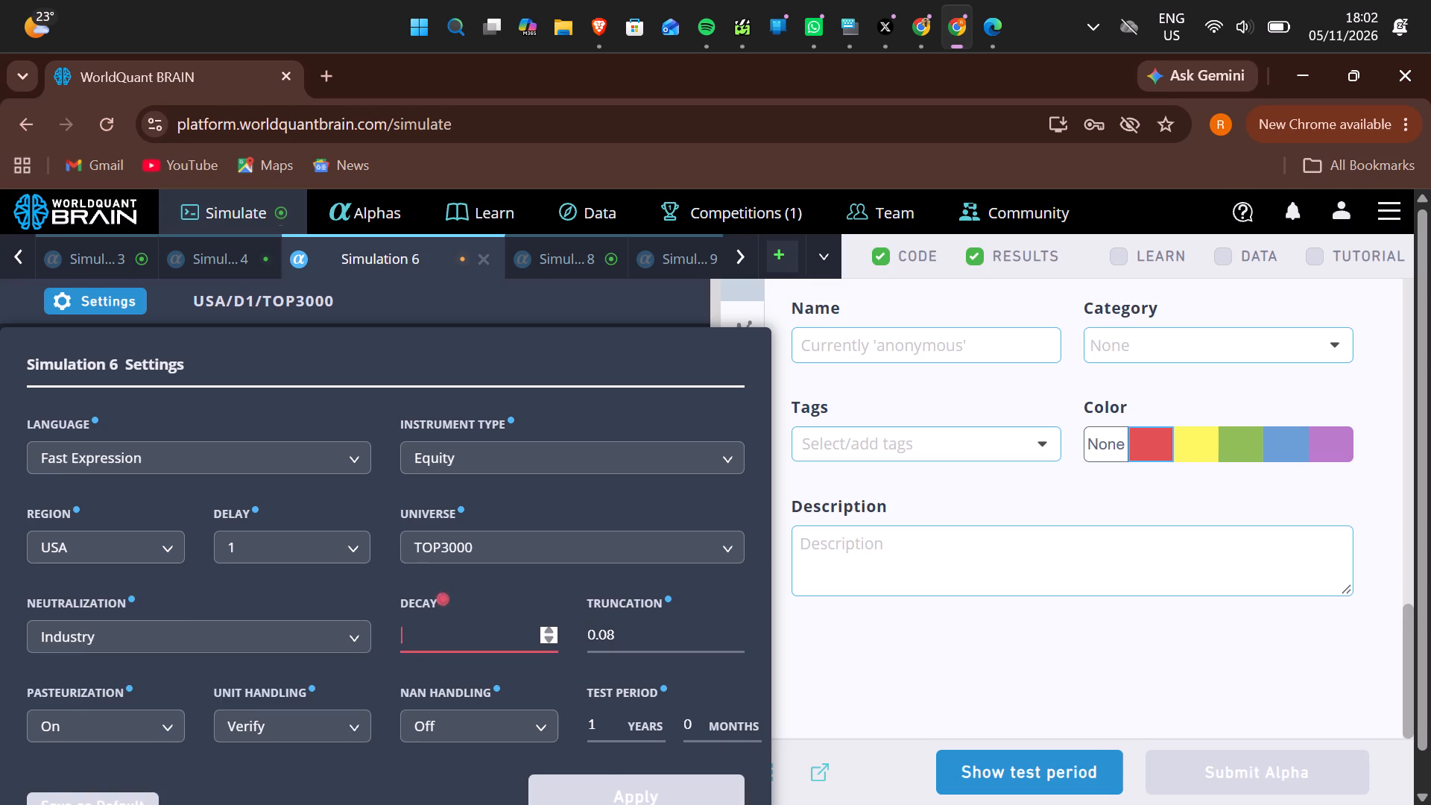
key(5)
click(577, 801)
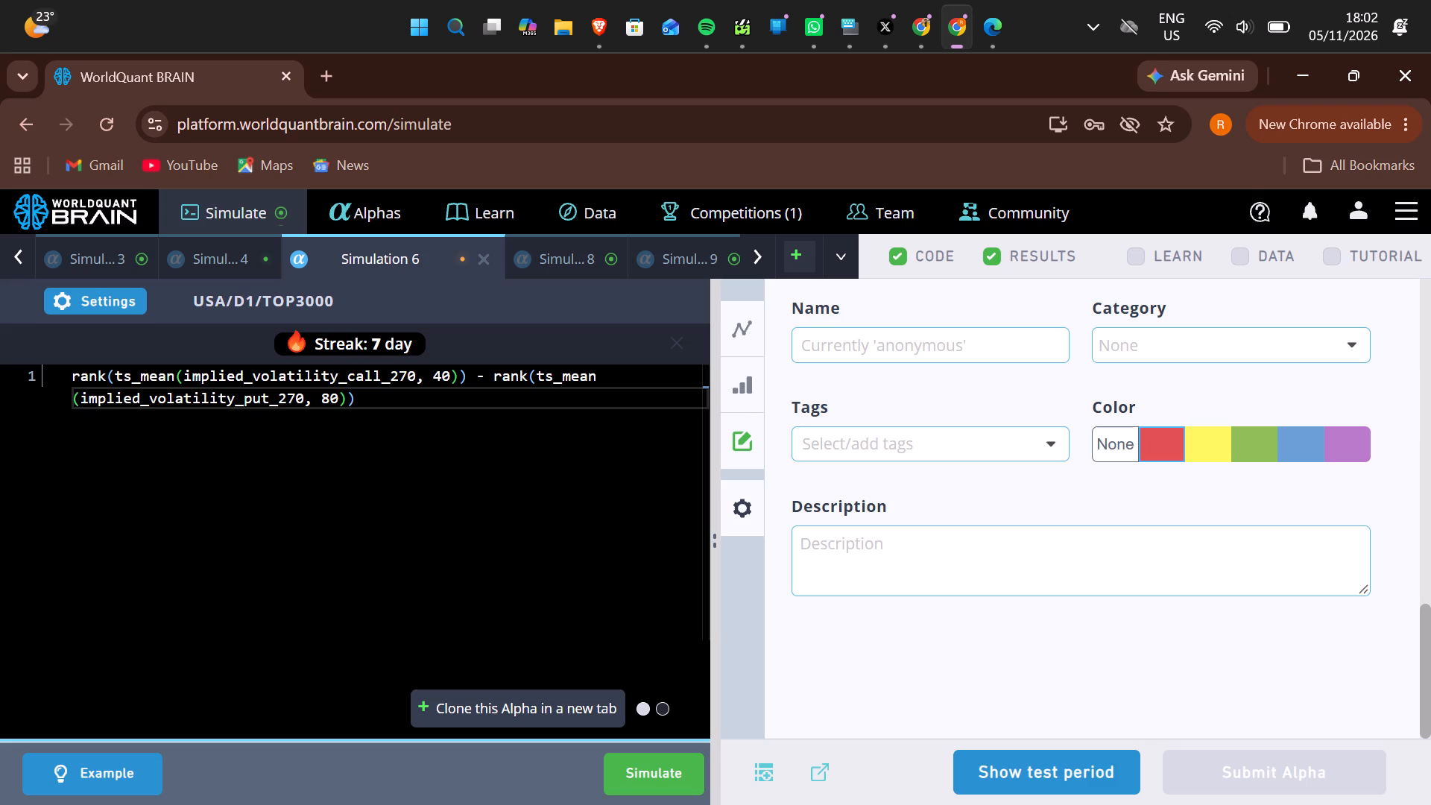
Run Simulation 6 with the revised lookbacks and settings.
click(633, 762)
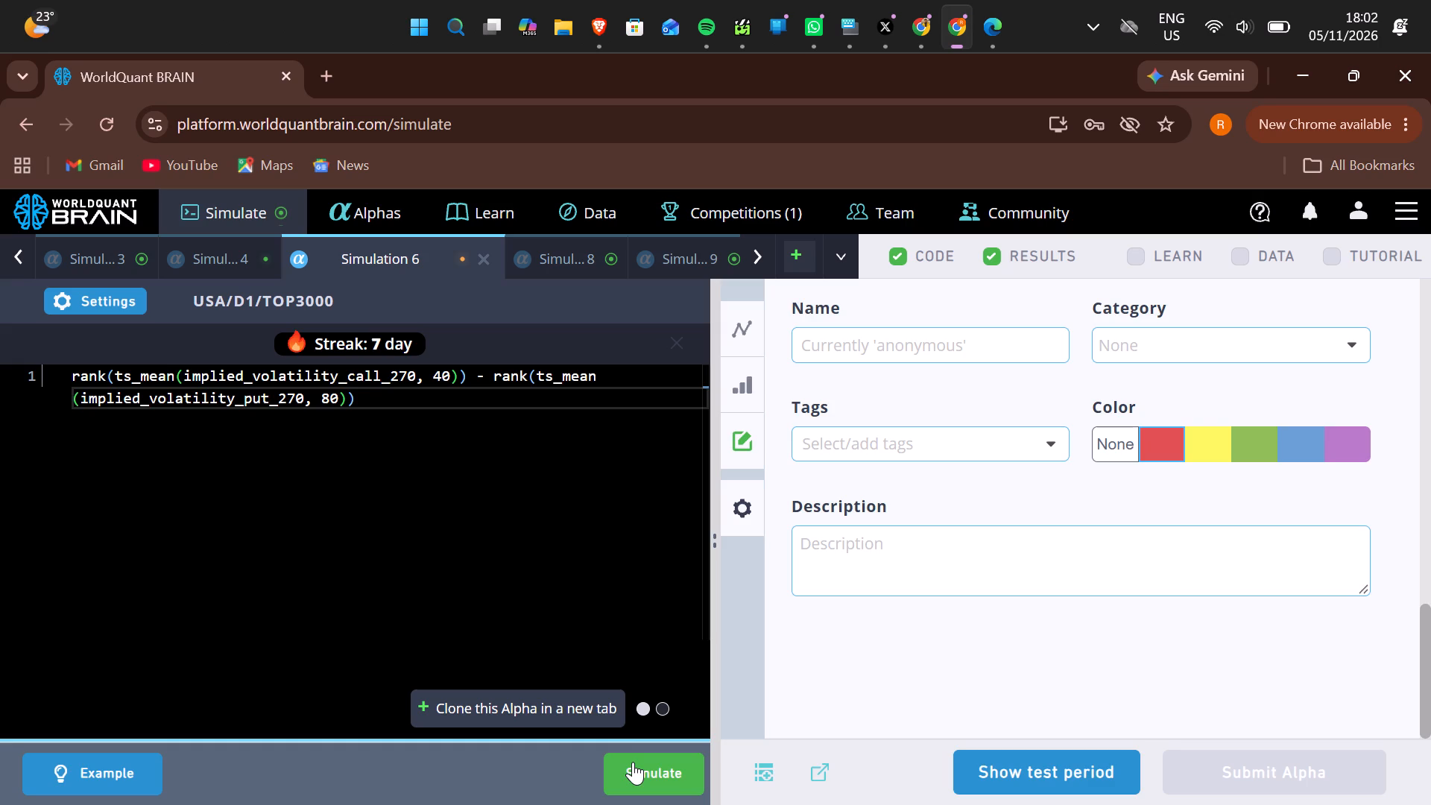
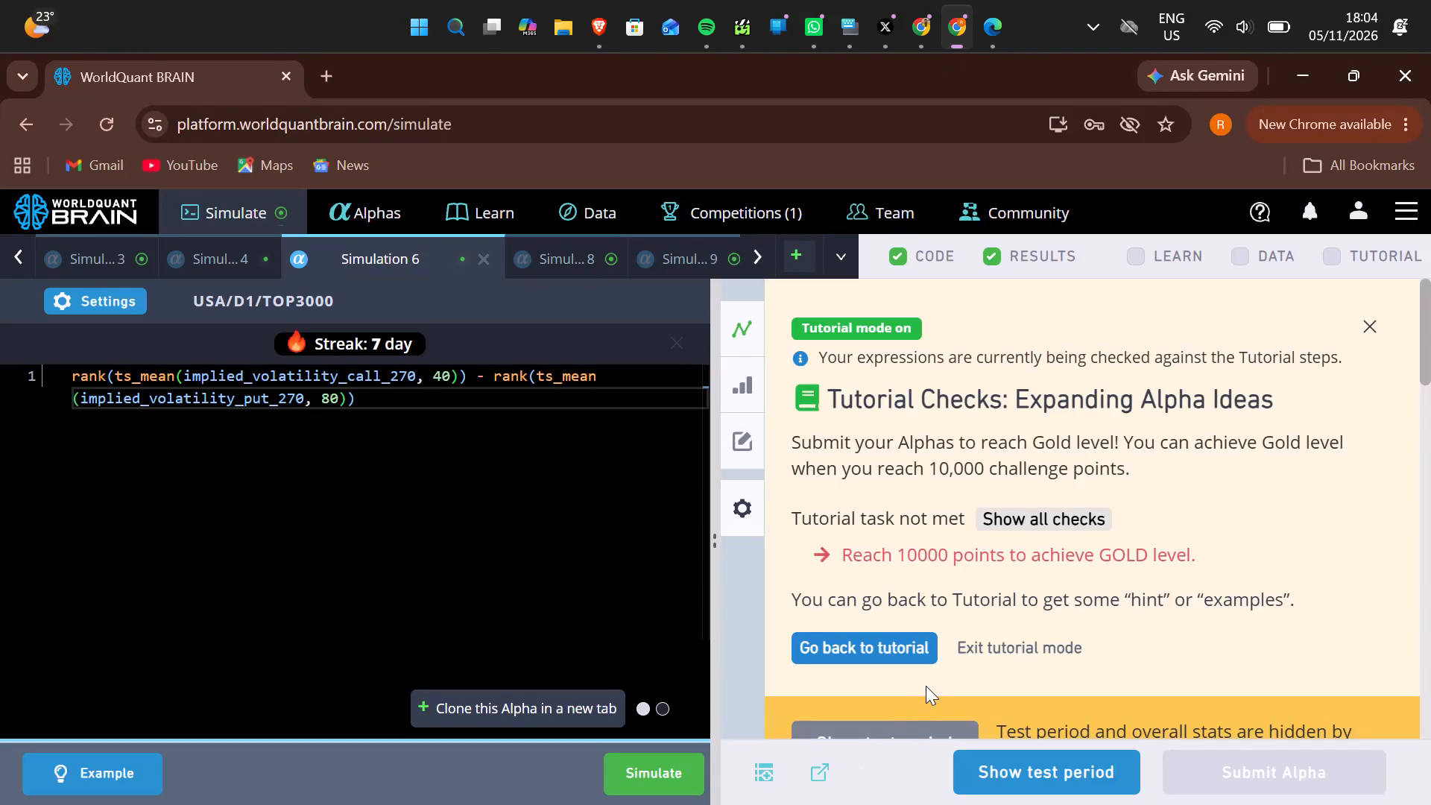
Examine Simulation 6's PnL chart, yearly performance table and alpha properties for the new run.
scroll(926, 686, down, 3)
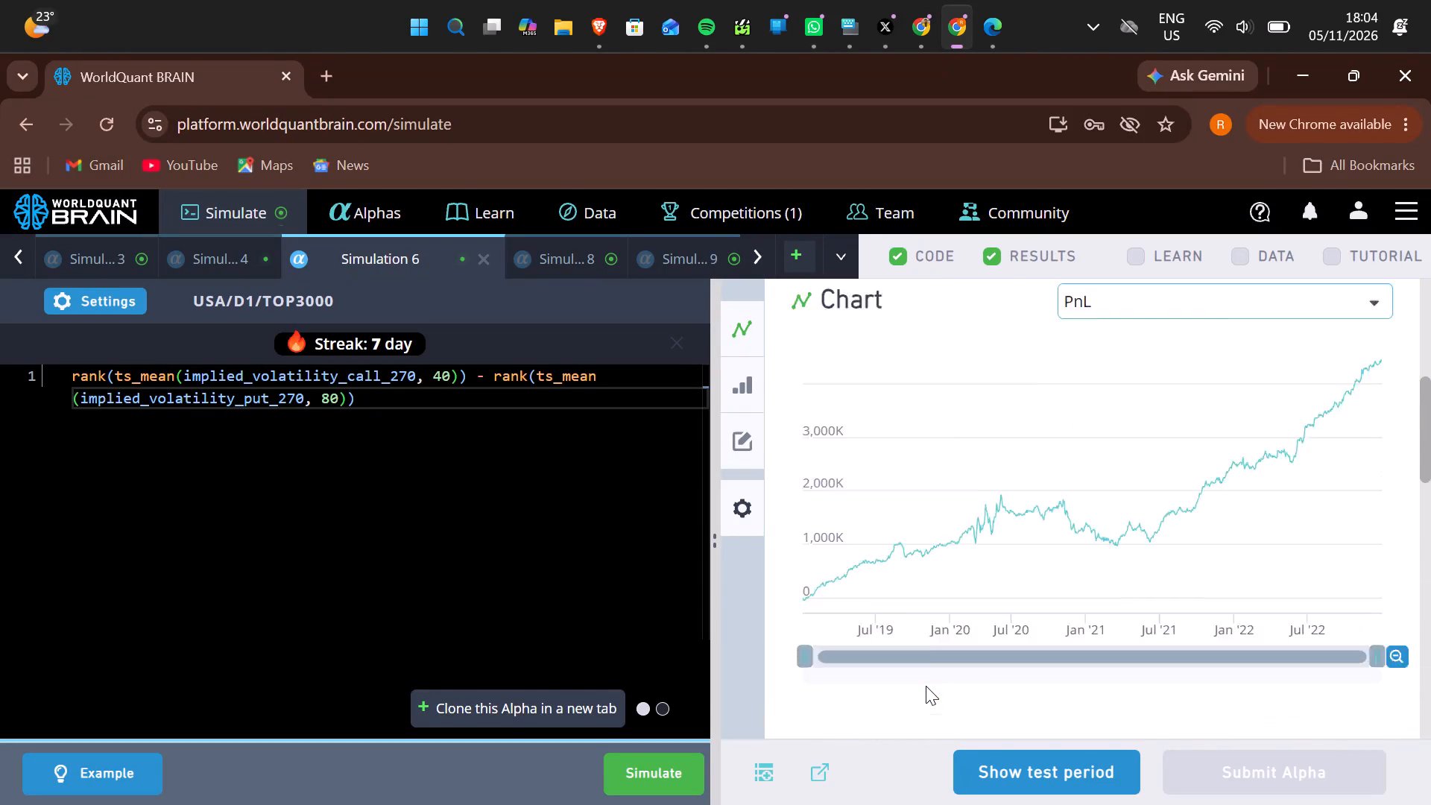
scroll(926, 686, down, 7)
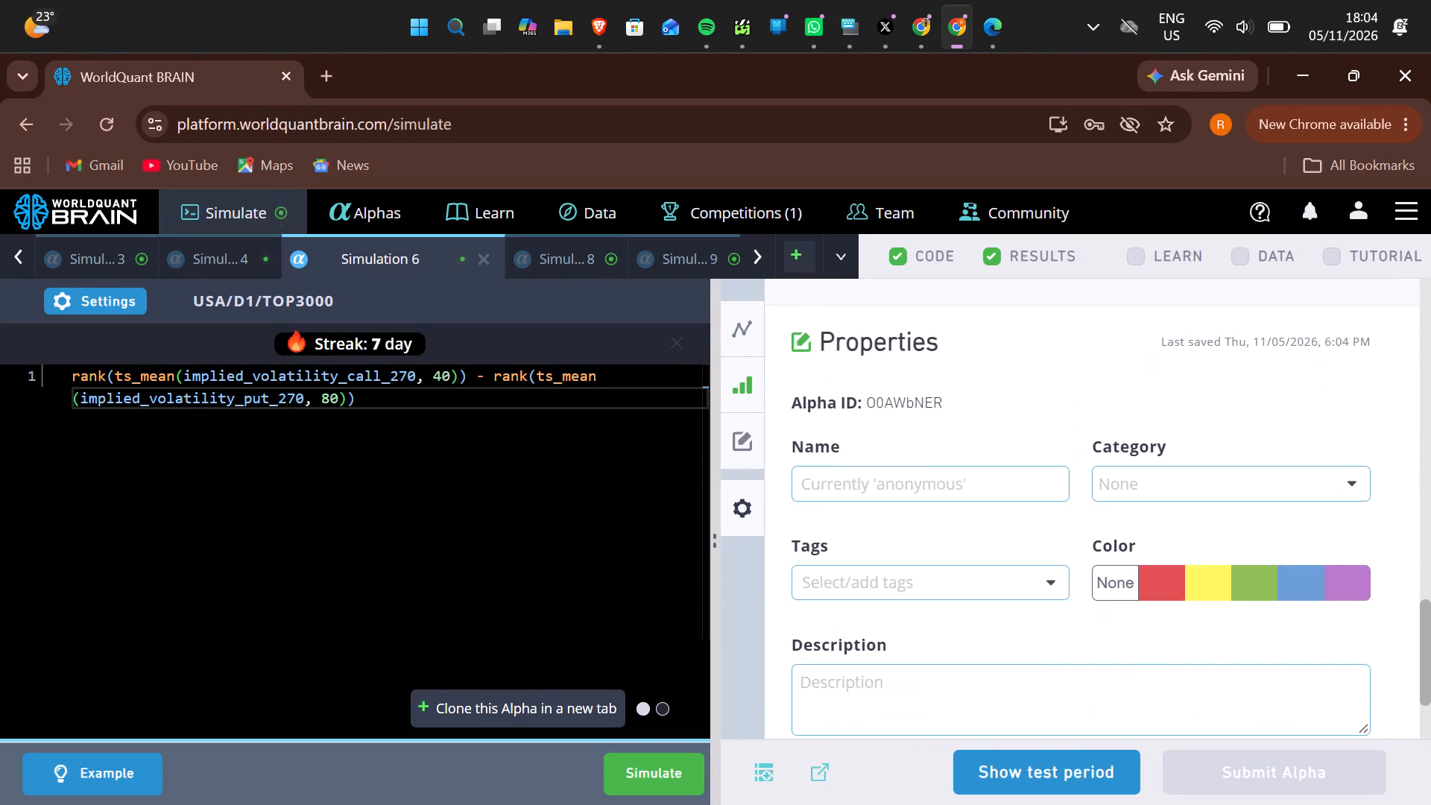
scroll(926, 686, down, 2)
scroll(926, 686, up, 1)
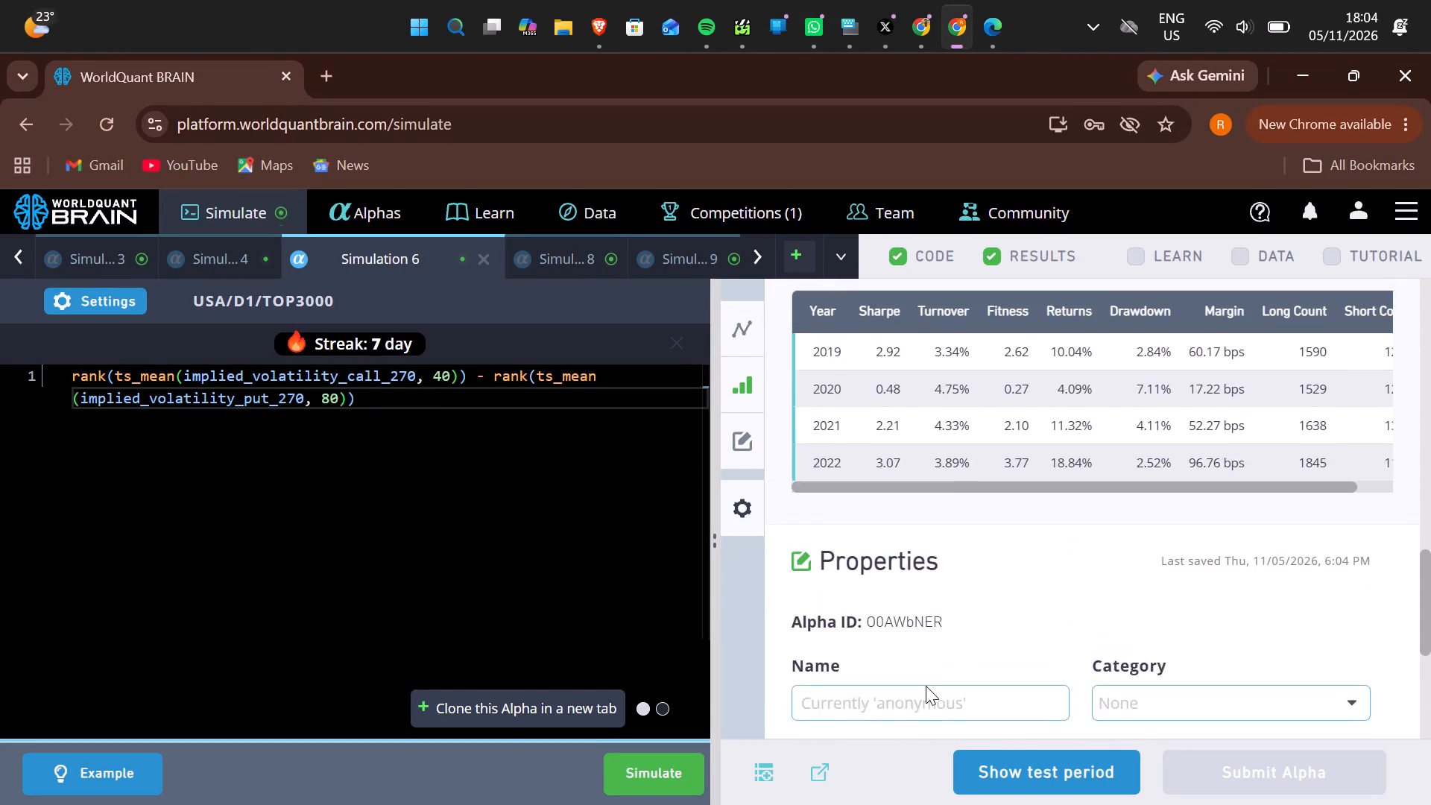
scroll(926, 686, down, 1)
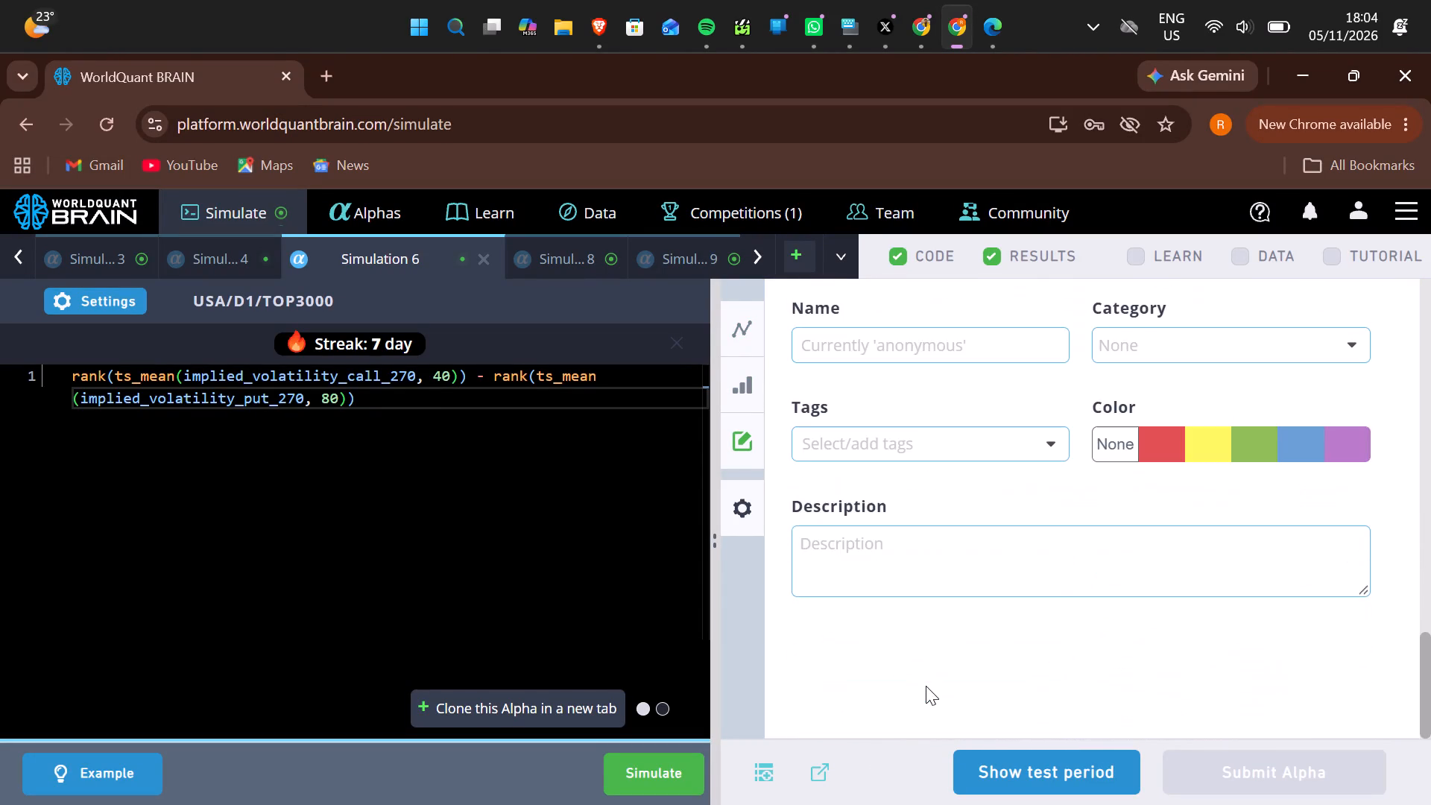
scroll(926, 686, down, 1)
Show the test period for Simulation 6 and check its IS Testing Status.
click(1010, 768)
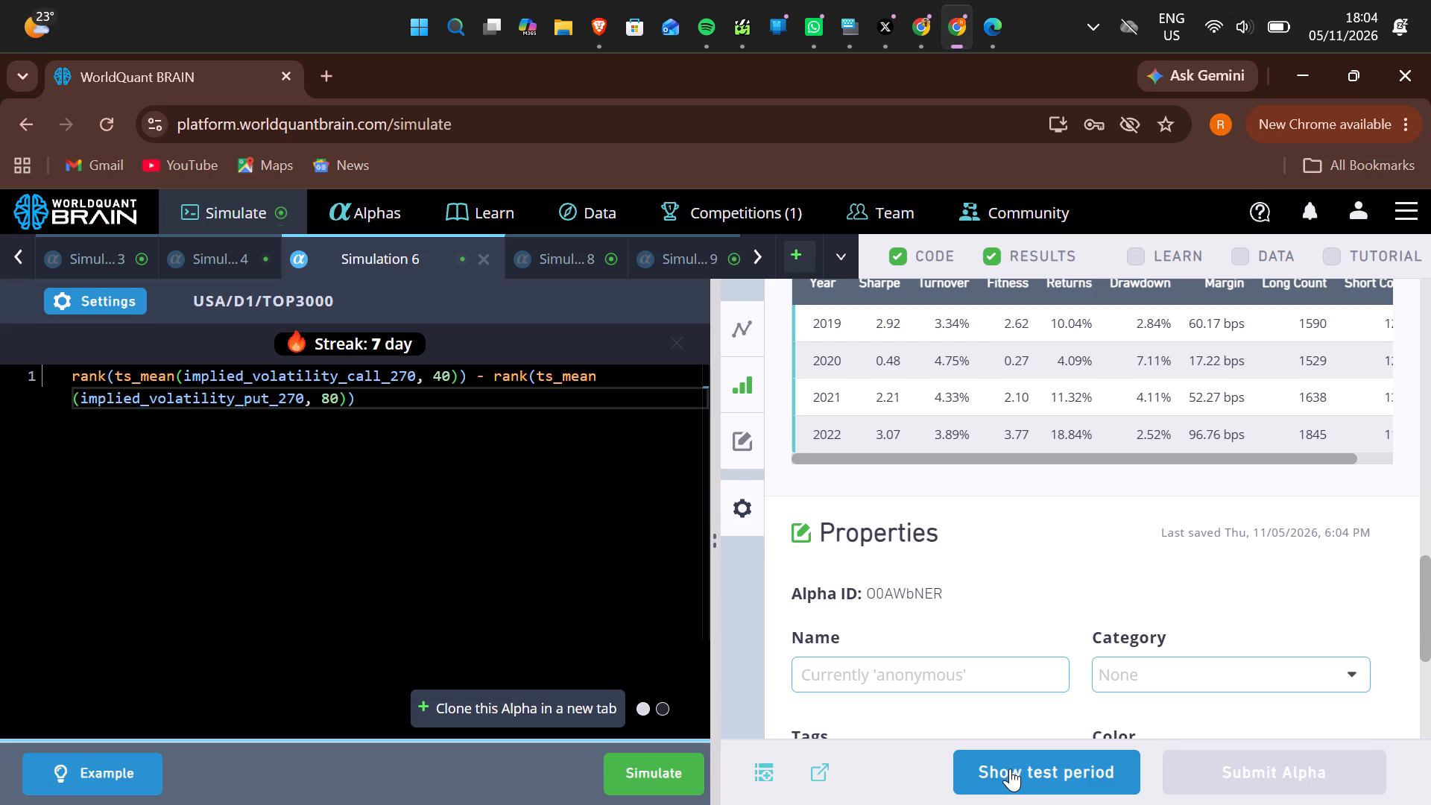
scroll(1018, 637, down, 3)
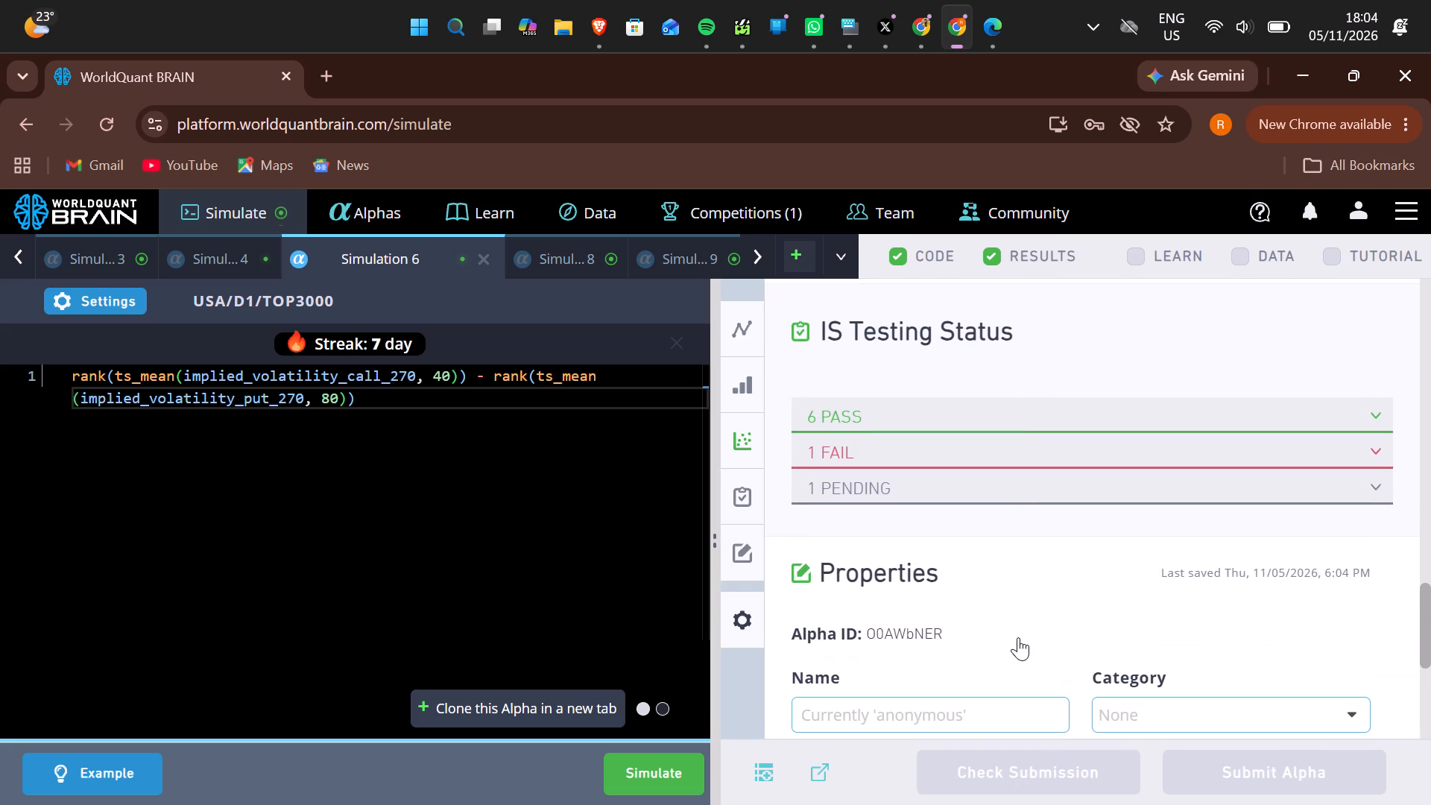
scroll(1018, 637, down, 1)
Switch Simulation 6's IS Summary to the IS period and review its aggregate data, yearly figures and testing status.
scroll(1018, 637, up, 2)
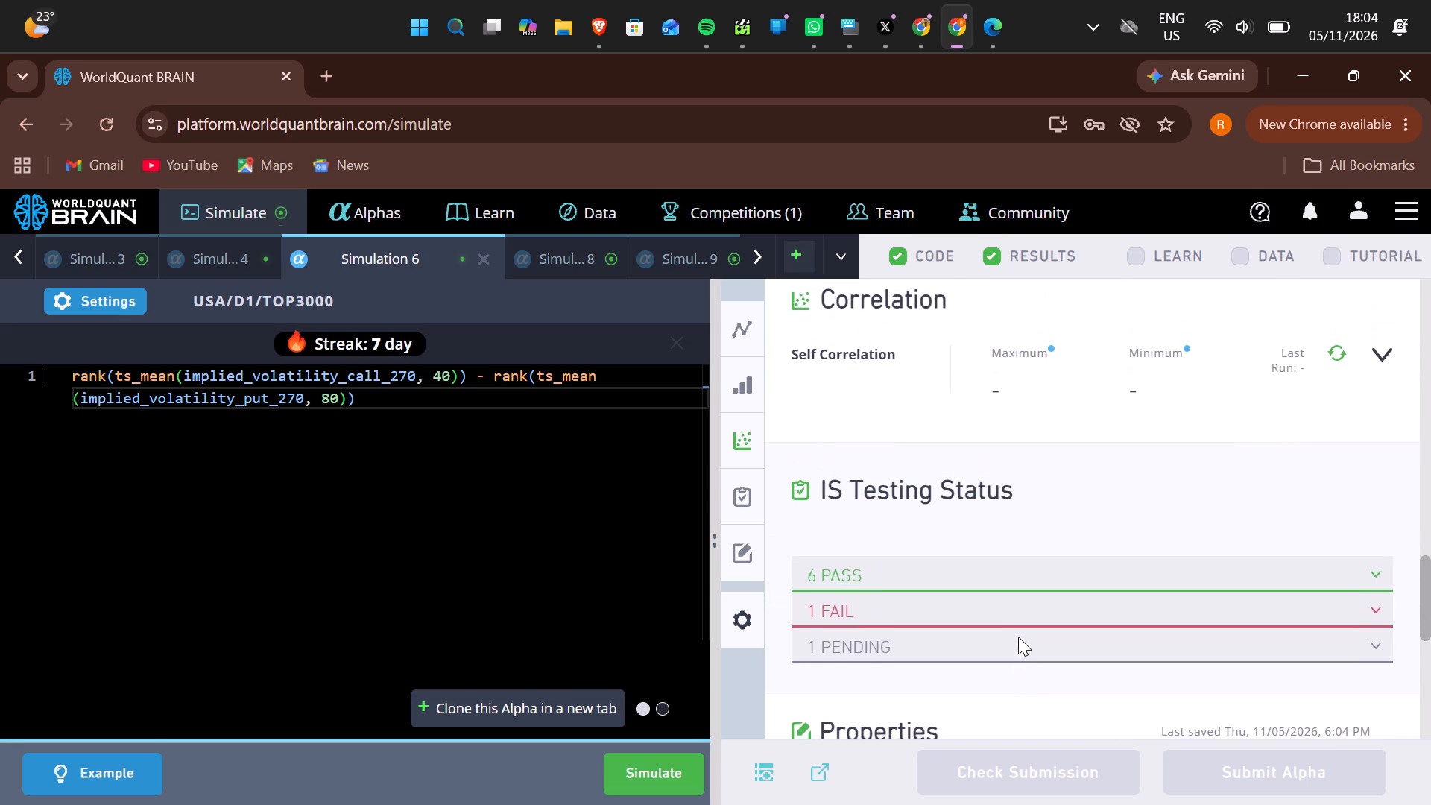
scroll(1018, 637, up, 5)
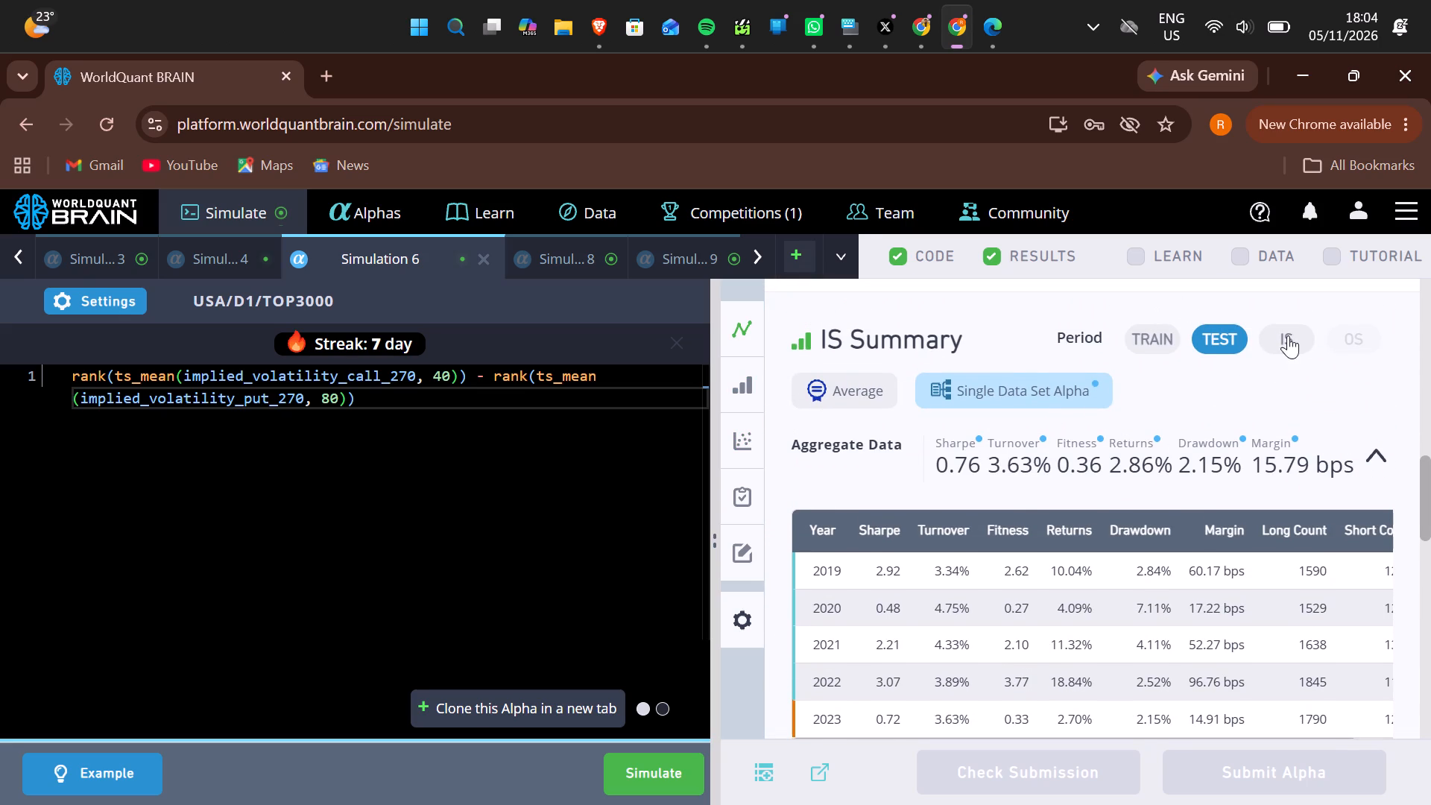
click(1288, 343)
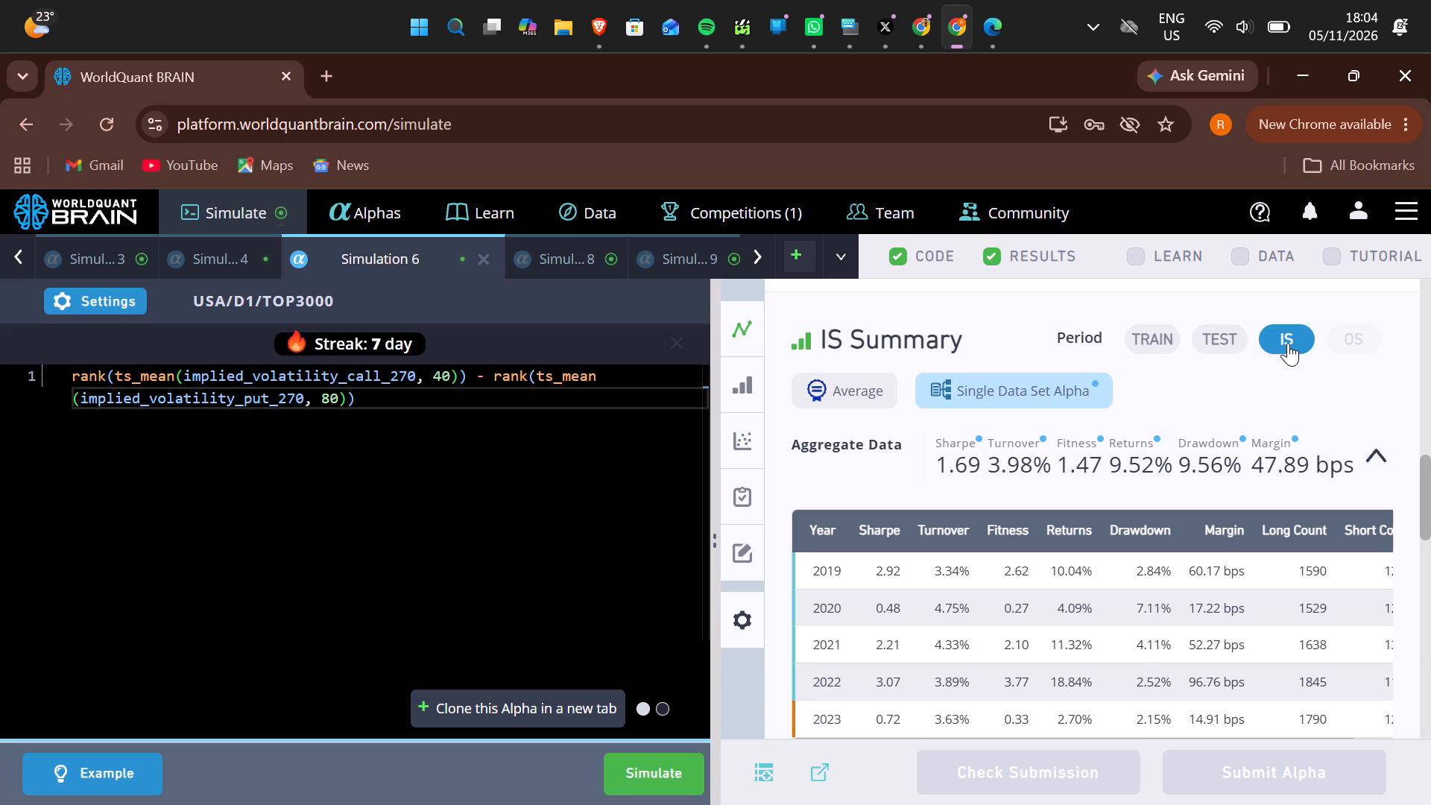
scroll(1288, 343, down, 1)
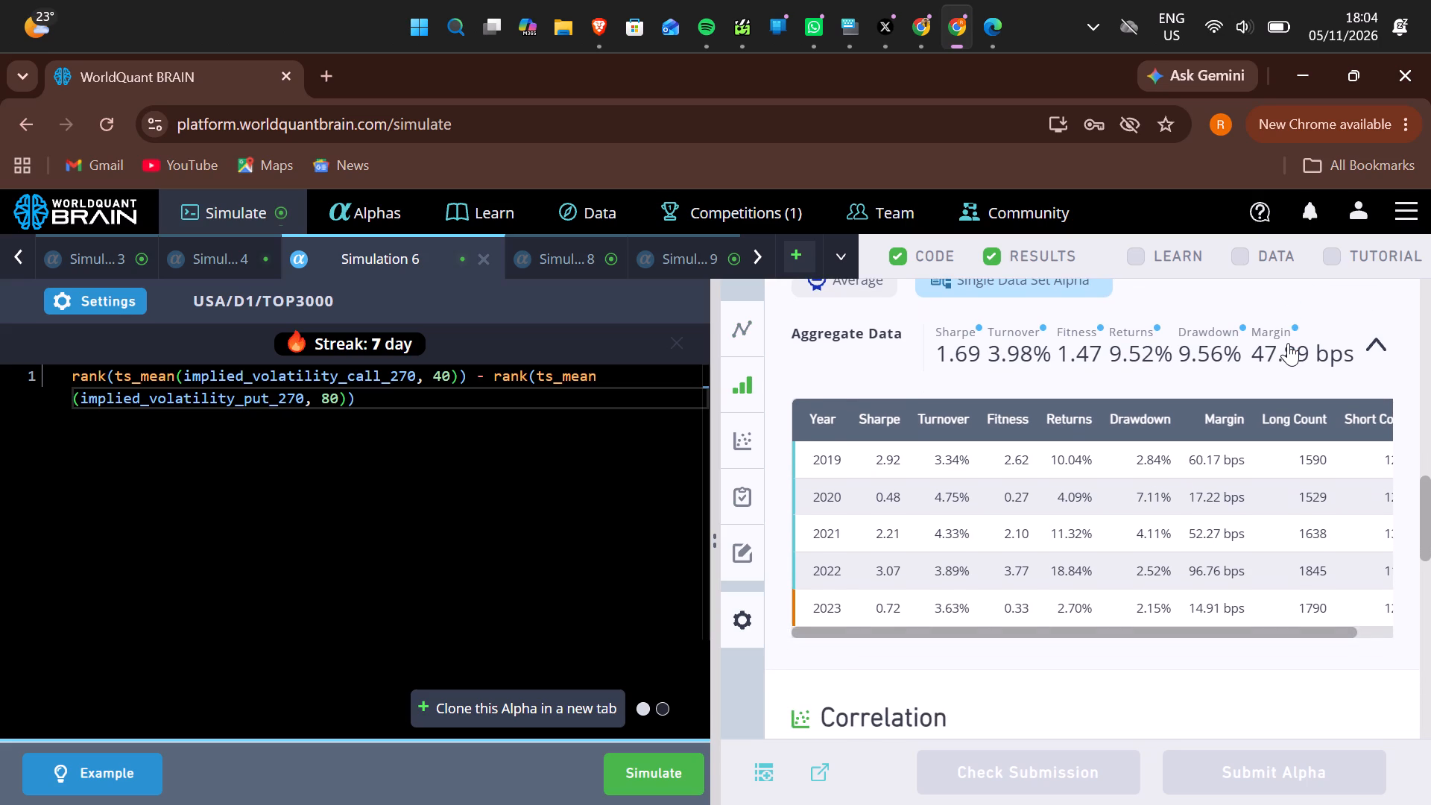
scroll(1288, 343, down, 2)
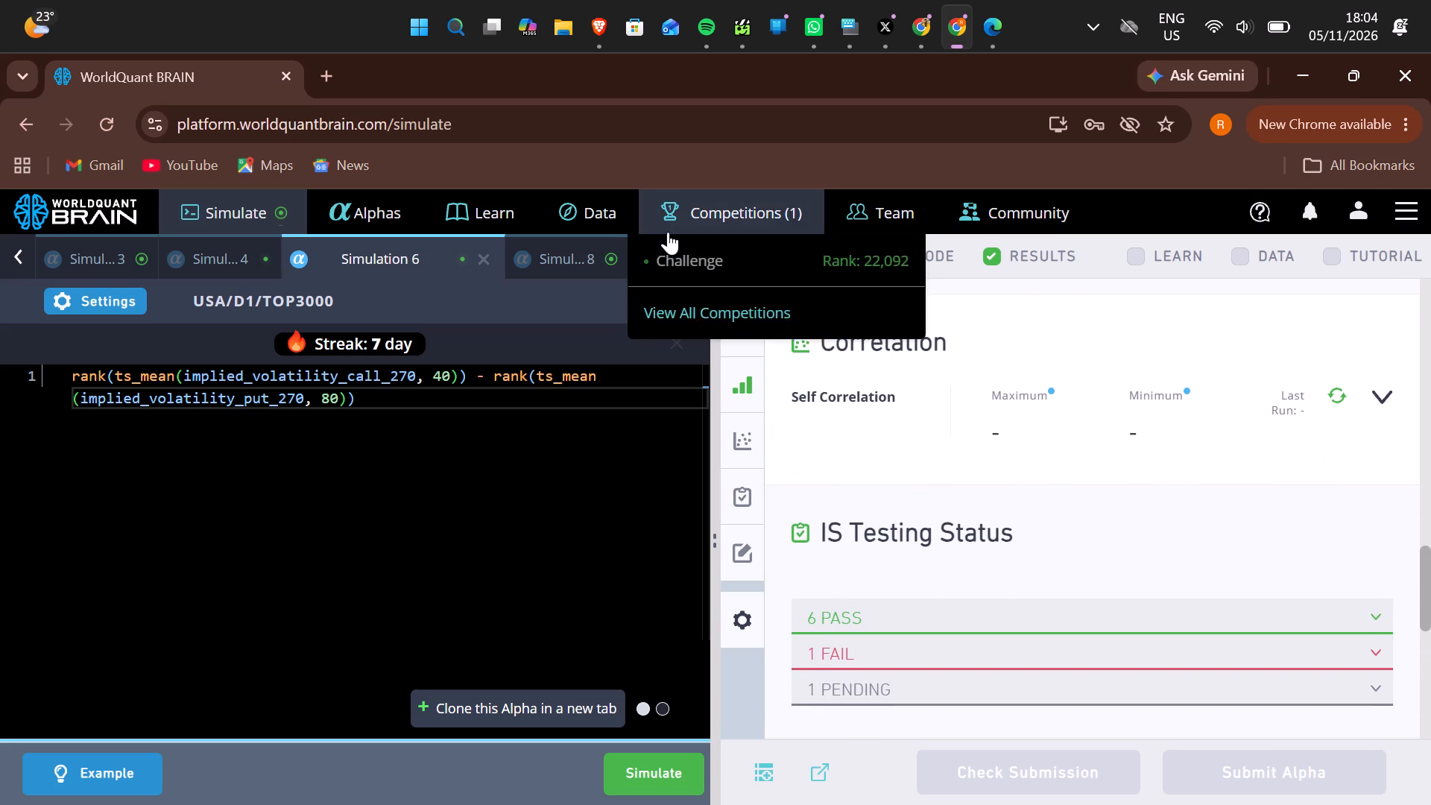
Open Simulation 4 and compare its TRAIN and IS period summaries, self correlation and IS Testing Status.
click(211, 265)
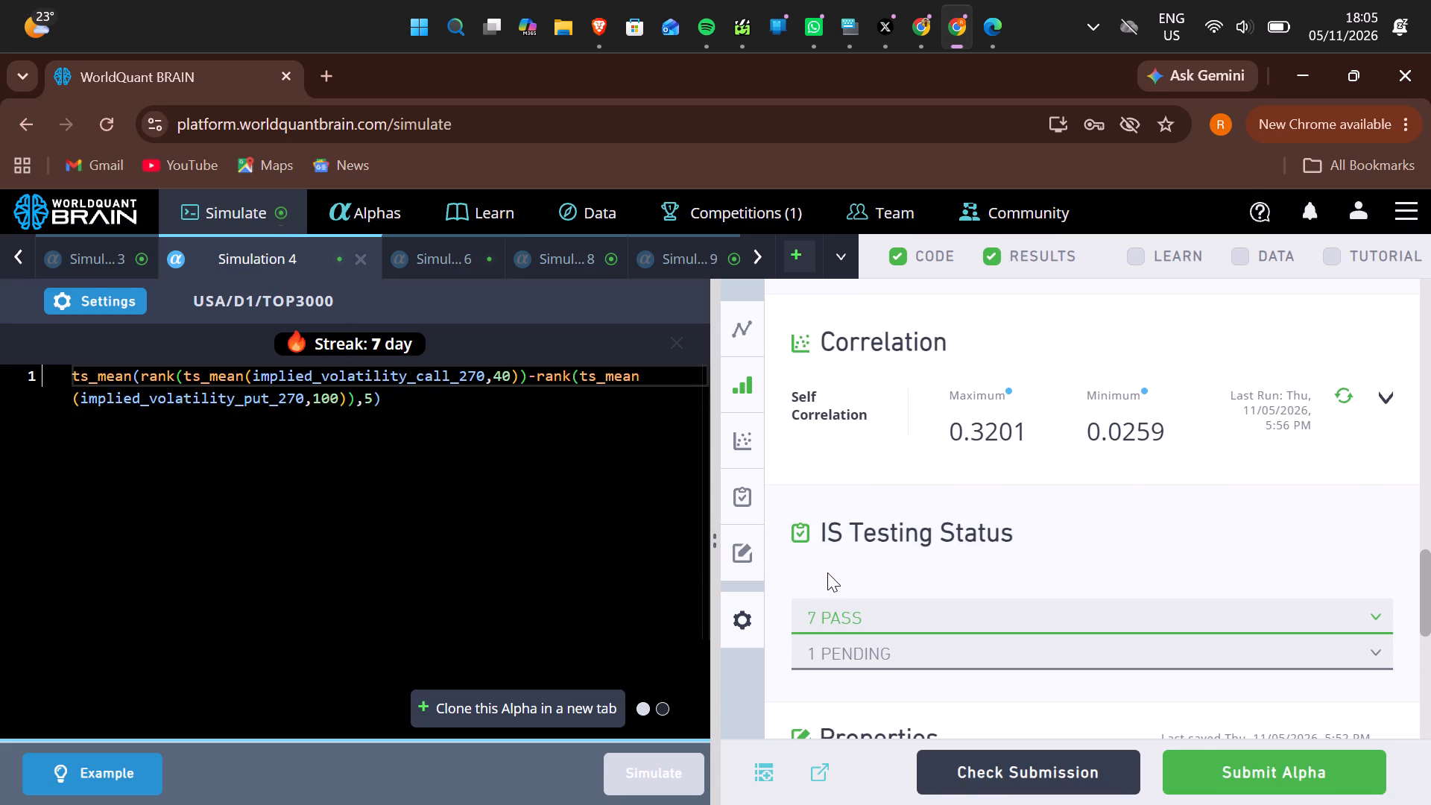
scroll(874, 575, up, 2)
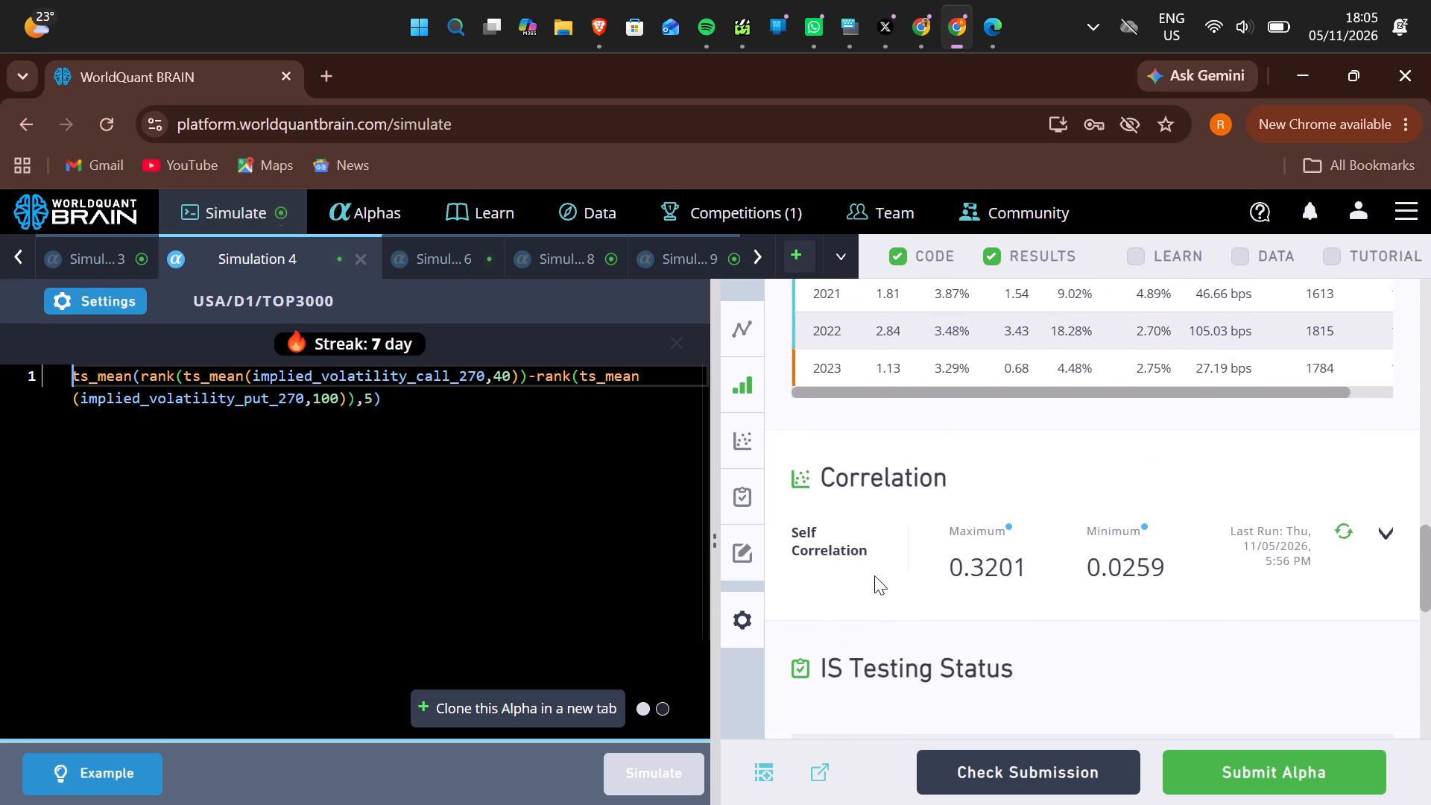
scroll(874, 575, up, 1)
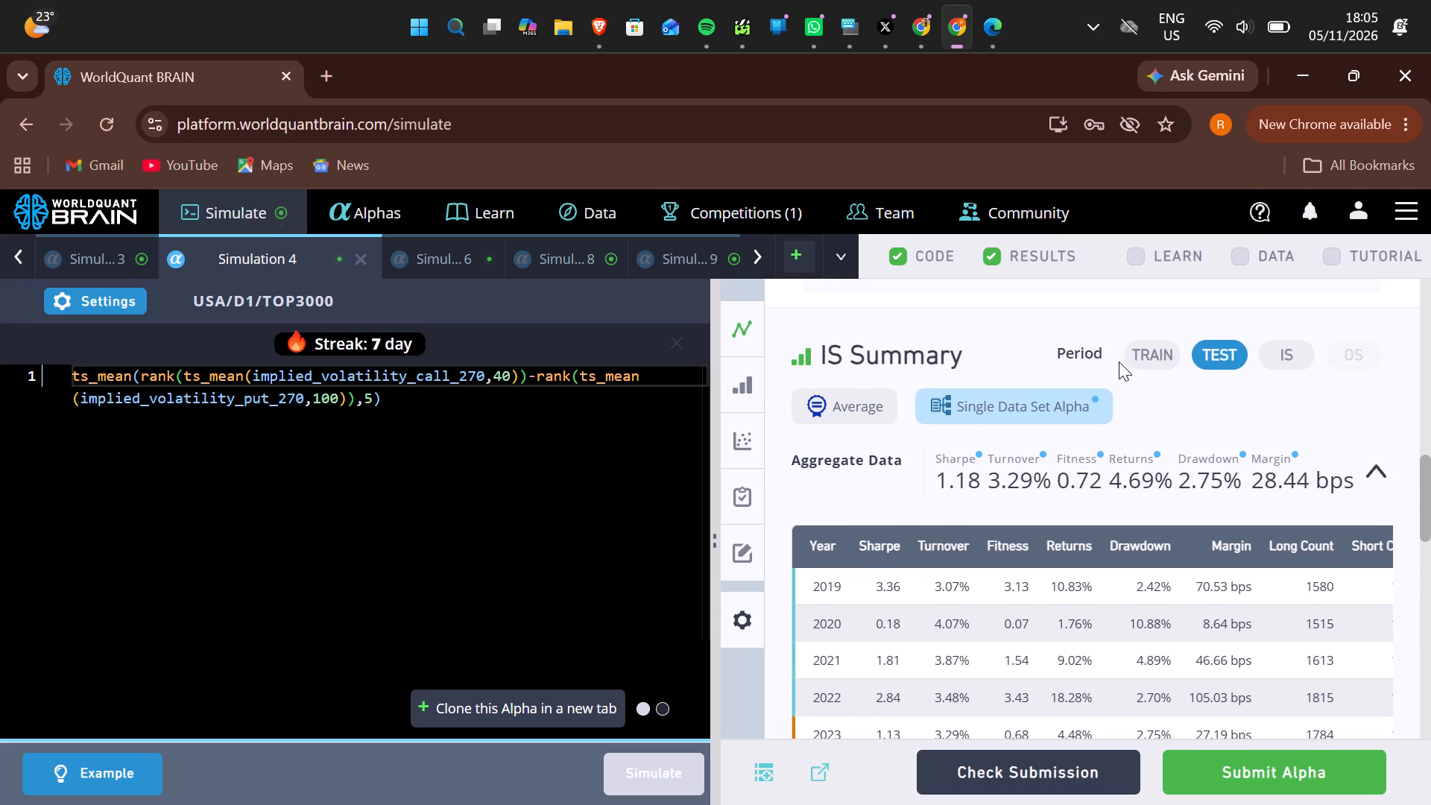
click(1152, 353)
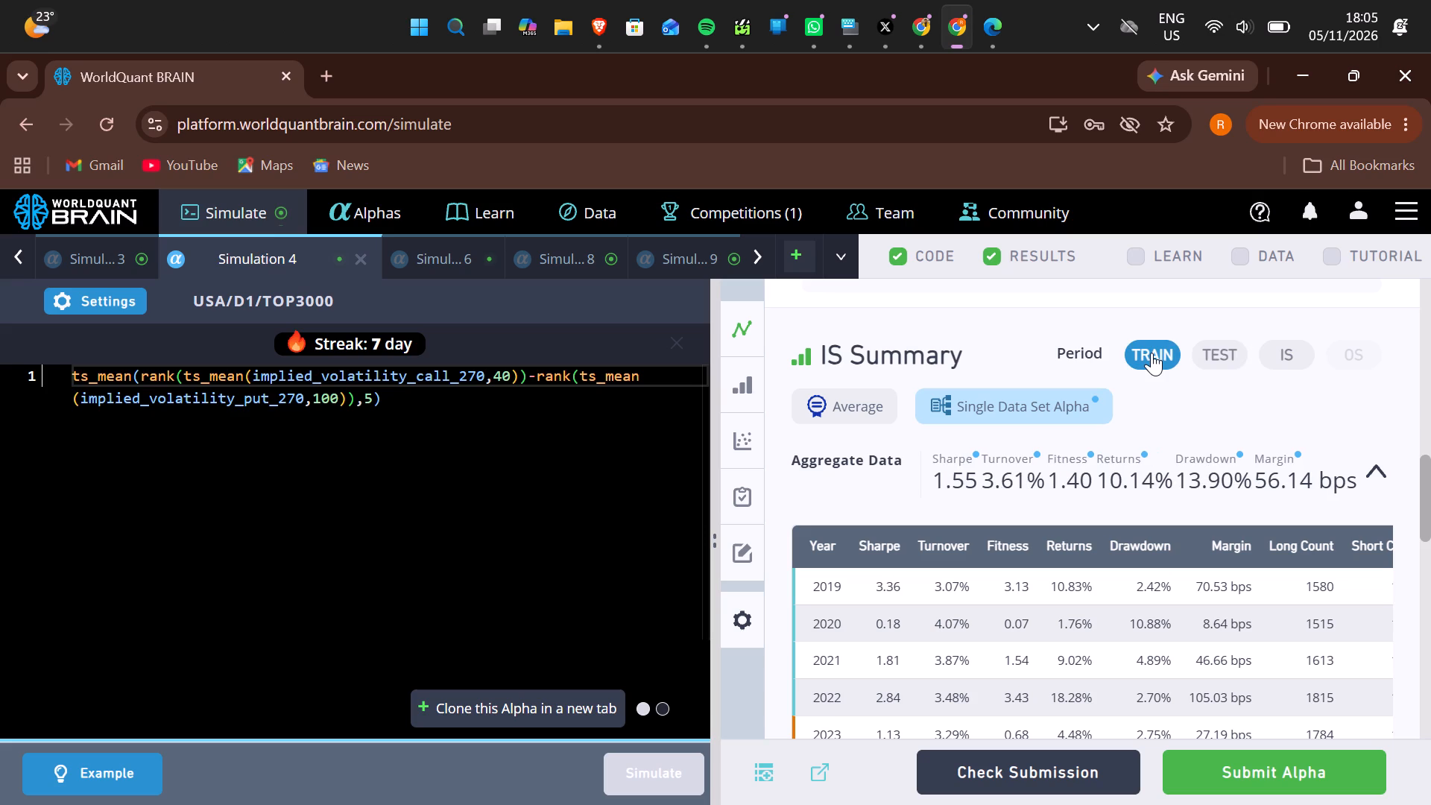
click(1266, 350)
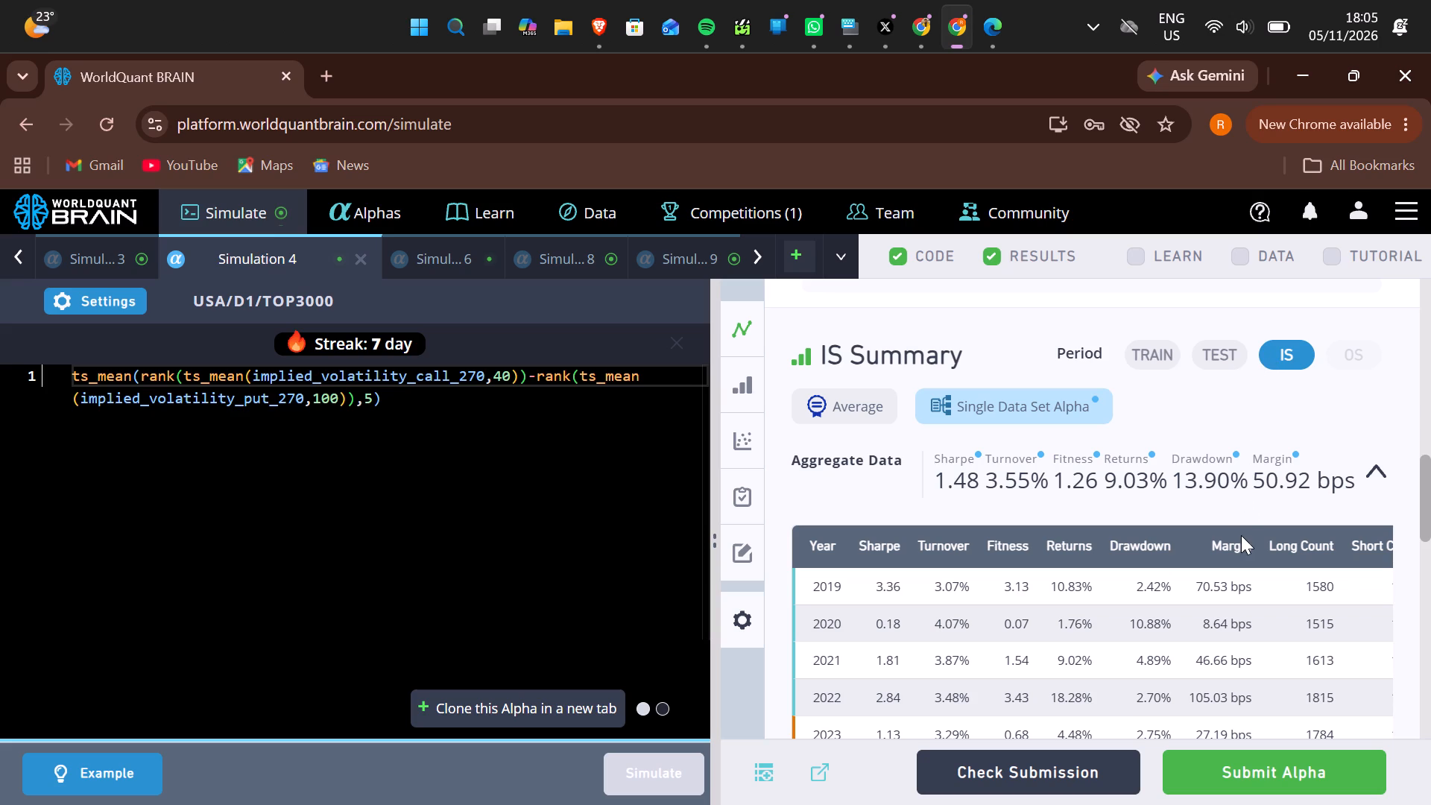
scroll(1241, 535, down, 2)
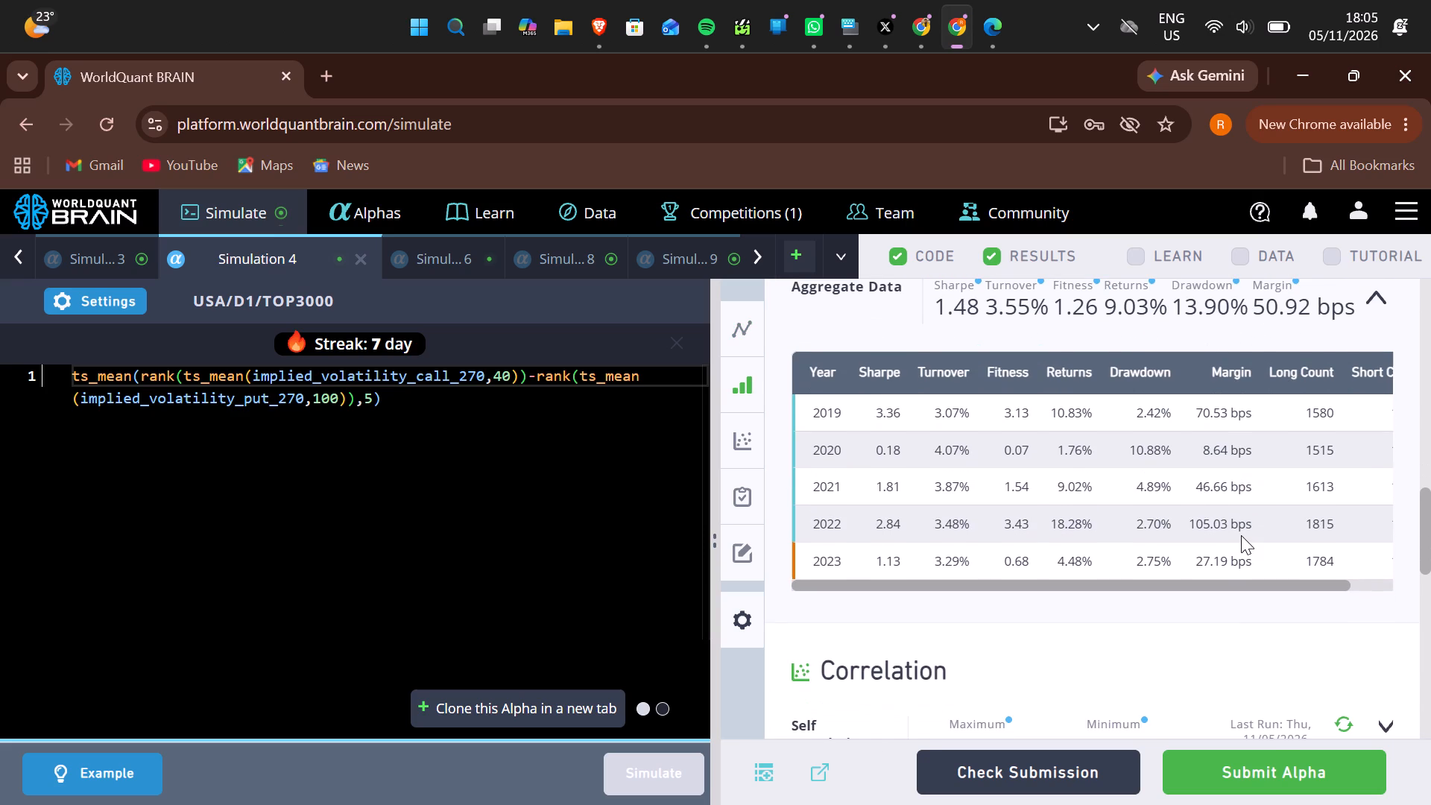
scroll(1241, 535, down, 2)
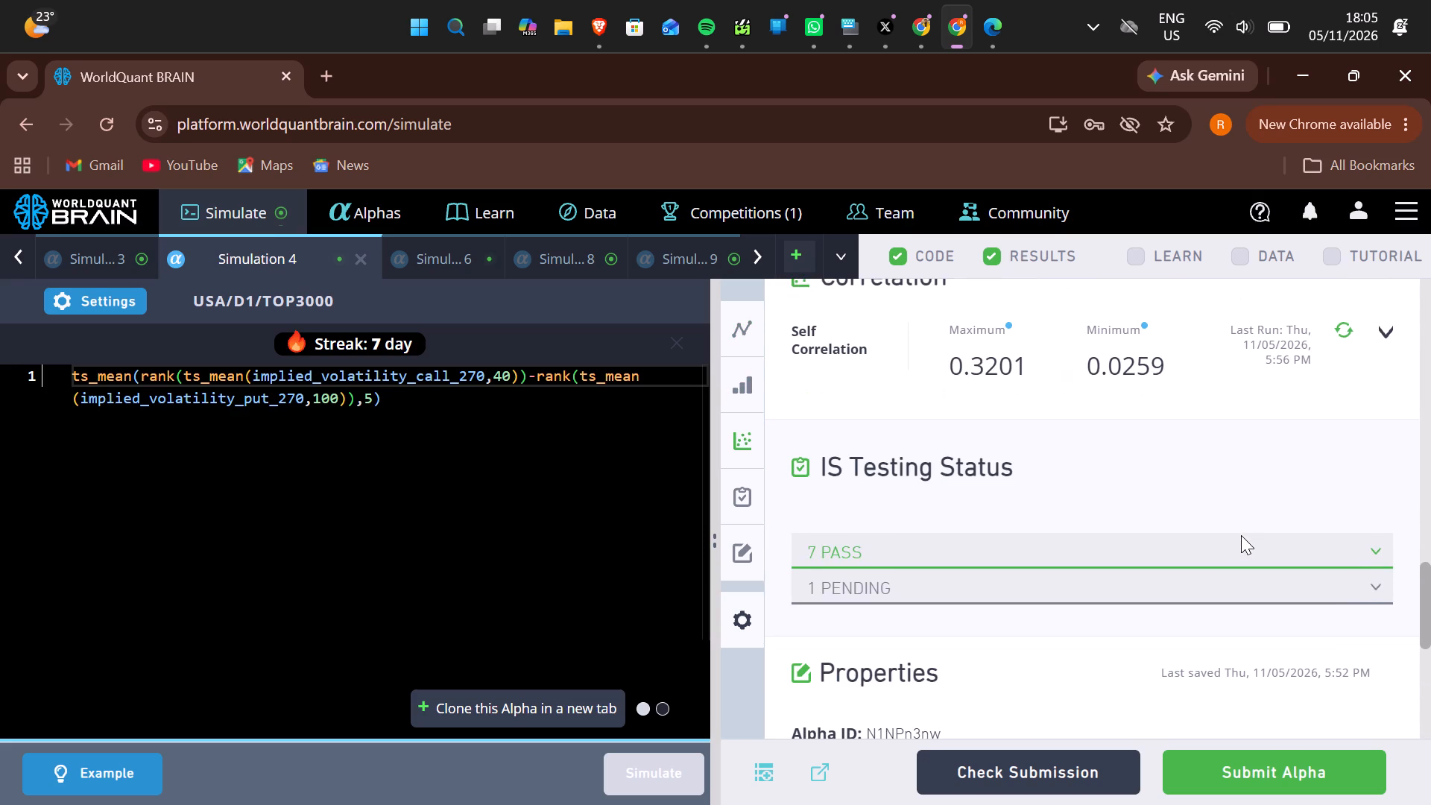
scroll(1241, 535, up, 1)
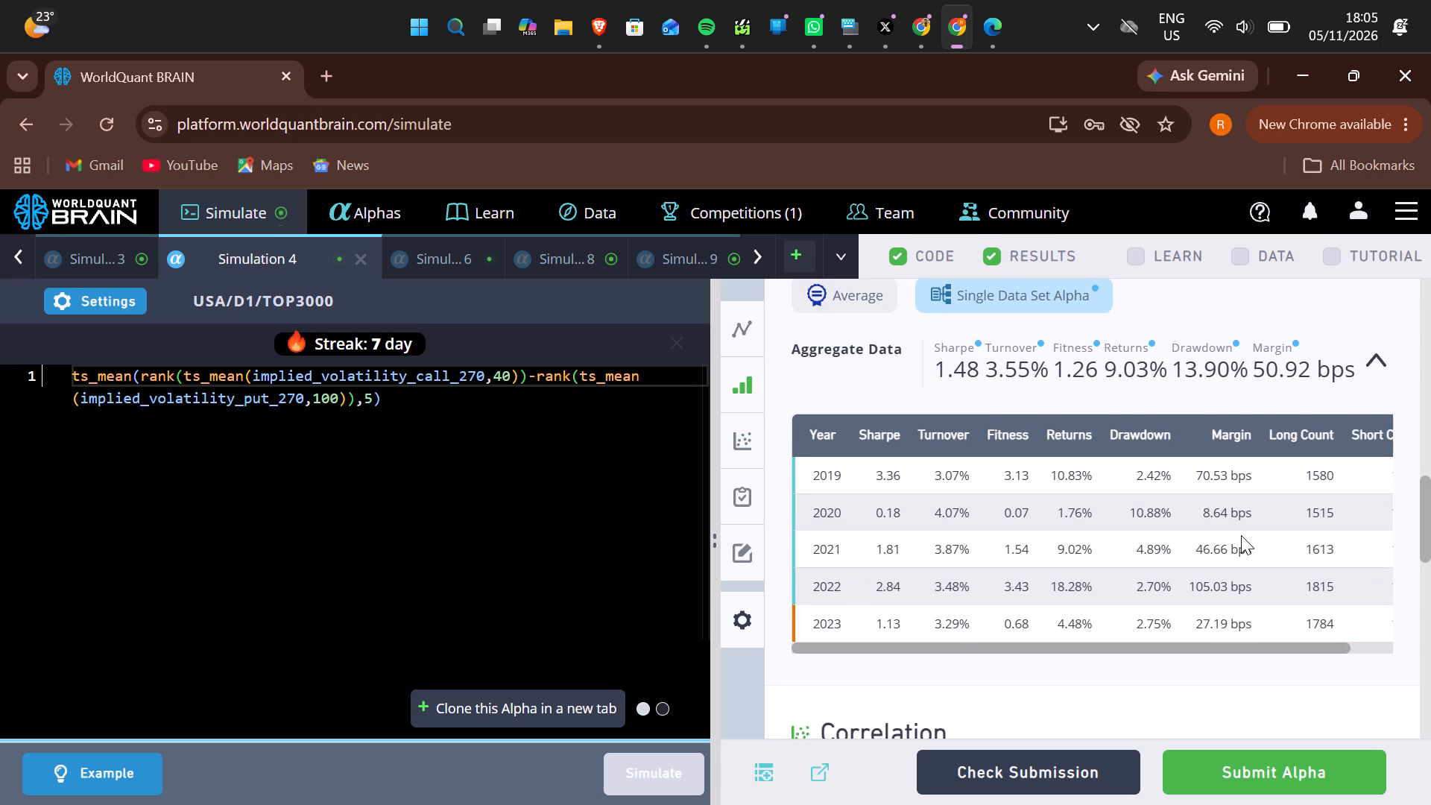
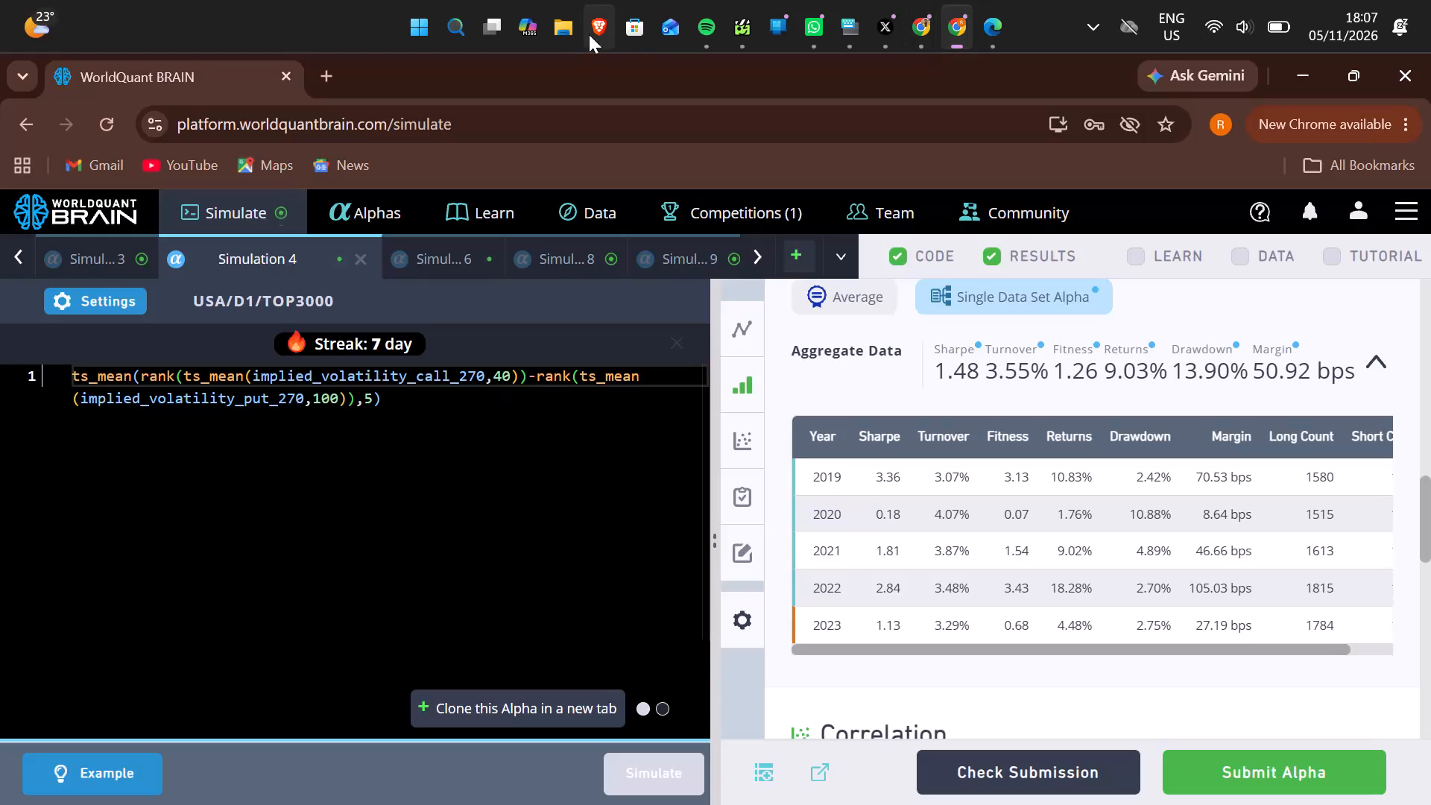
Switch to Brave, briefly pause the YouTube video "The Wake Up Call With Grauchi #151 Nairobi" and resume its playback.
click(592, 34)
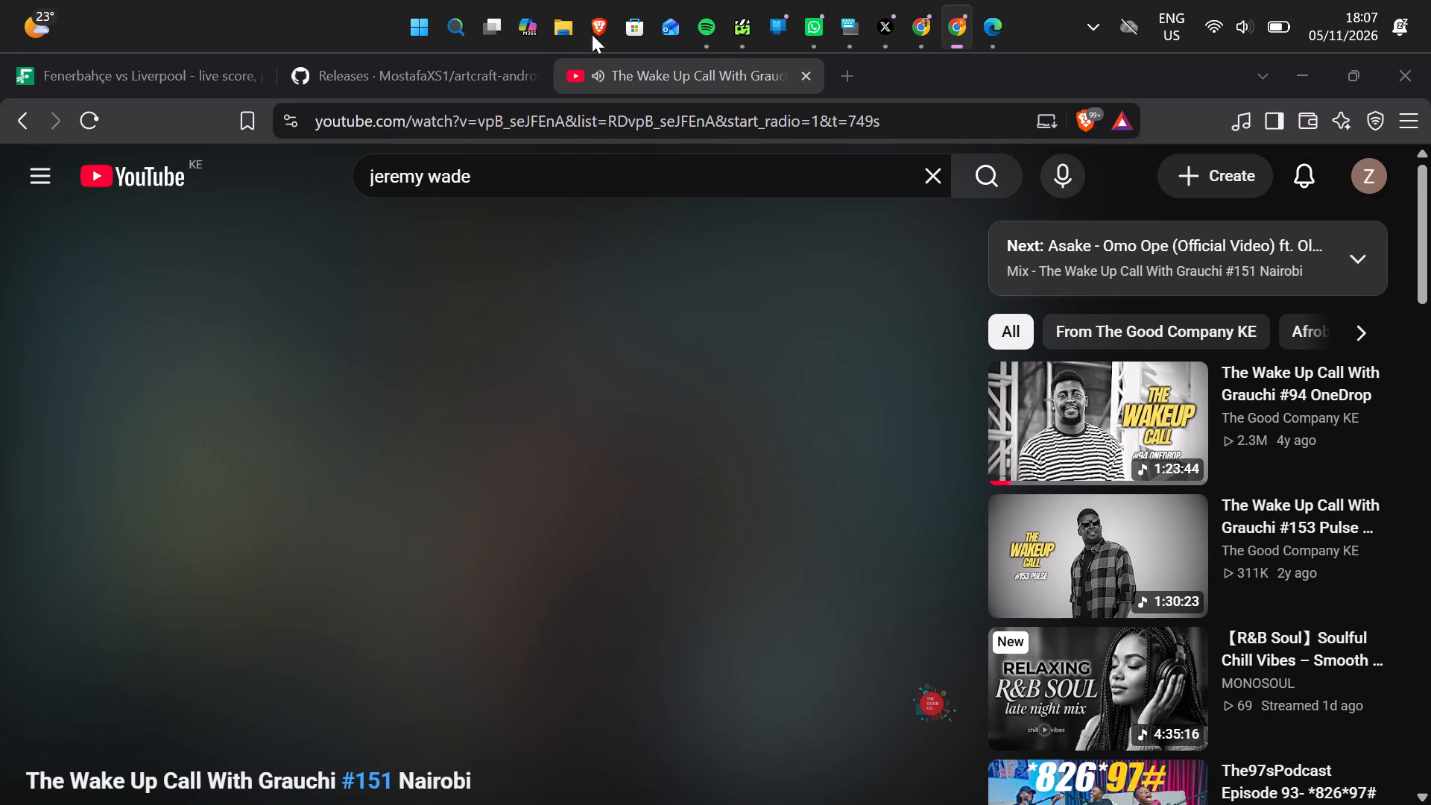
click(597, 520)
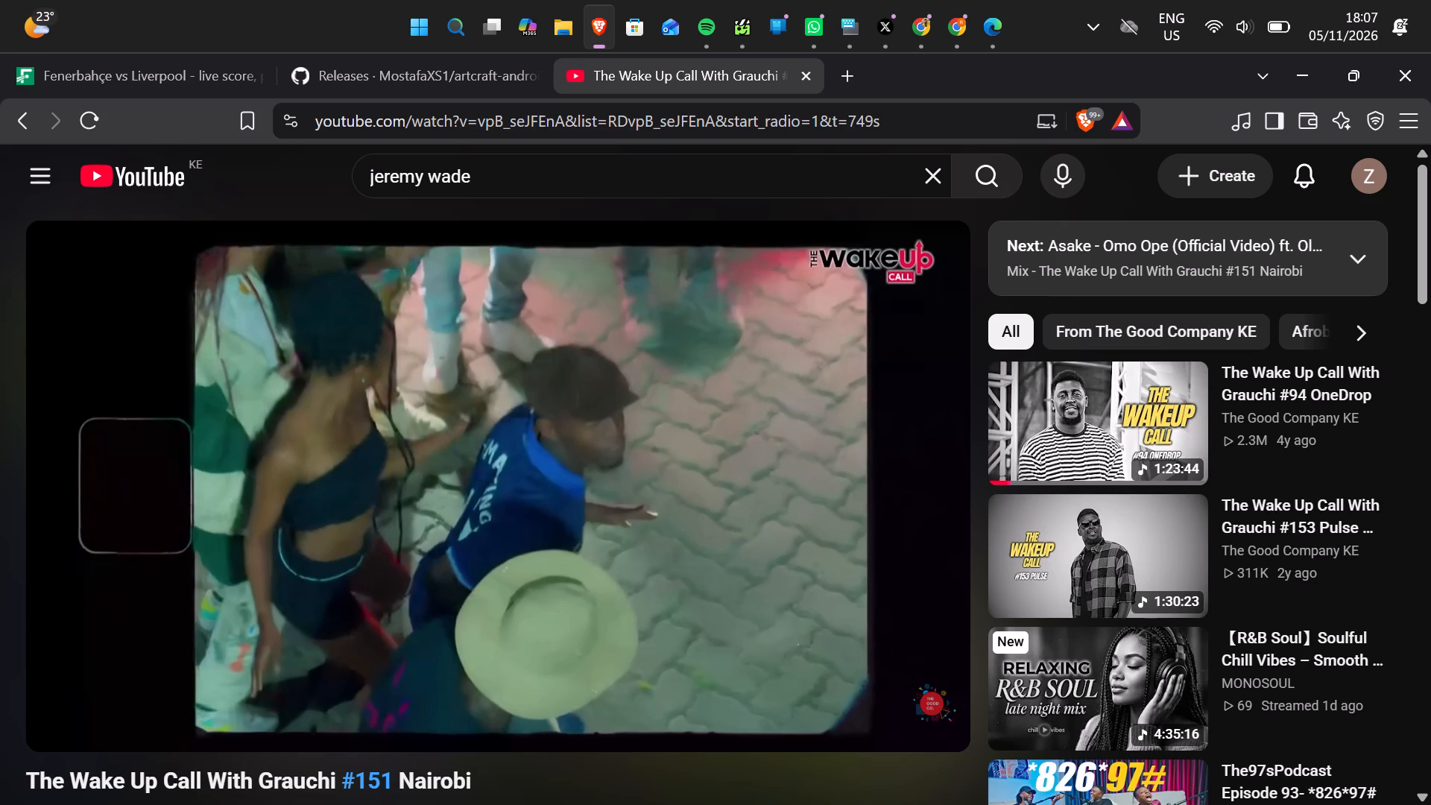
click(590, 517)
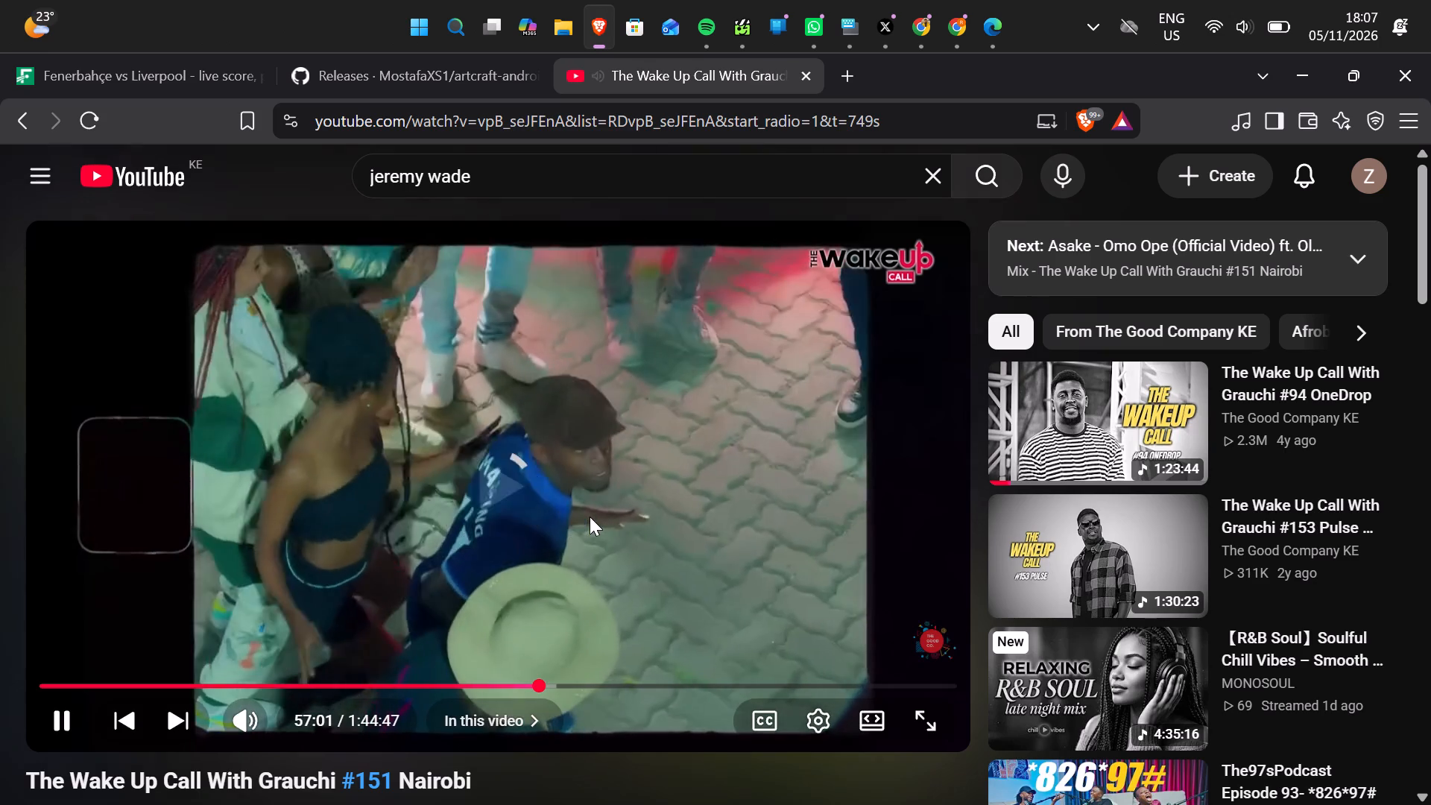
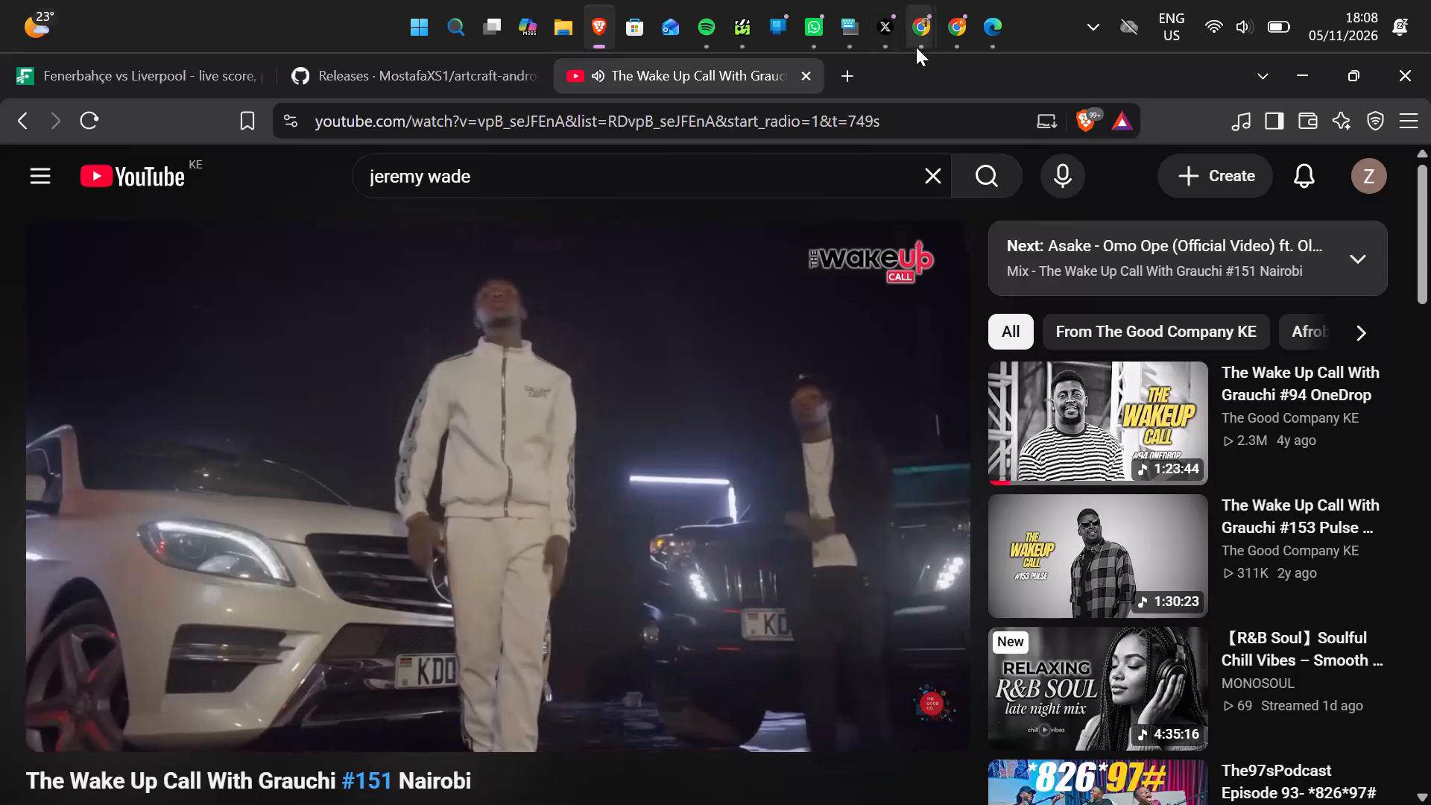
Switch from Brave to the Chrome window showing the WorldQuant BRAIN Simulation 4 code and results.
click(956, 41)
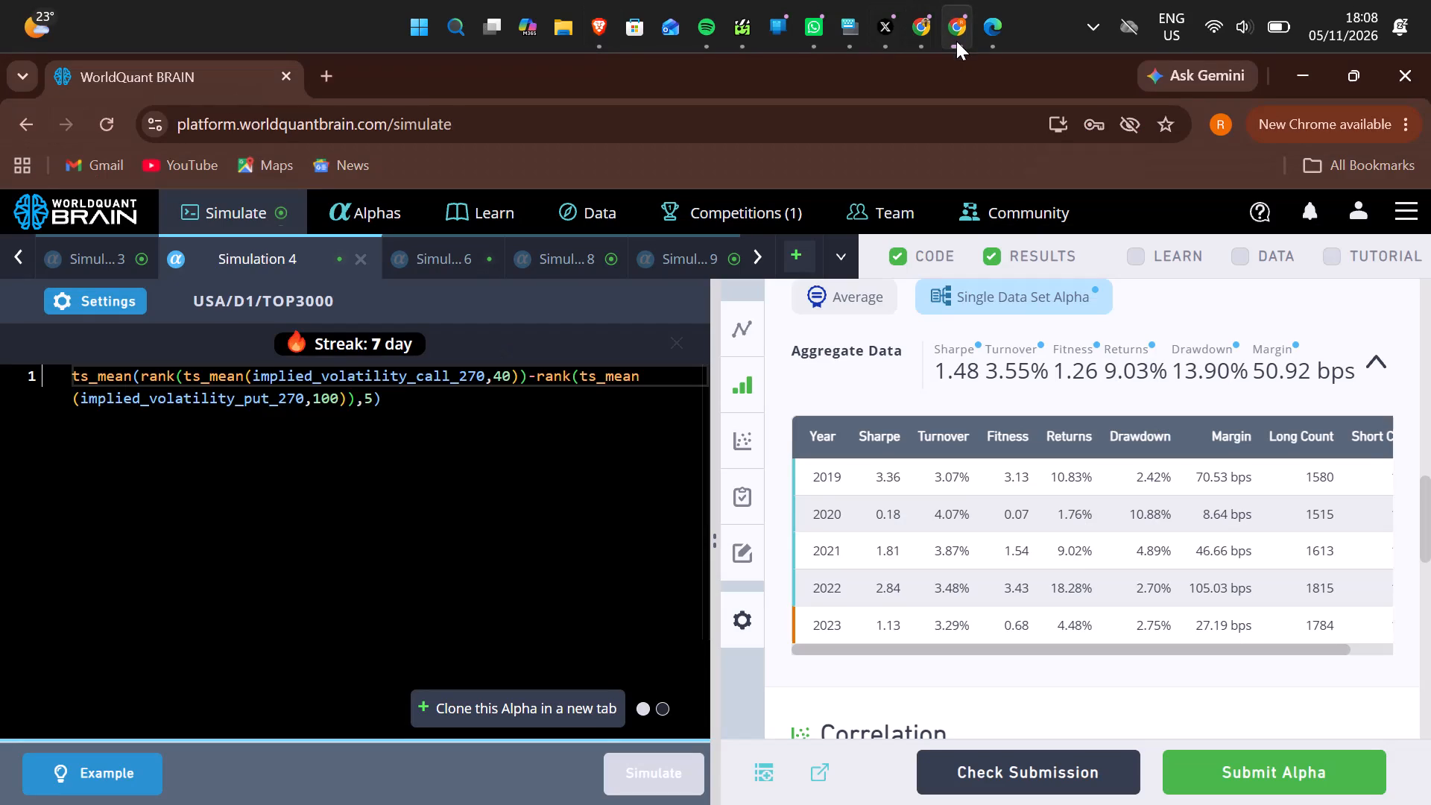
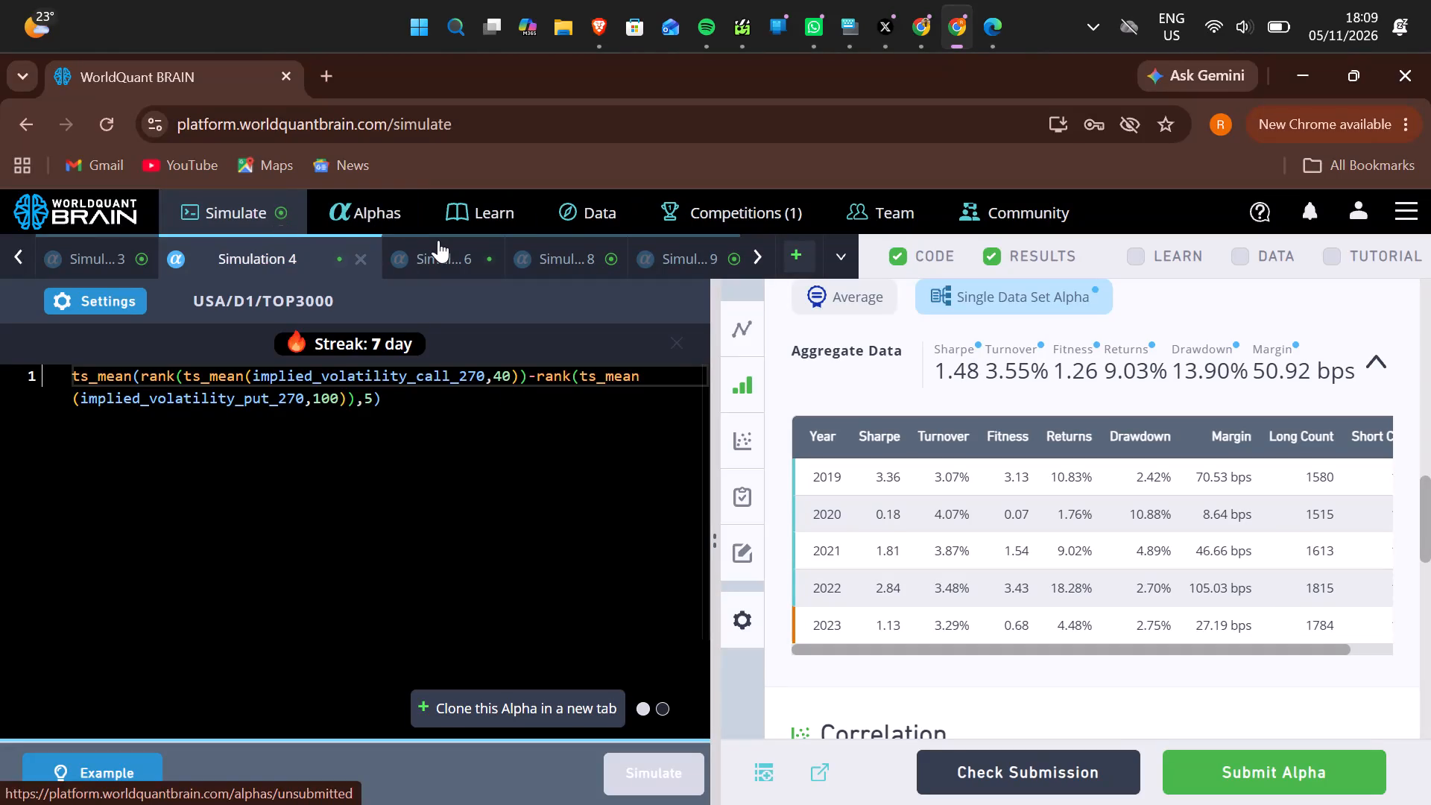
Display the IS-period summary for Simulation 6 to examine its aggregate performance.
click(438, 256)
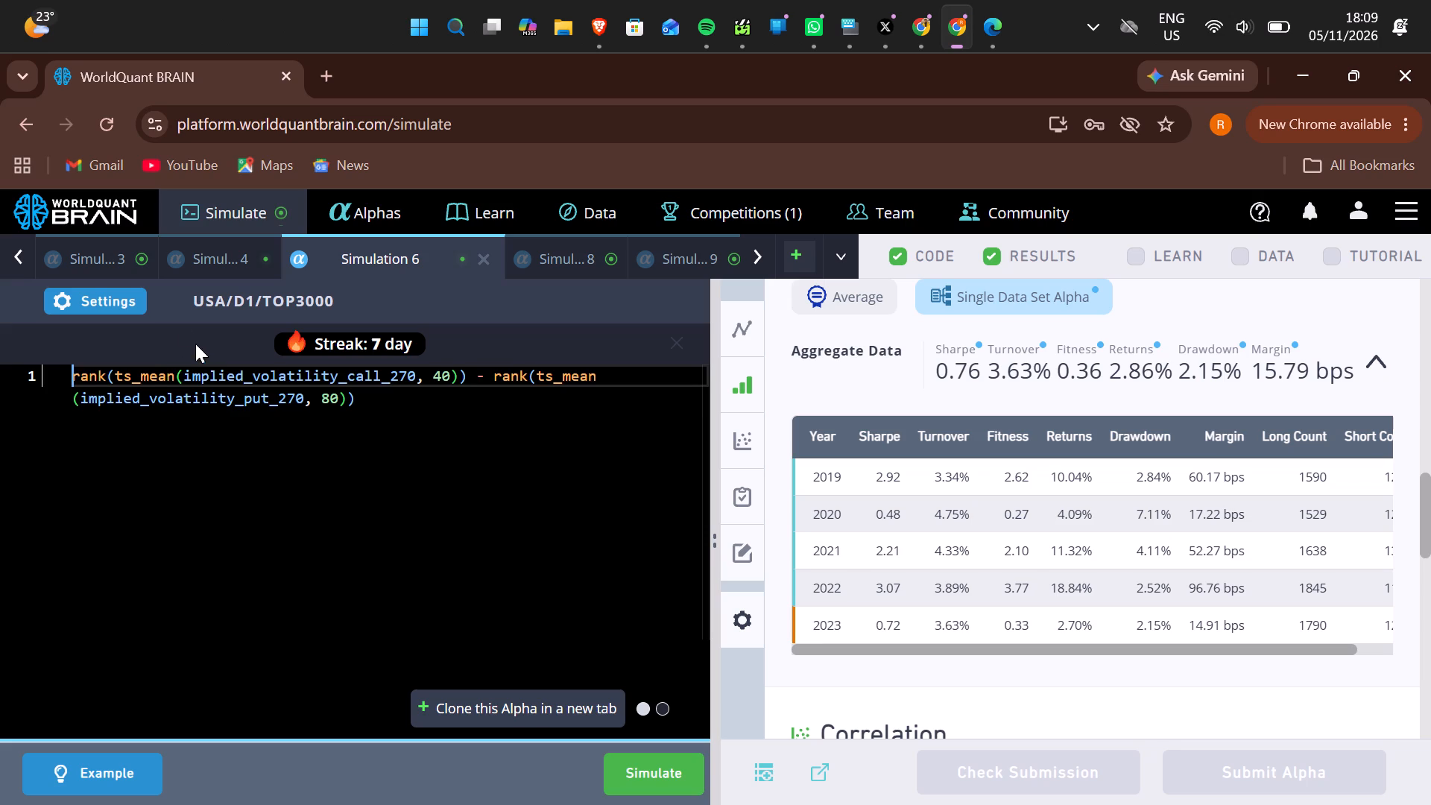
drag(1256, 367, 1222, 466)
scroll(1222, 466, up, 1)
click(1286, 357)
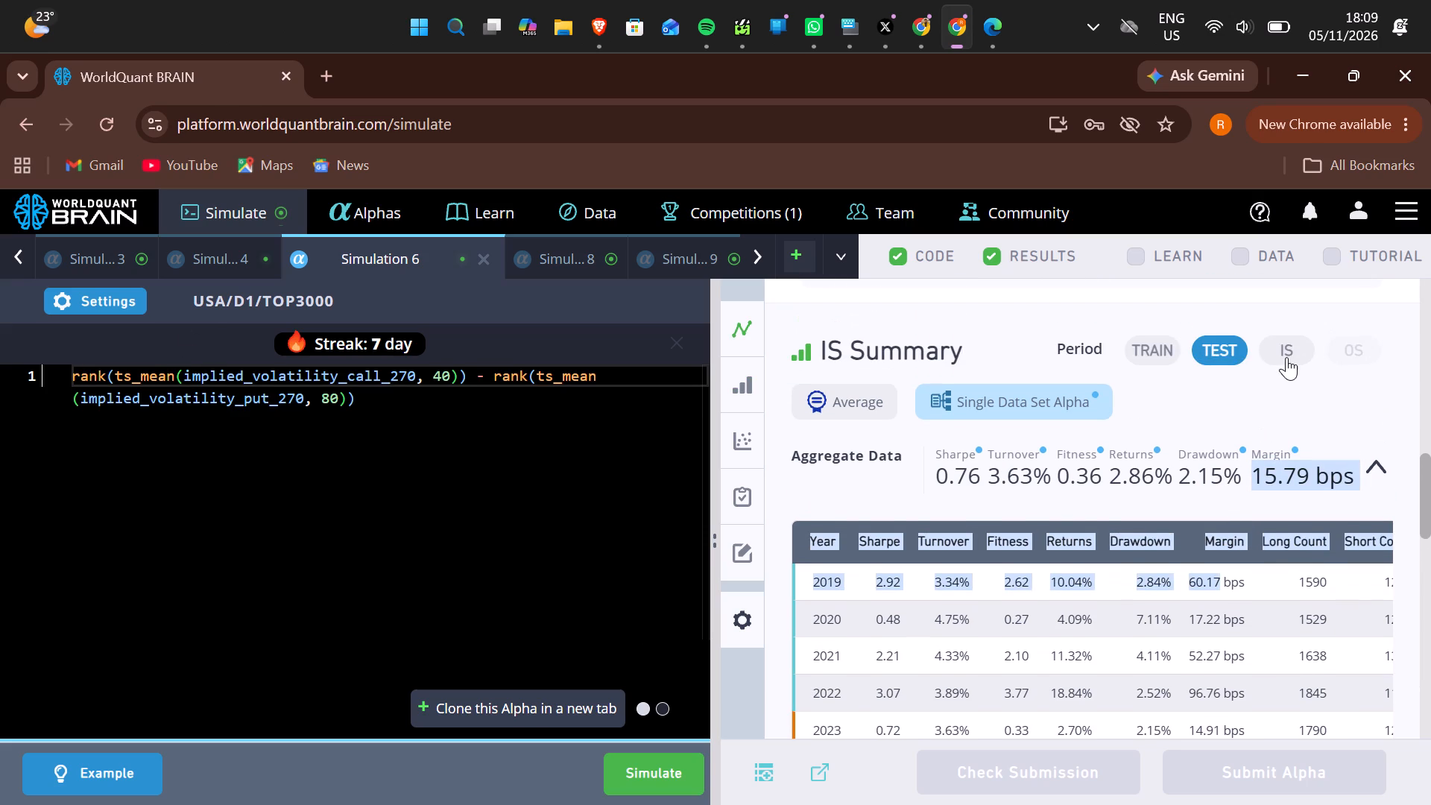
click(1320, 406)
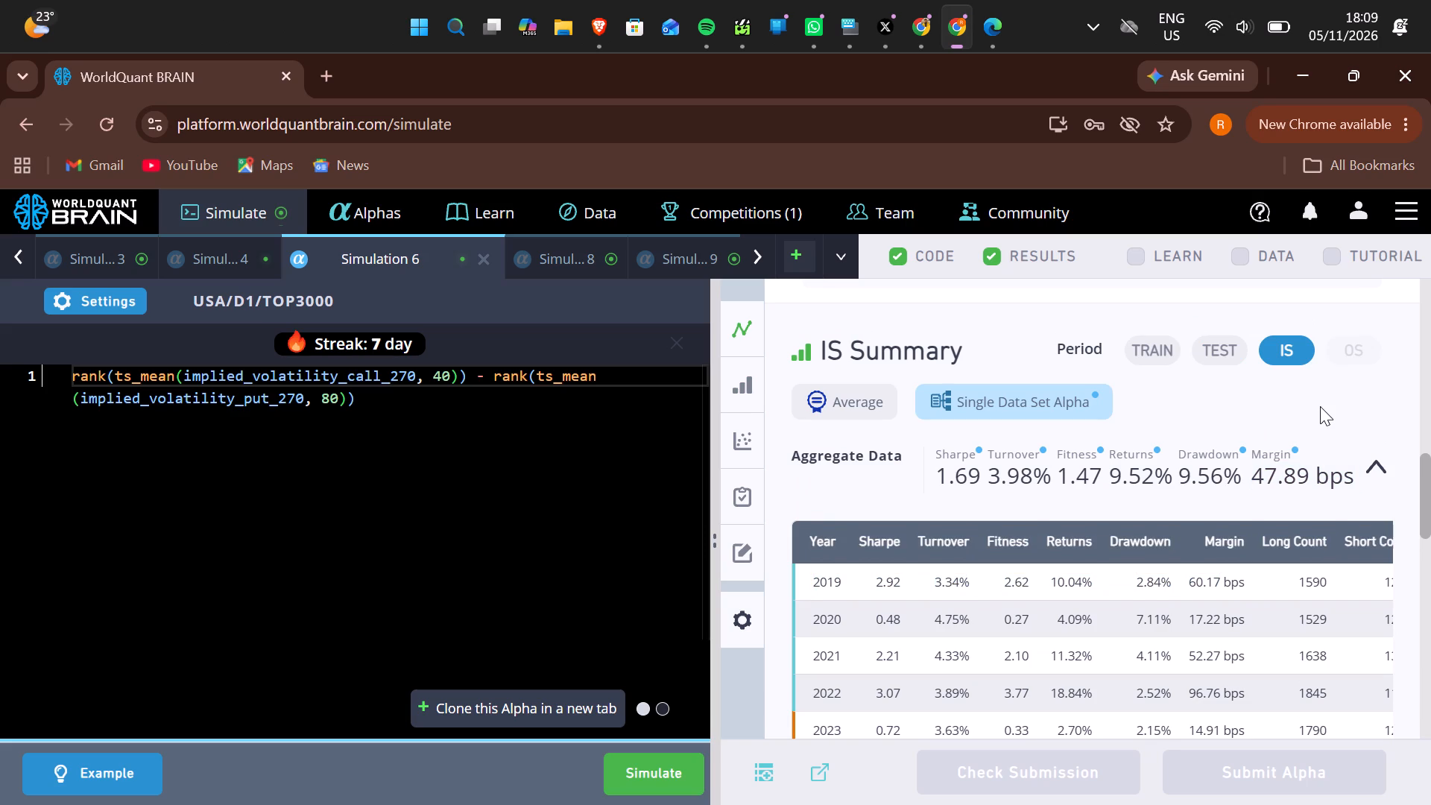
Expand the failed checks in Simulation 6's IS testing results to see which criterion is not met.
scroll(1170, 460, down, 1)
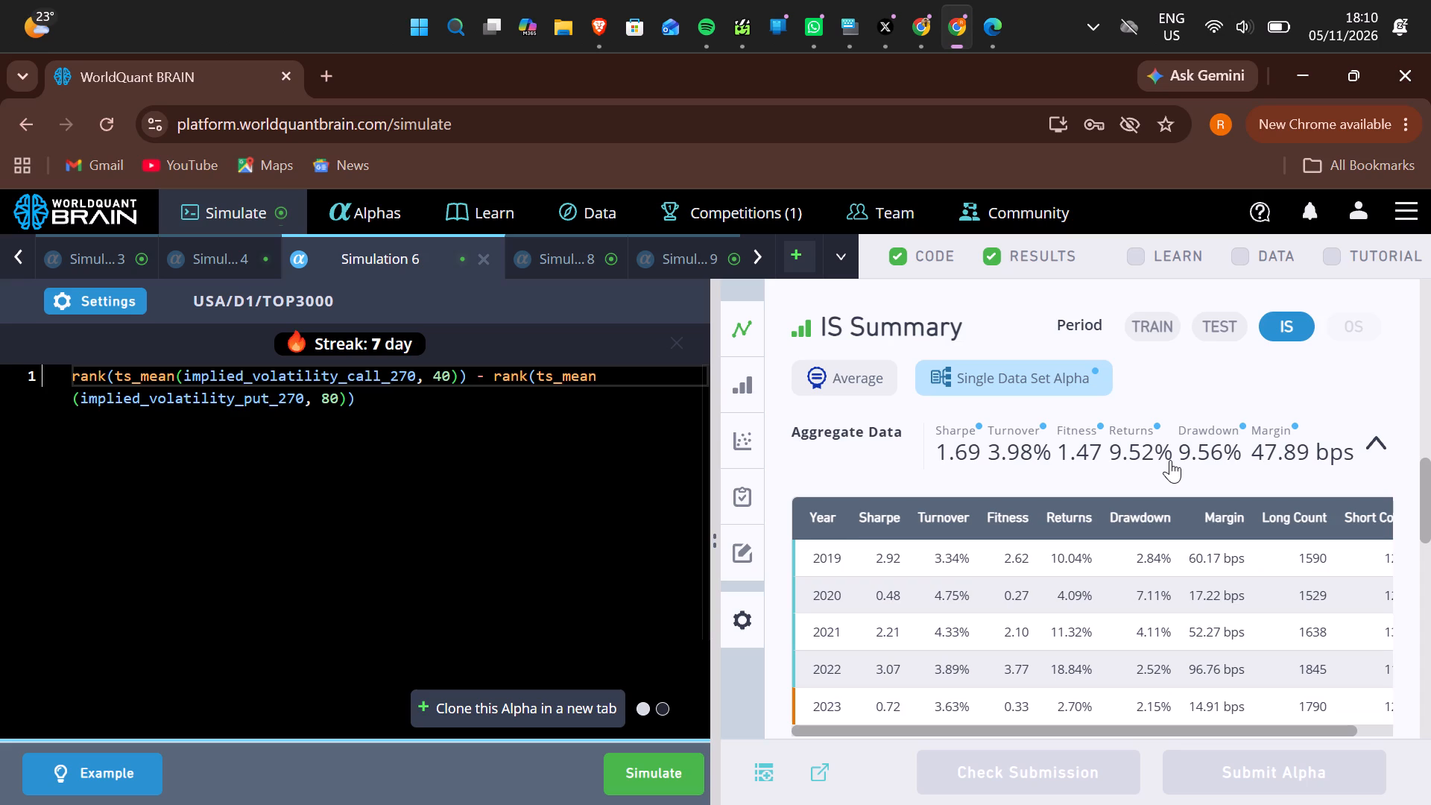
scroll(1170, 460, down, 4)
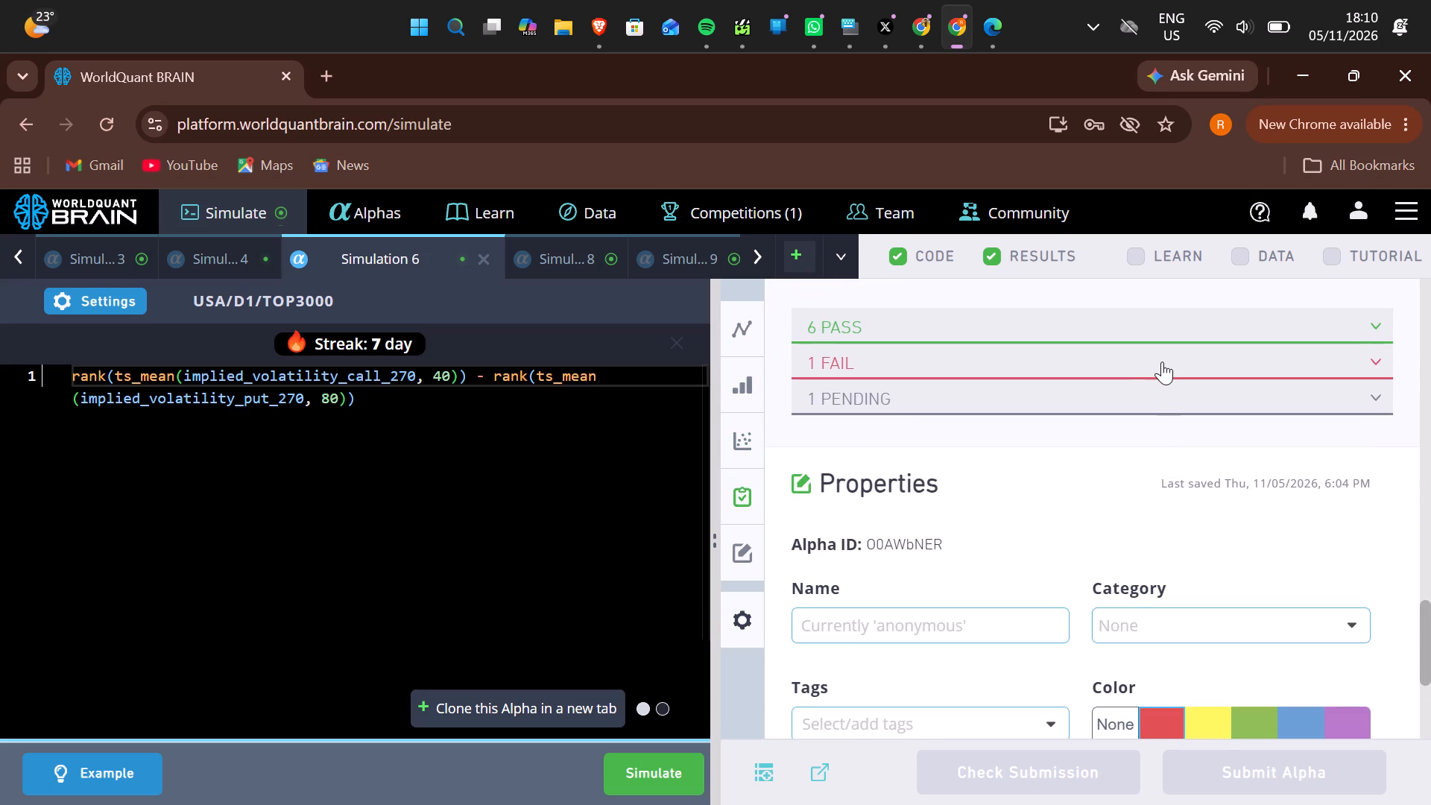
click(1162, 361)
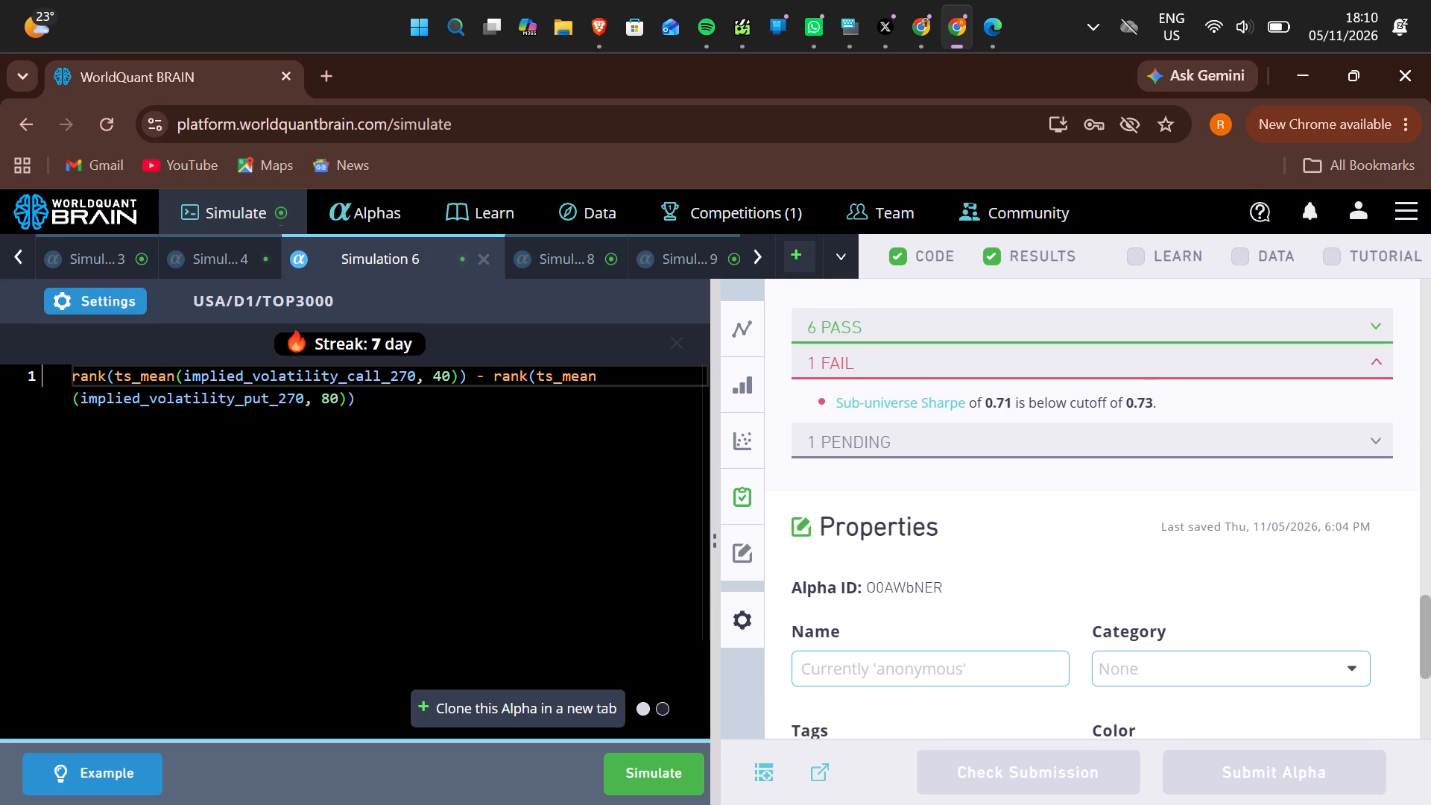
Apply the Simulation 6 settings as they stand and rerun the simulation with the same call/put rank expression.
click(110, 288)
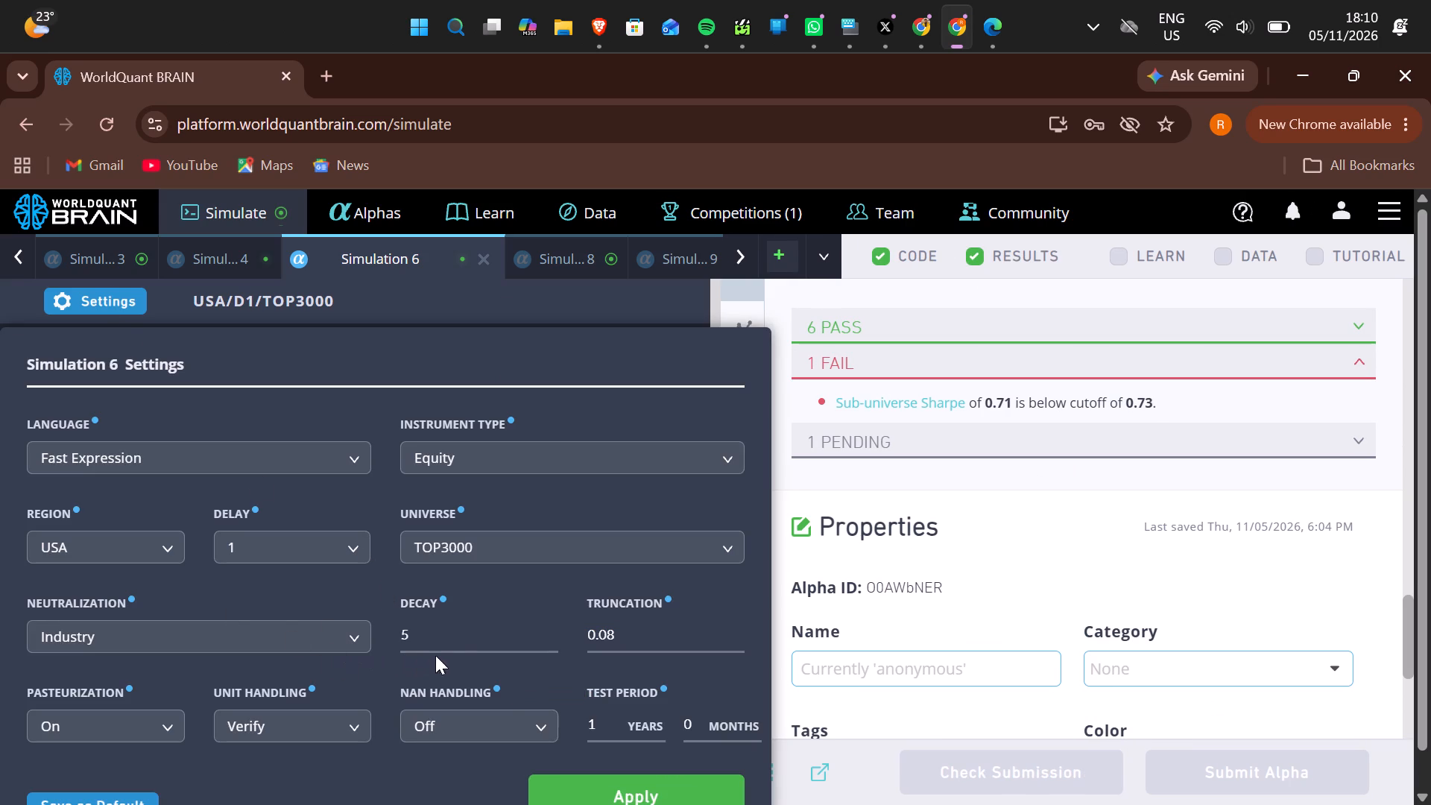
click(587, 792)
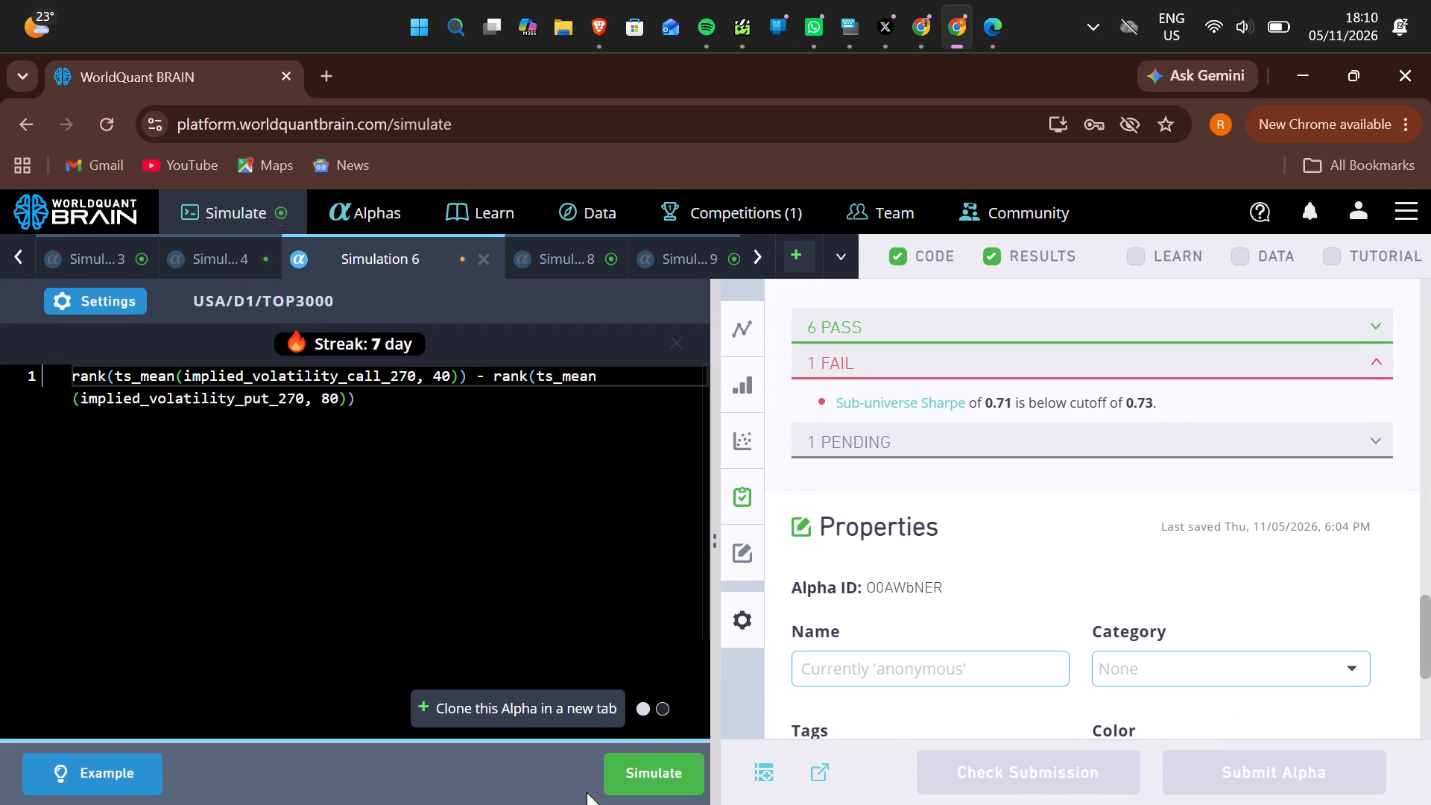
drag(642, 754, 642, 760)
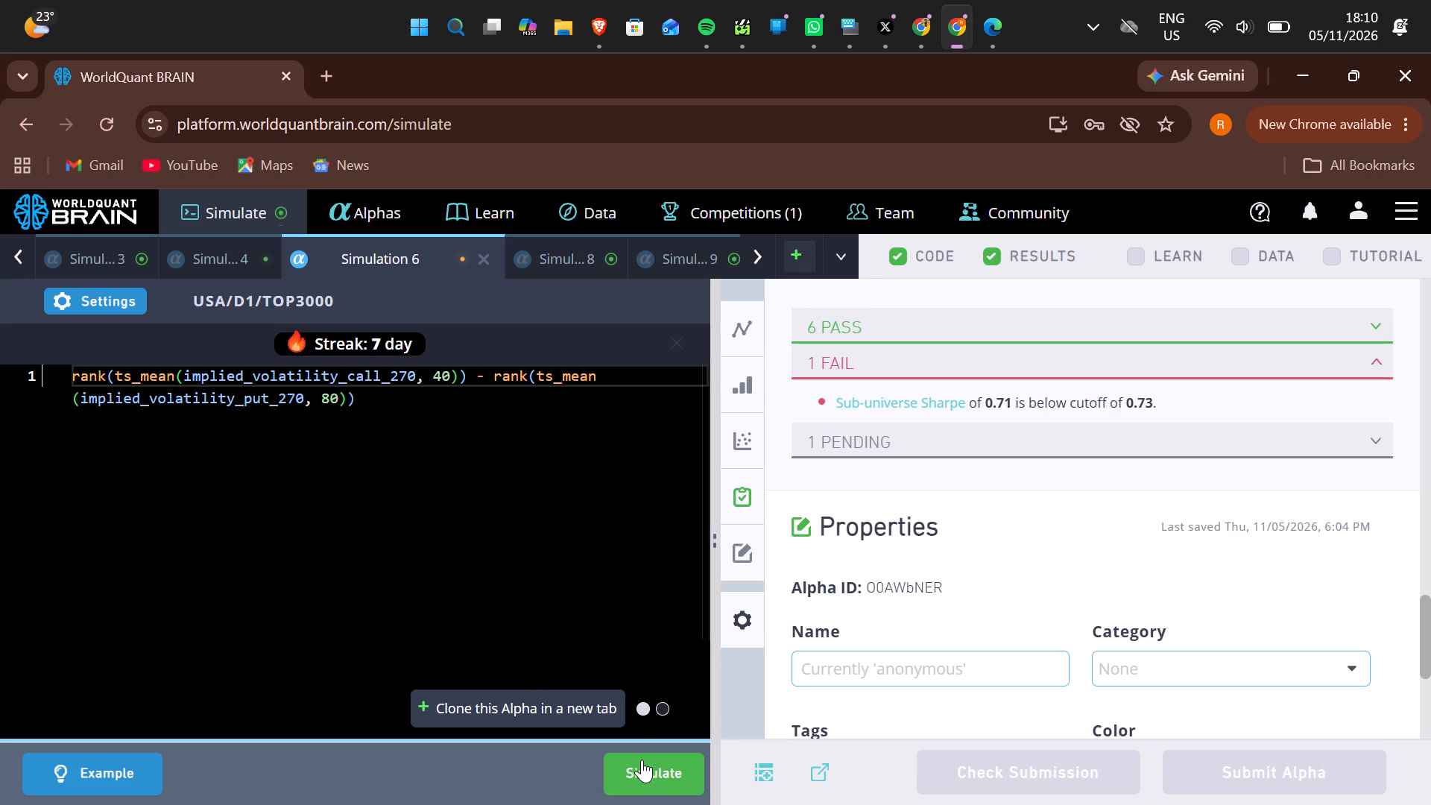
drag(642, 760, 642, 761)
click(642, 761)
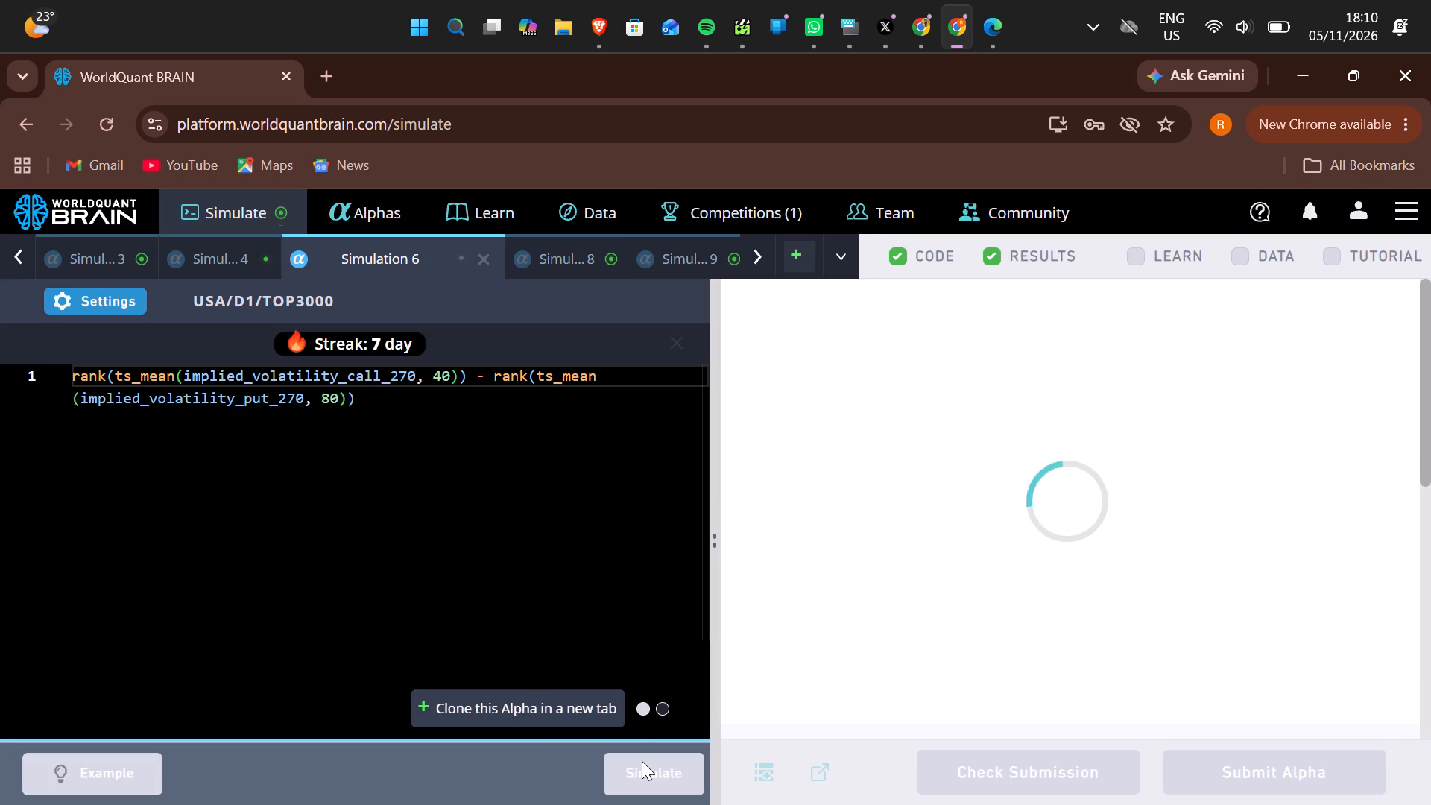
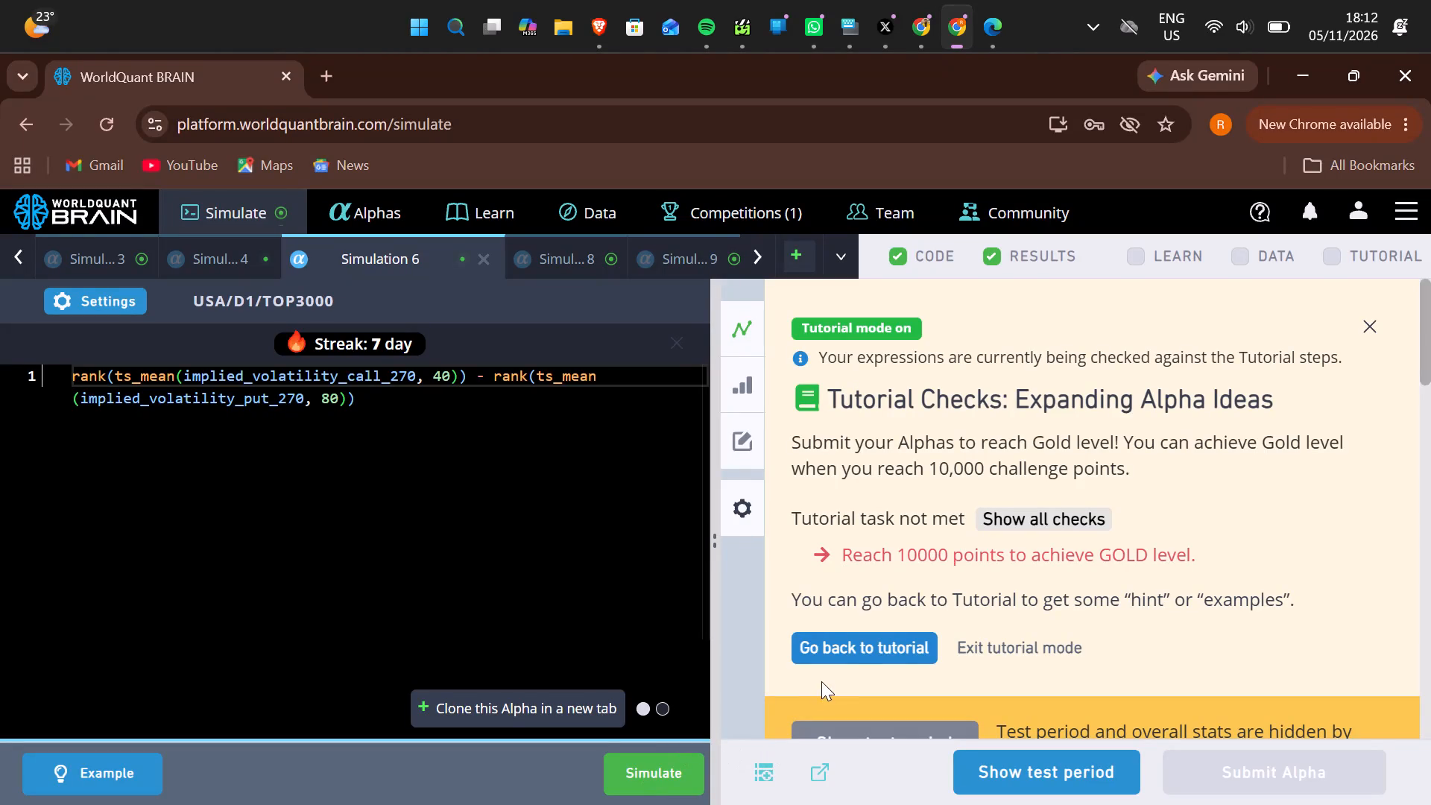
Reveal the hidden test-period results for the rerun of Simulation 6.
scroll(850, 638, down, 2)
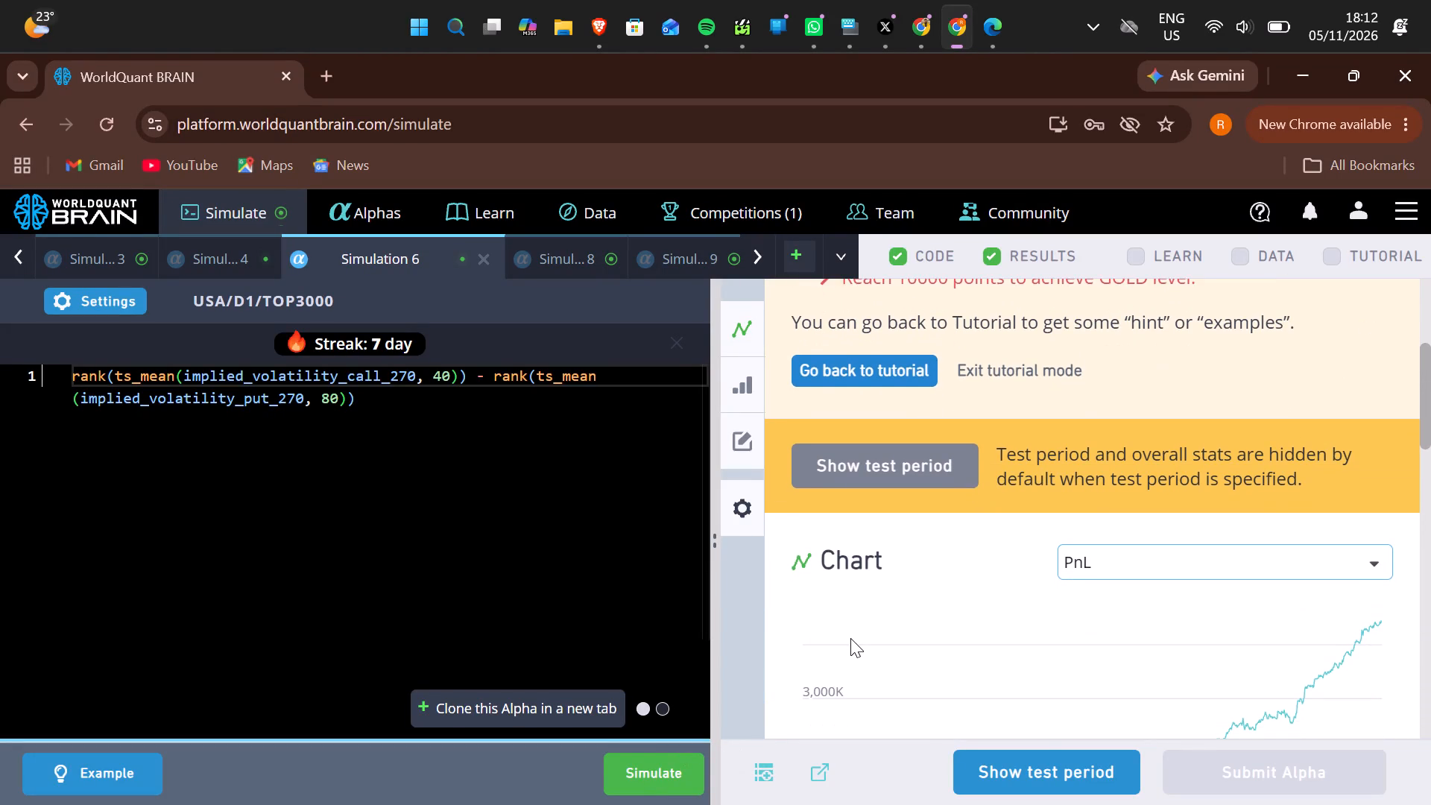
scroll(850, 638, down, 1)
scroll(947, 697, down, 1)
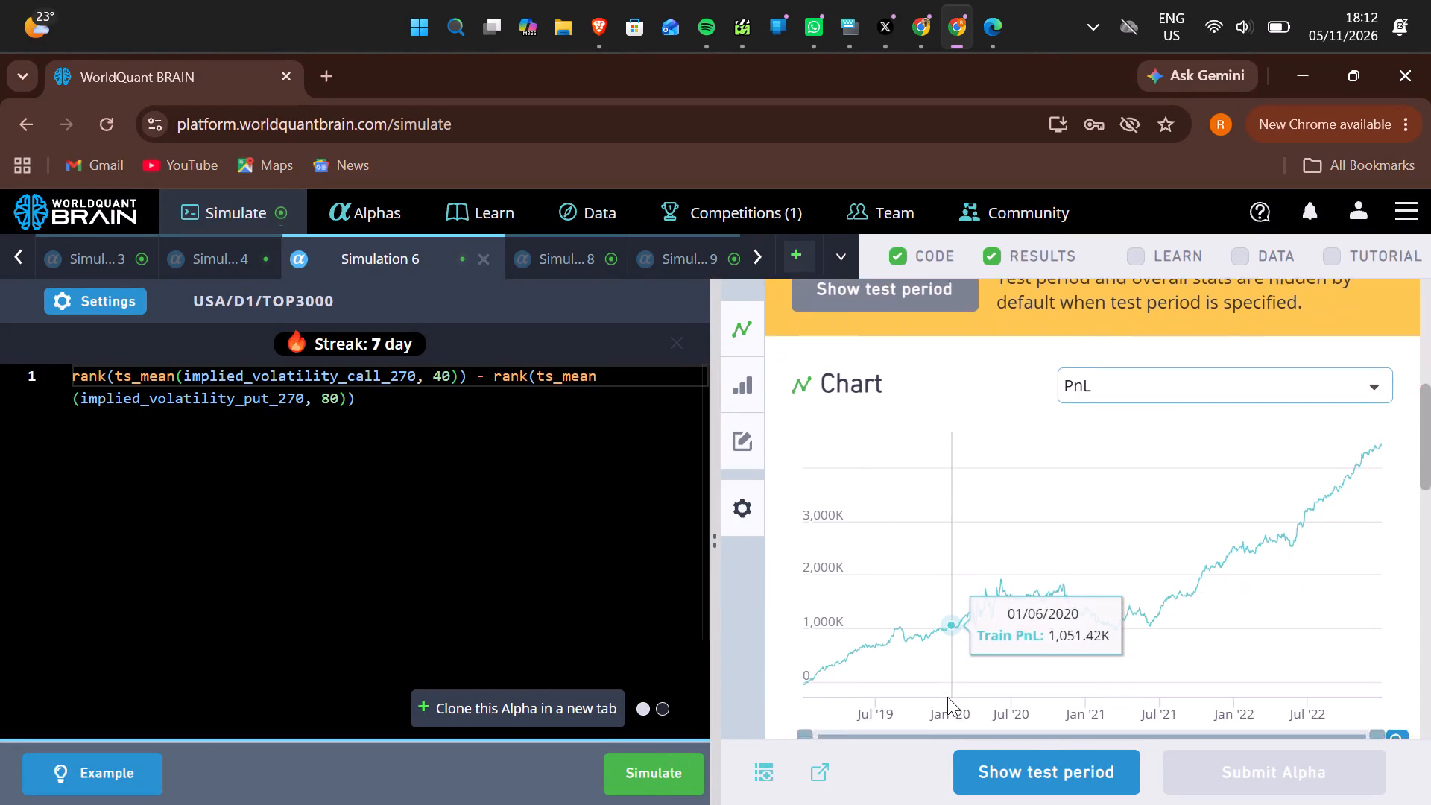
scroll(947, 697, down, 5)
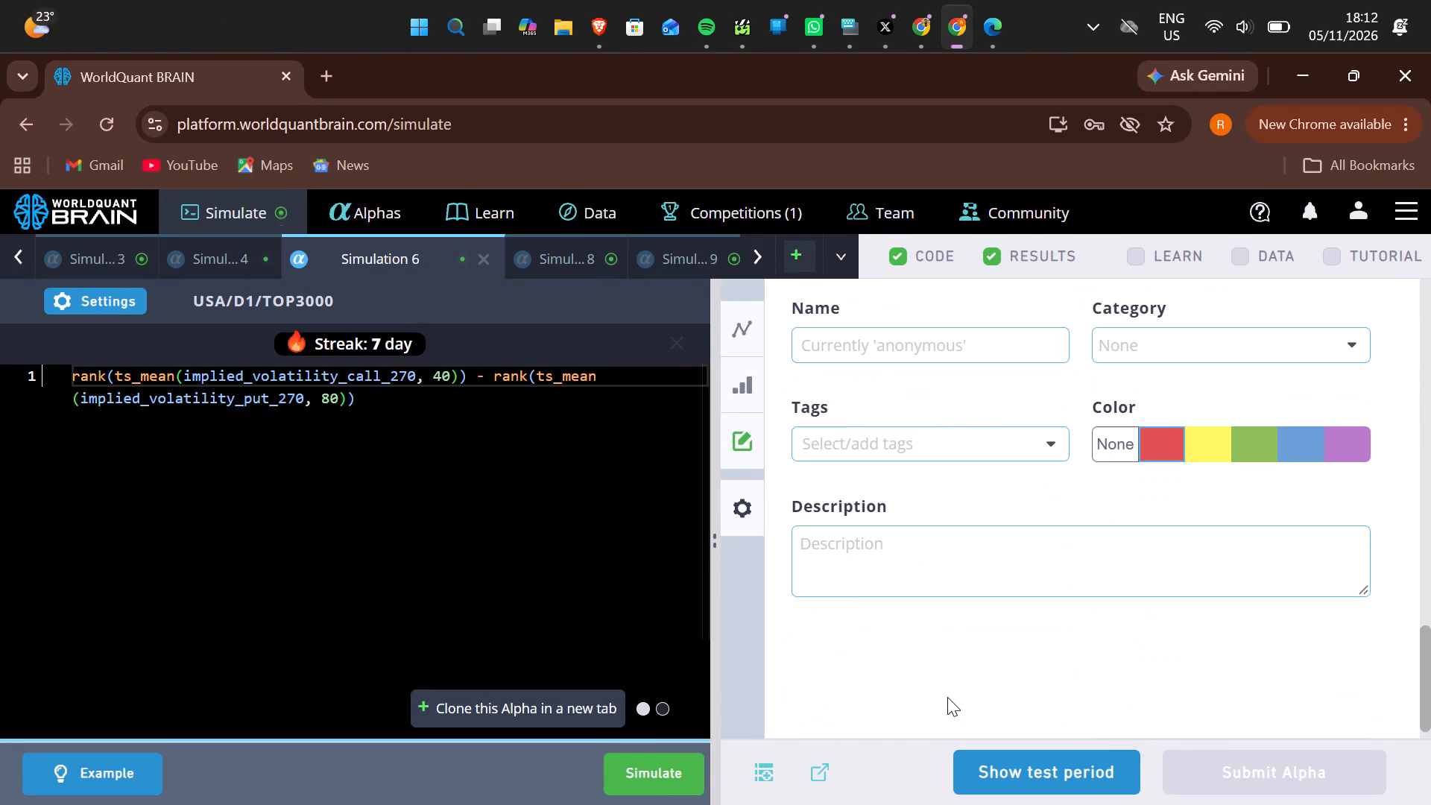
click(1004, 765)
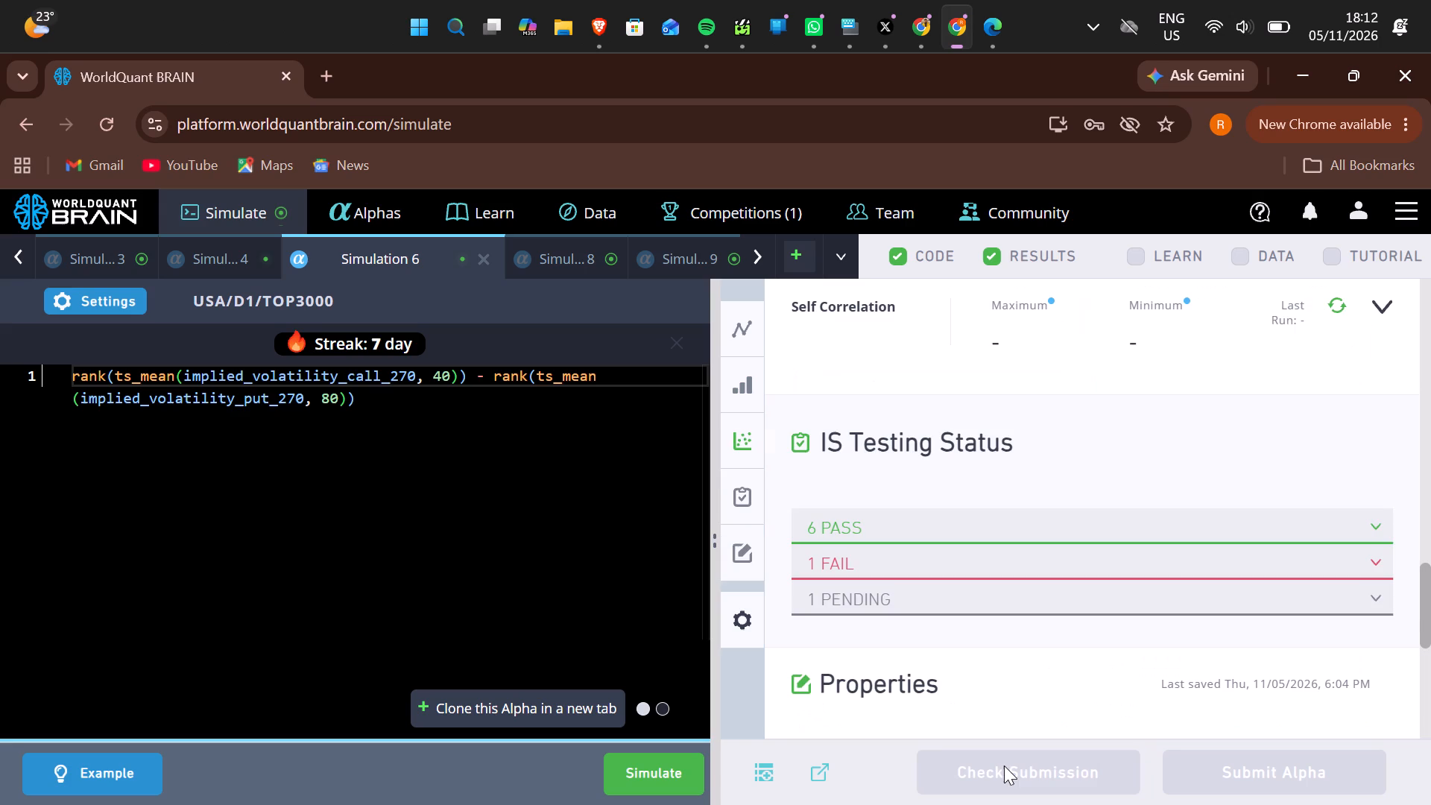
Expand the failed and passed checks in Simulation 6's IS testing status to read each criterion against its cutoff.
click(1033, 572)
click(1050, 533)
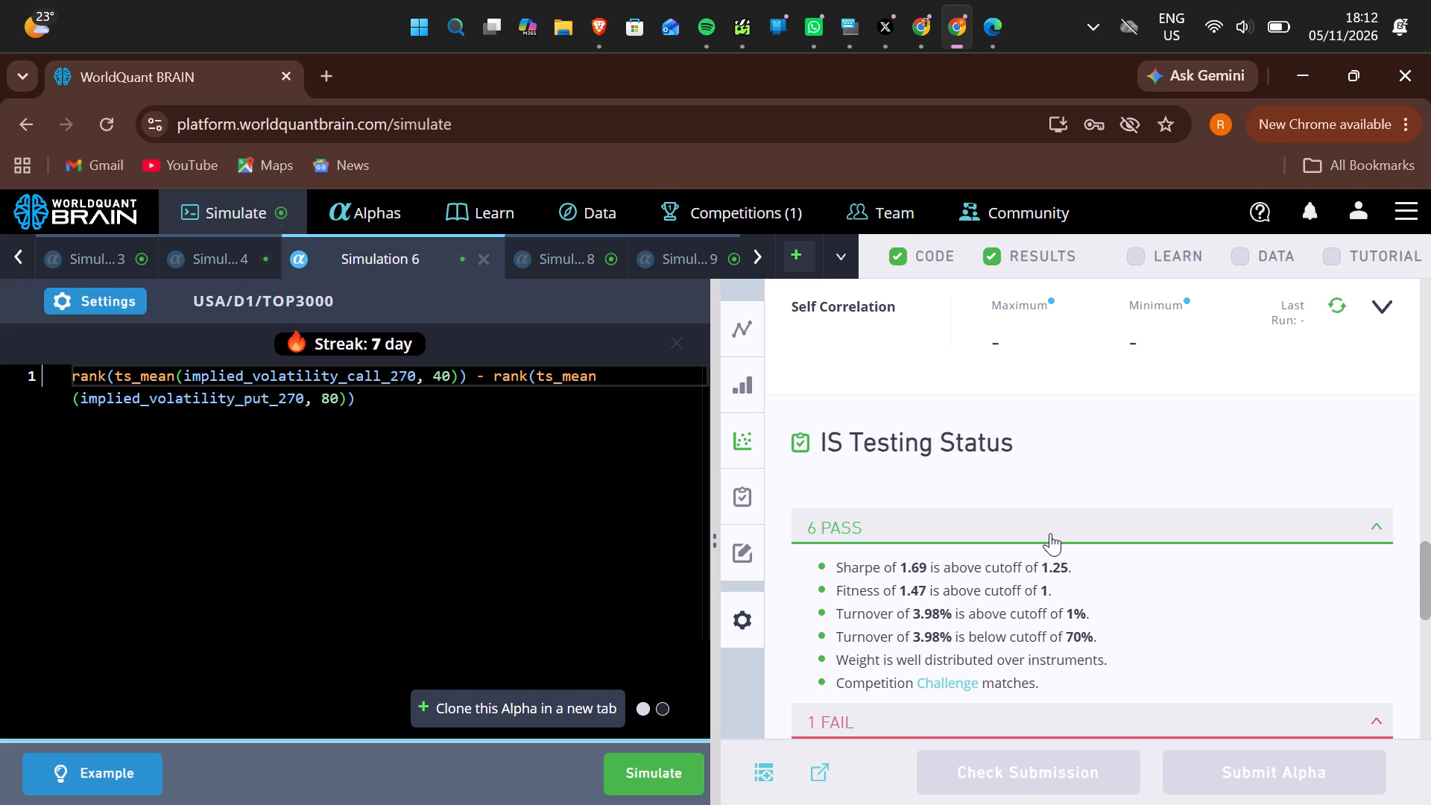
scroll(1050, 533, down, 1)
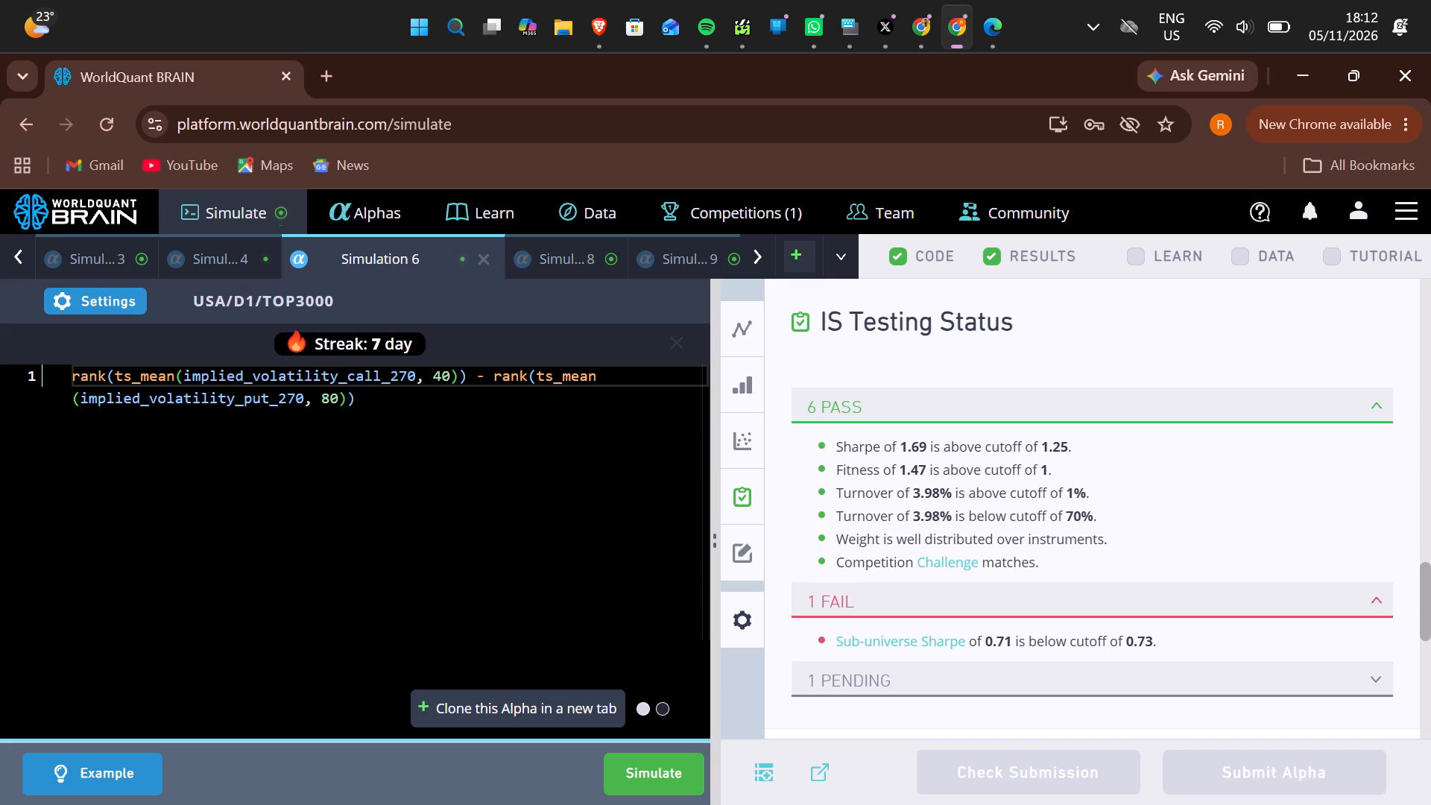
Switch Simulation 6's summary to the IS period to examine its aggregate and yearly performance.
scroll(1050, 533, up, 4)
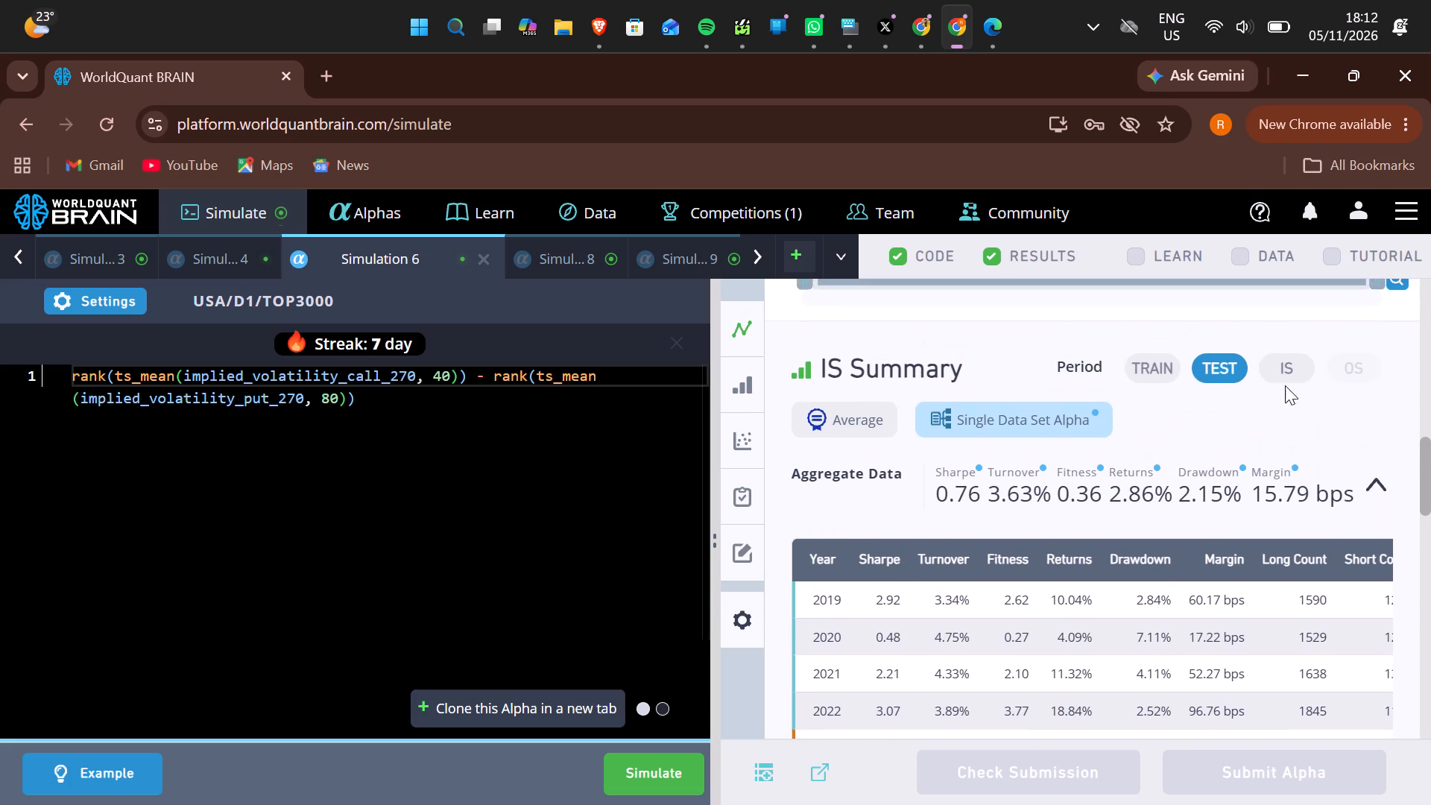
click(1285, 372)
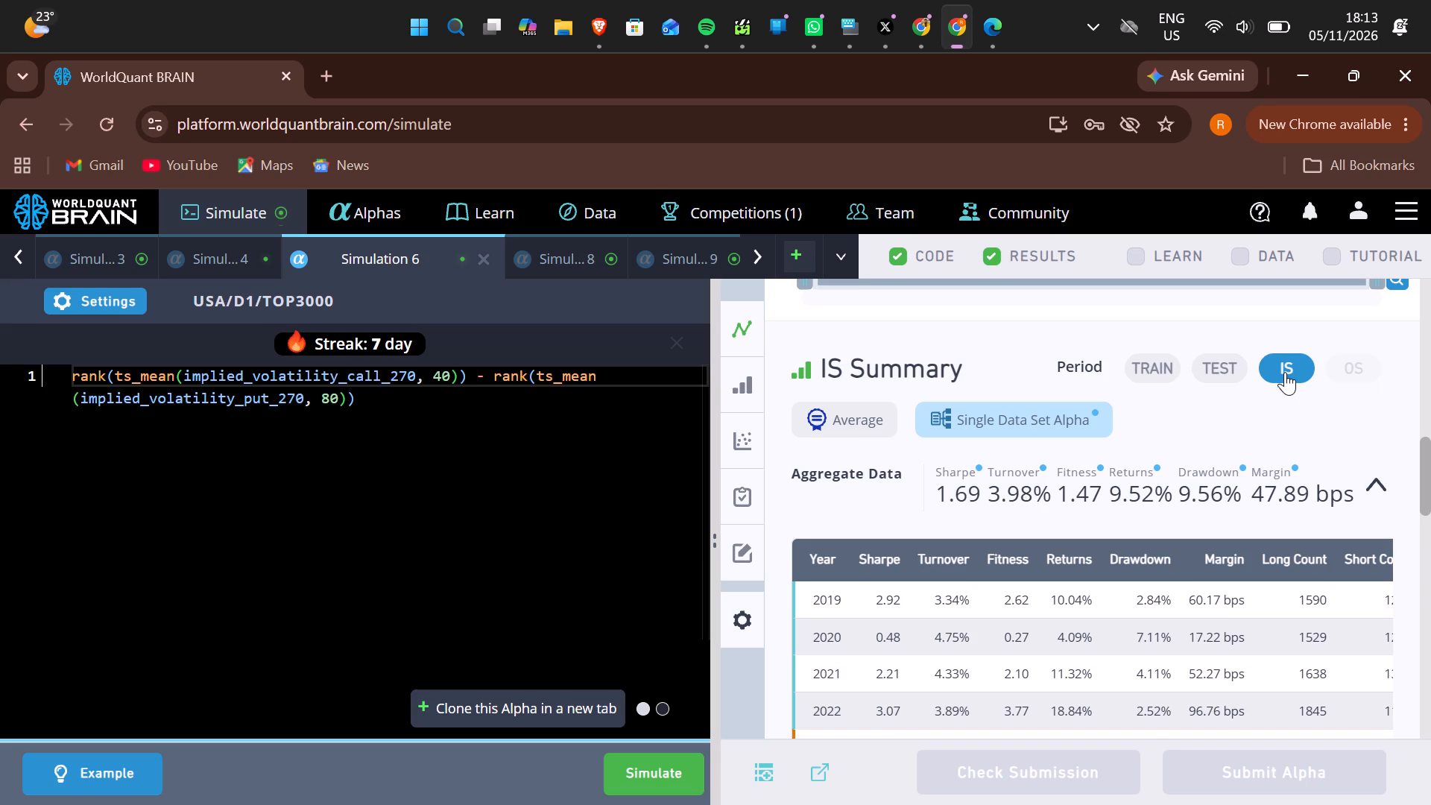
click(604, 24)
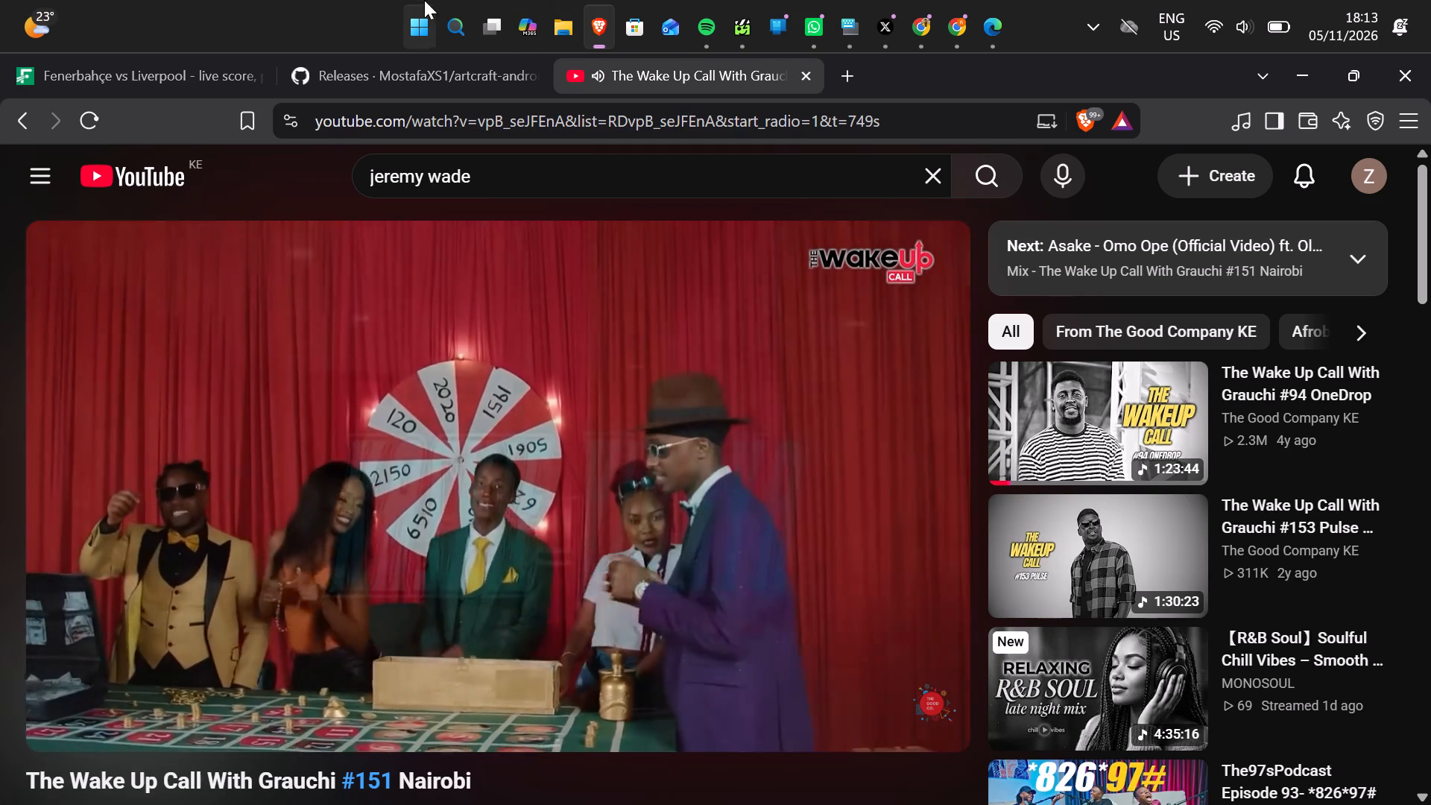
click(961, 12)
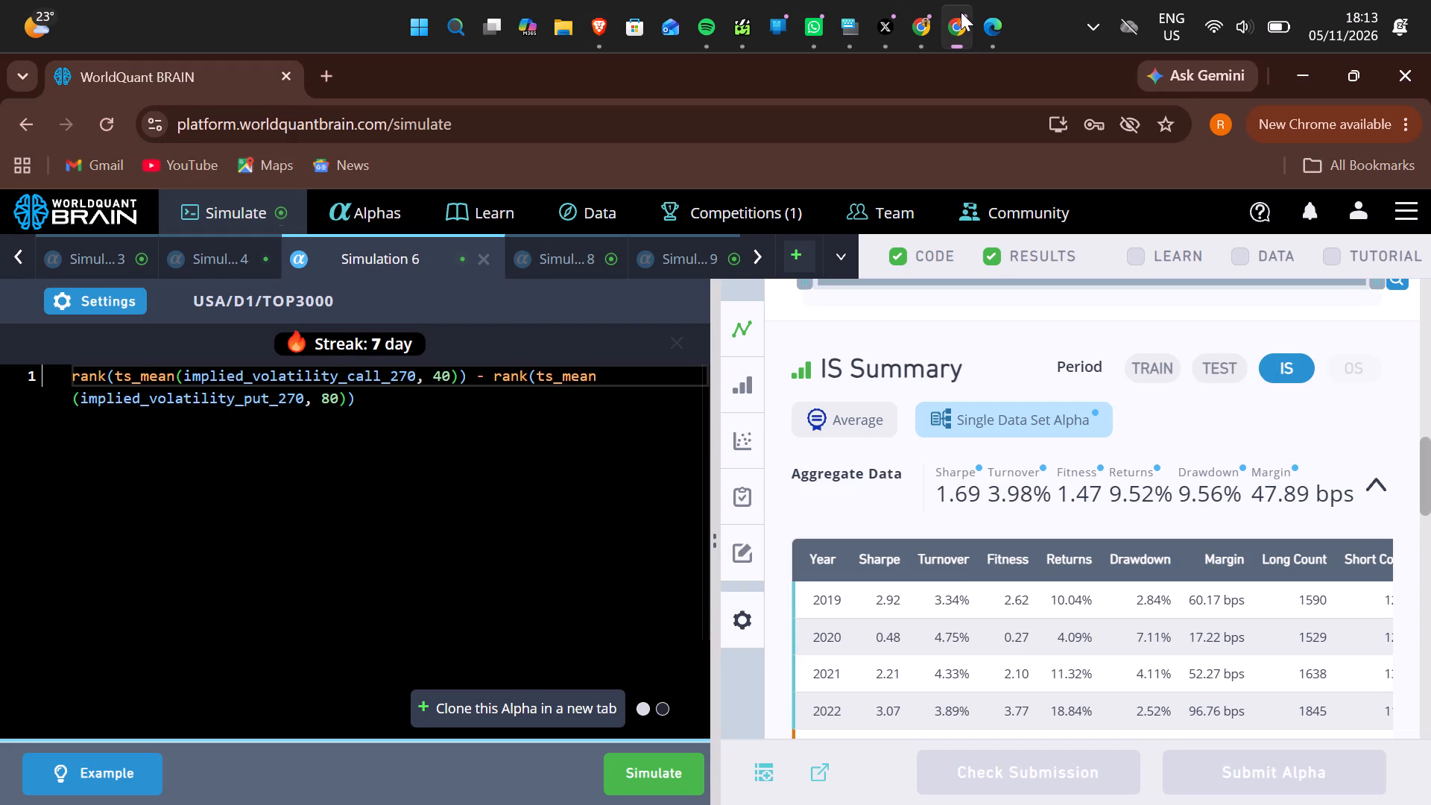
Set the ts_mean lookback of implied_volatility_put_270 to 70 in Simulation 6's expression and run the simulation.
click(332, 397)
key(BackSpace)
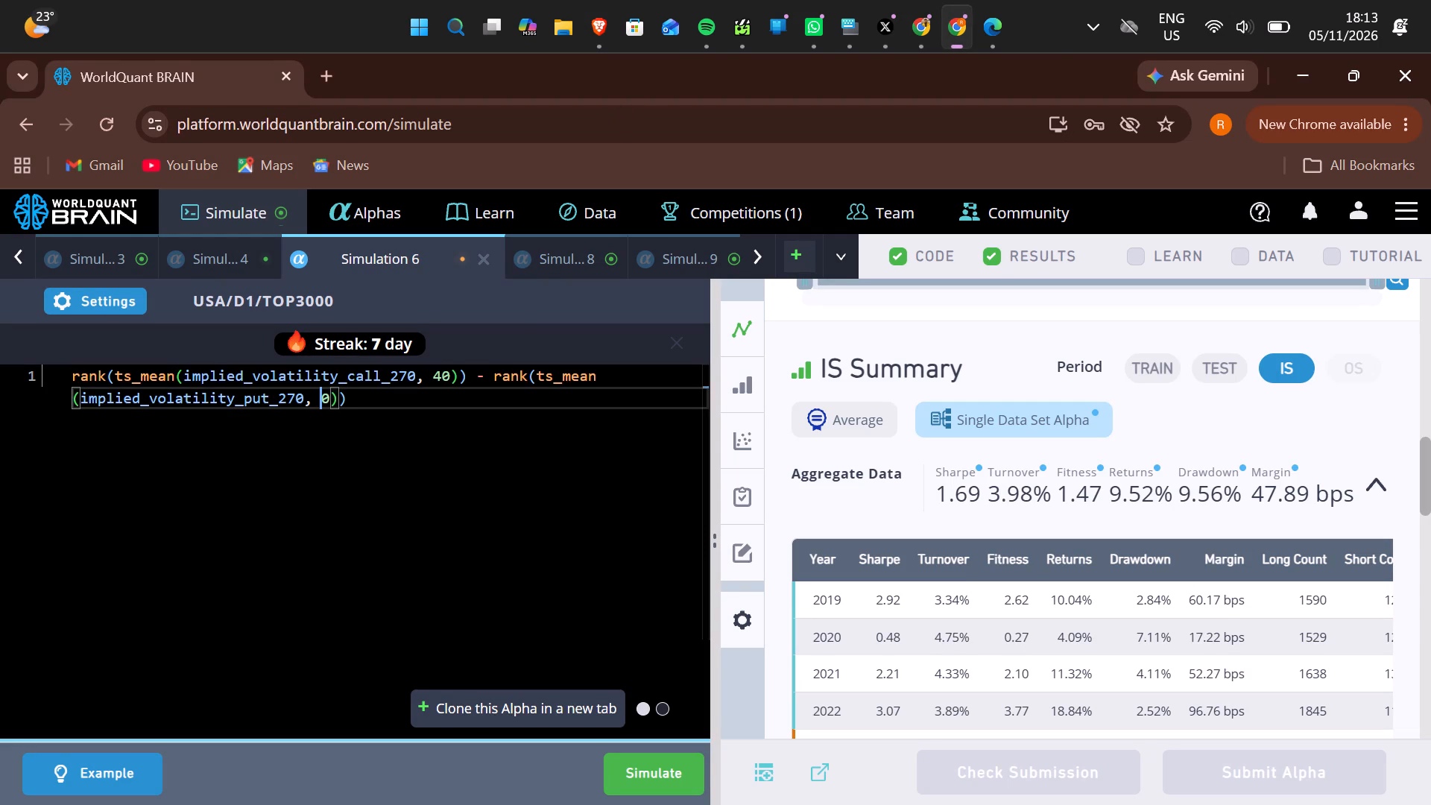
key(7)
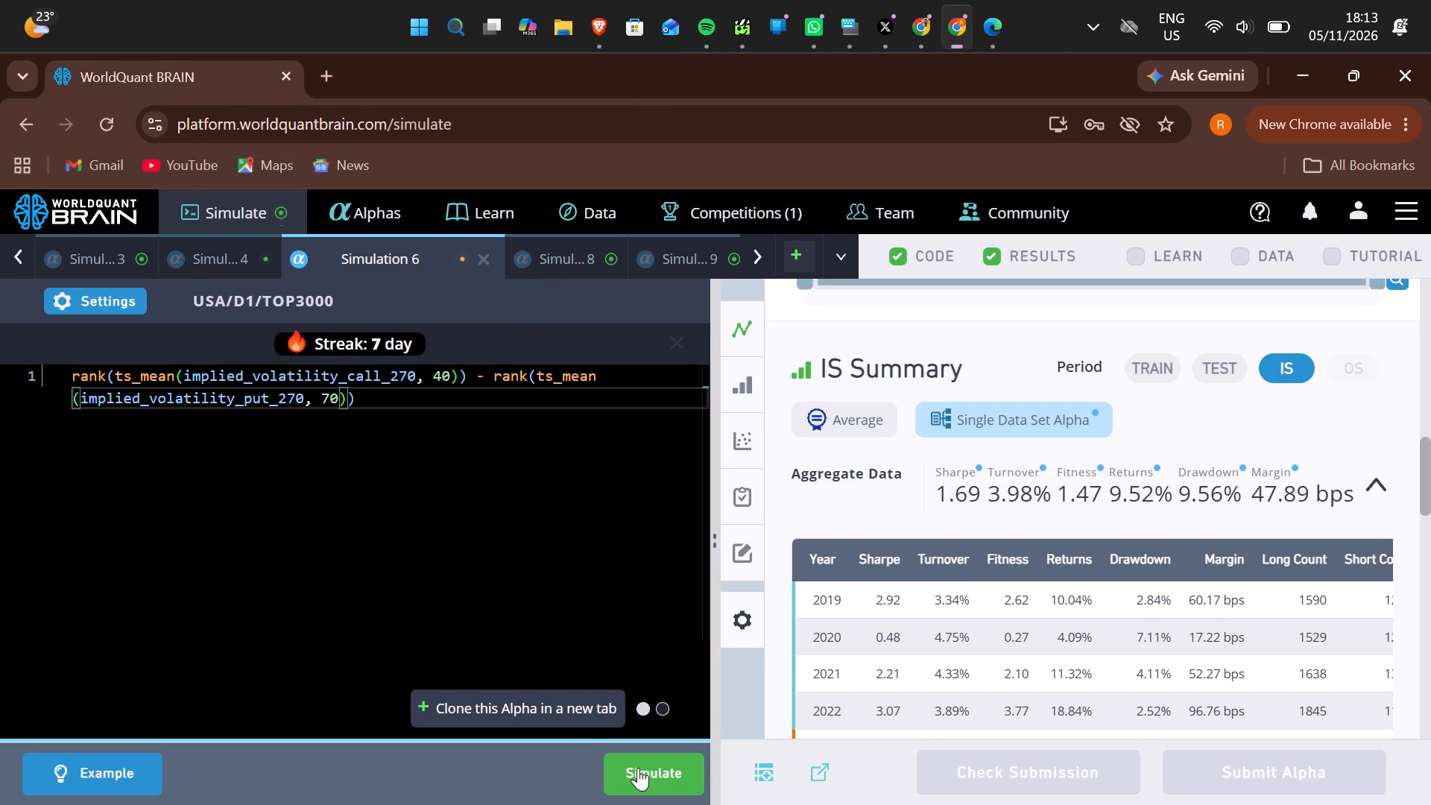
click(638, 768)
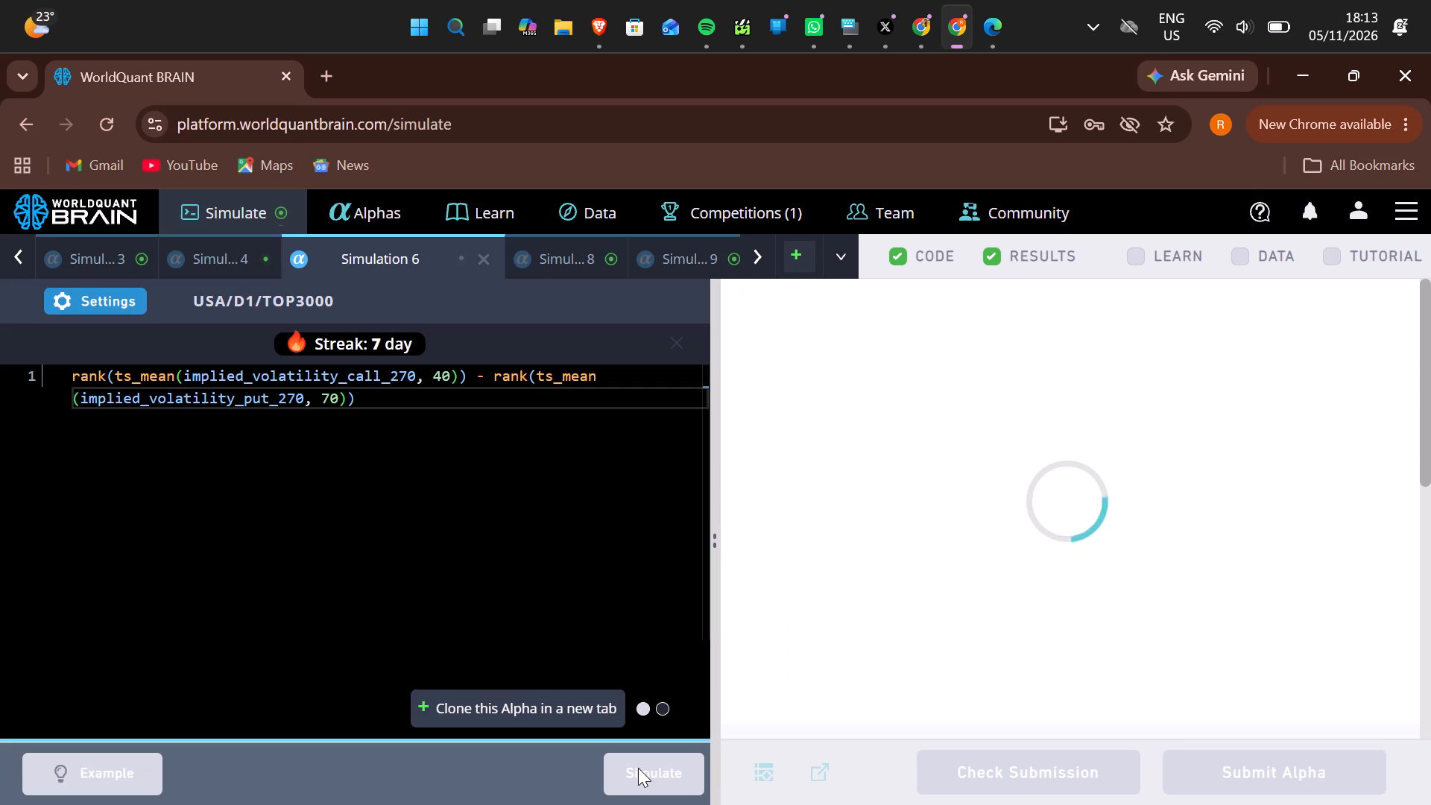
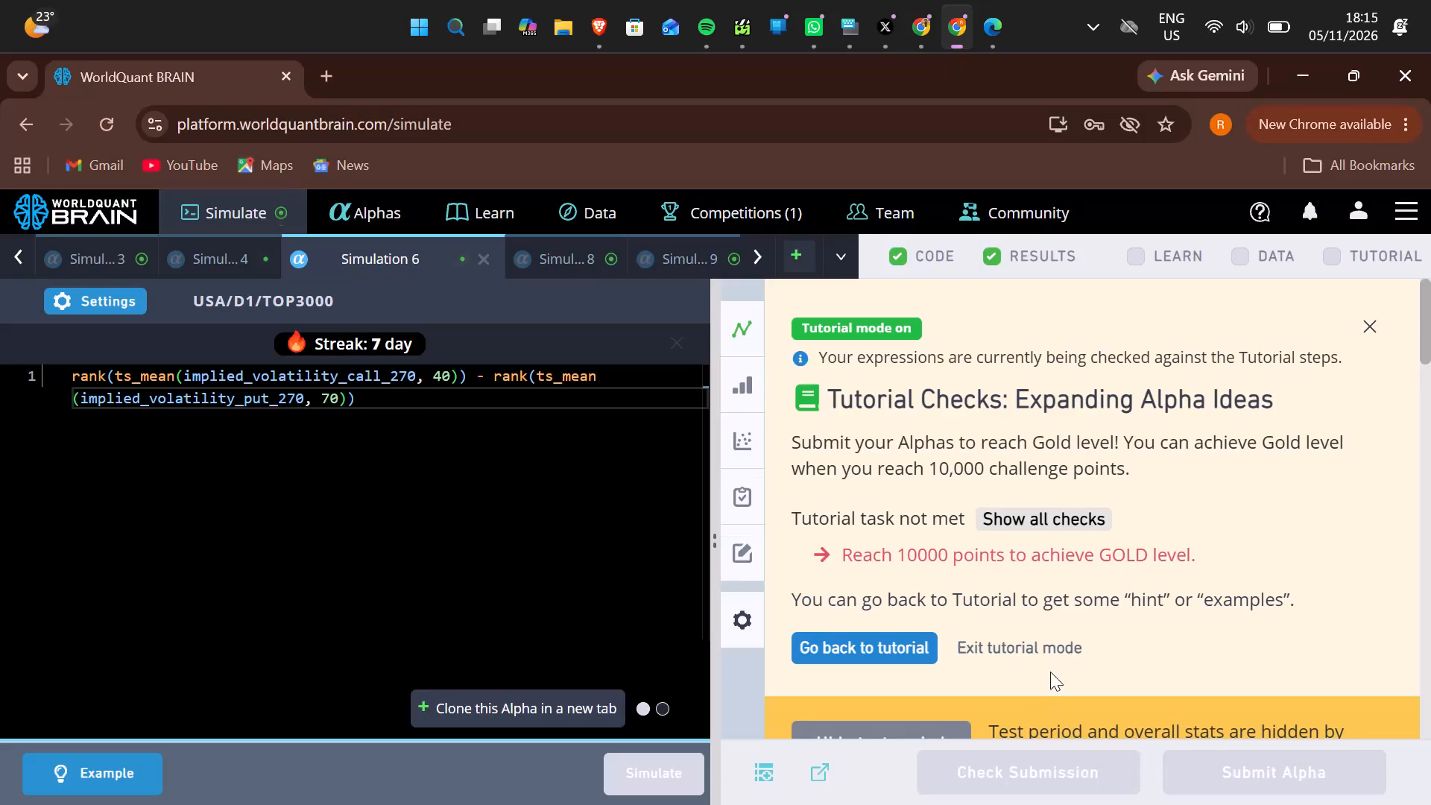
Expand the failed check in Simulation 6's IS testing status to read which criterion misses its cutoff.
scroll(1068, 617, down, 2)
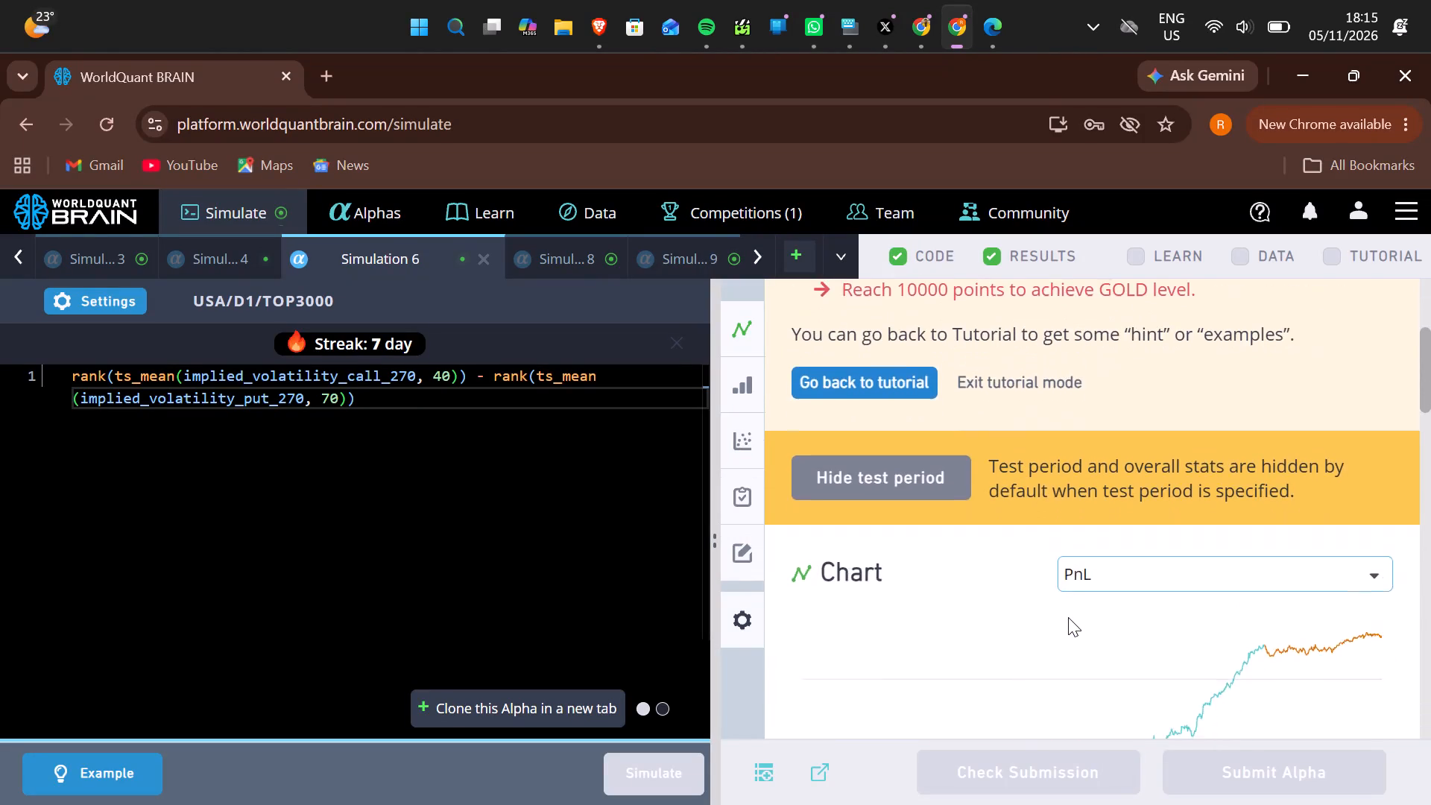
scroll(1068, 617, down, 5)
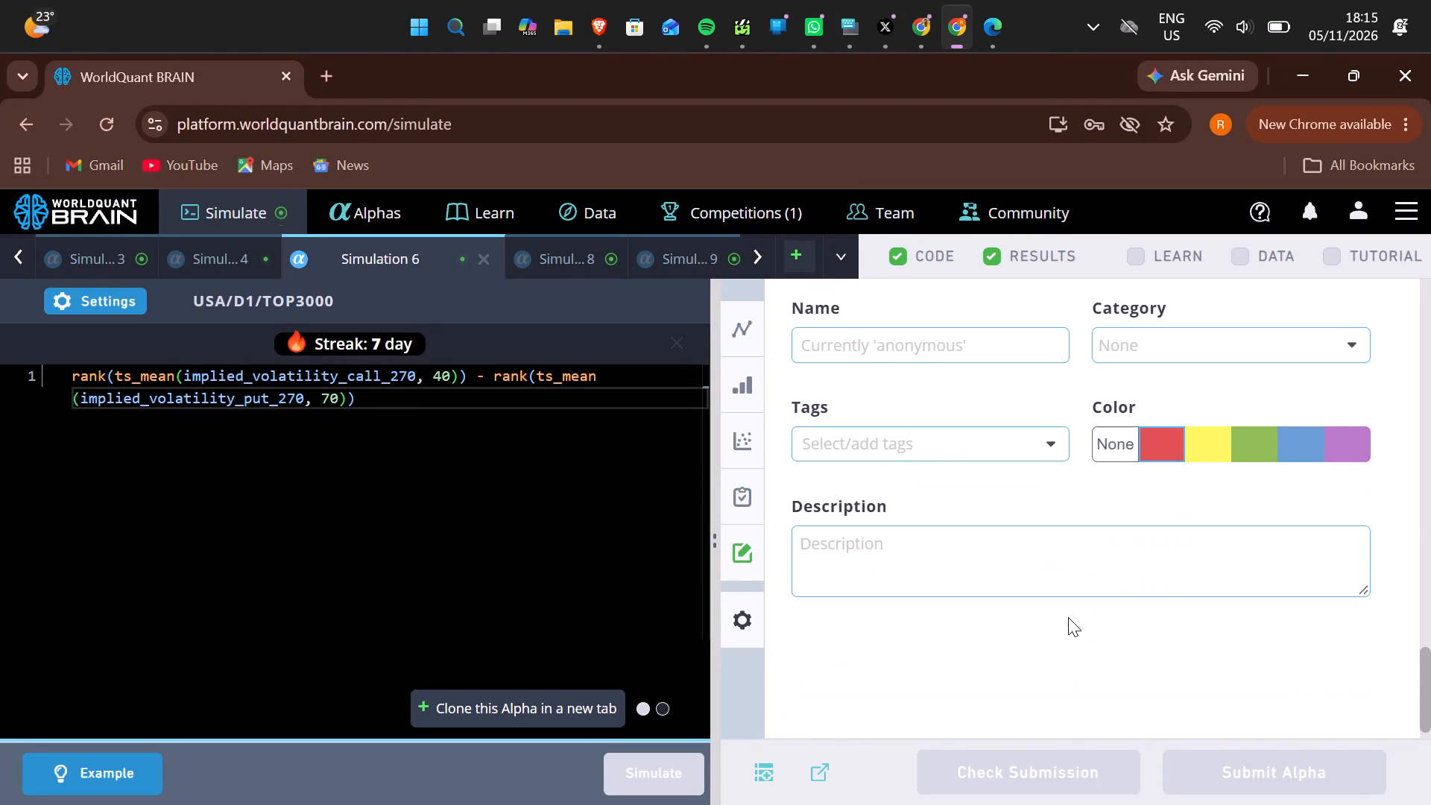
scroll(1068, 617, up, 1)
scroll(1037, 727, up, 2)
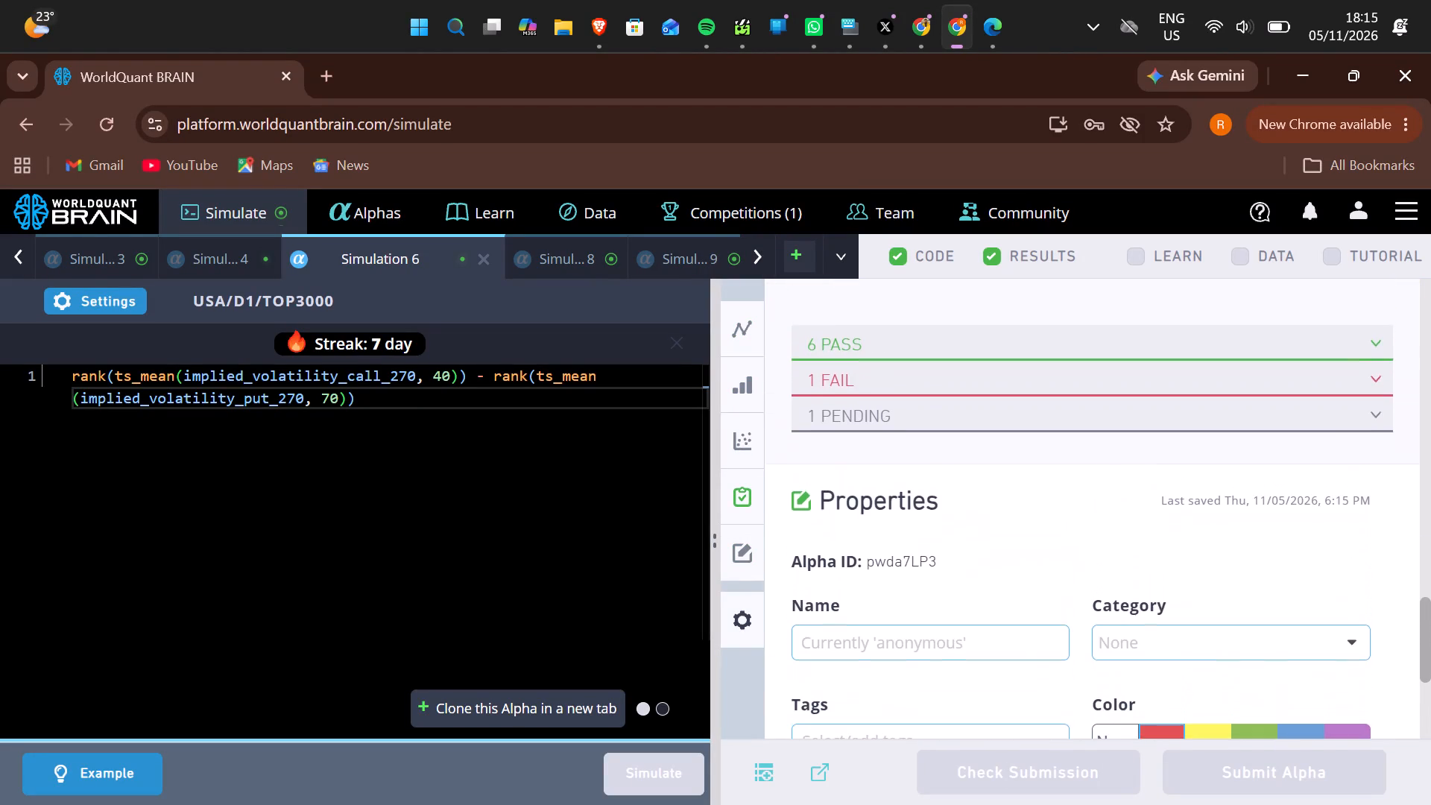
scroll(1037, 727, up, 2)
scroll(1045, 644, down, 1)
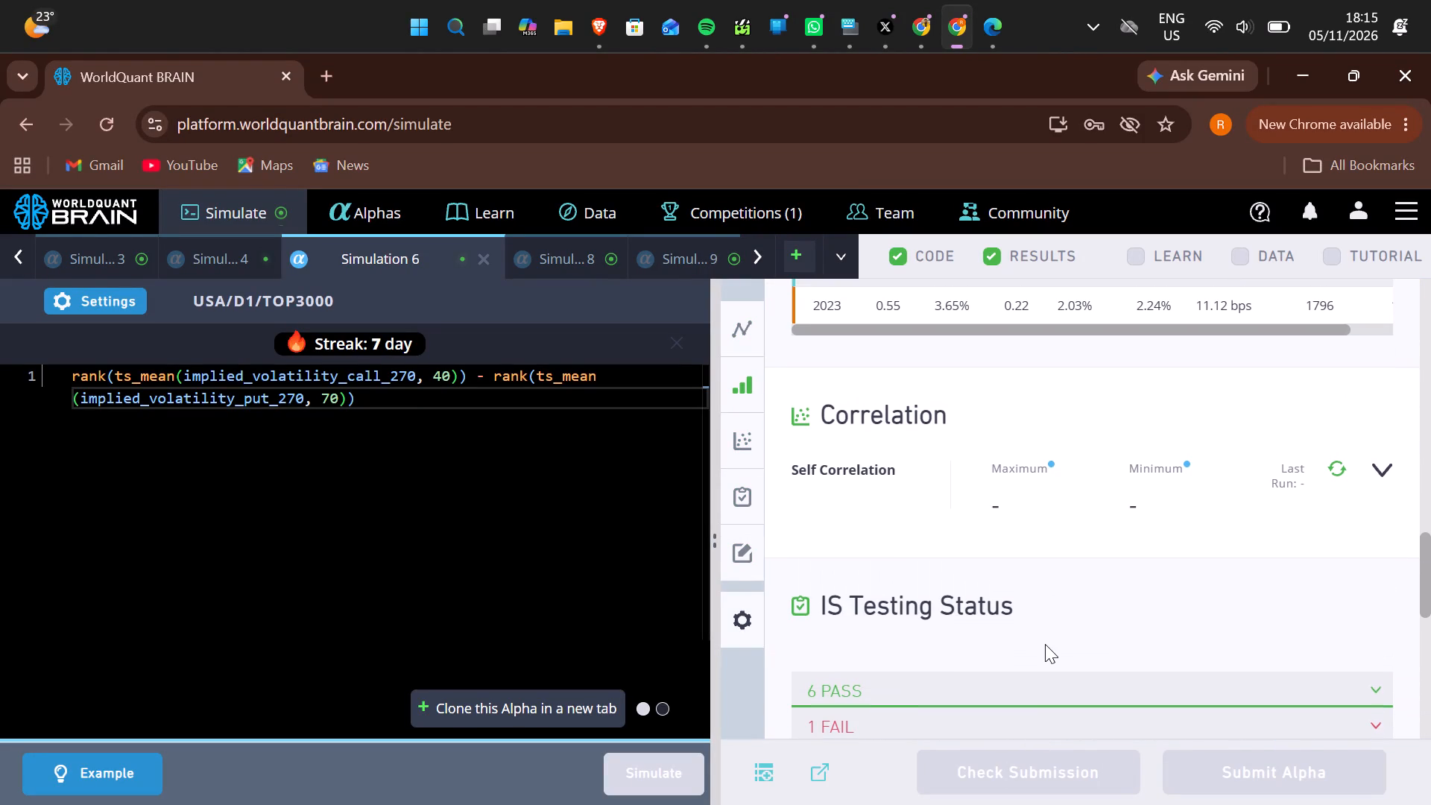
click(1027, 715)
scroll(1027, 715, down, 1)
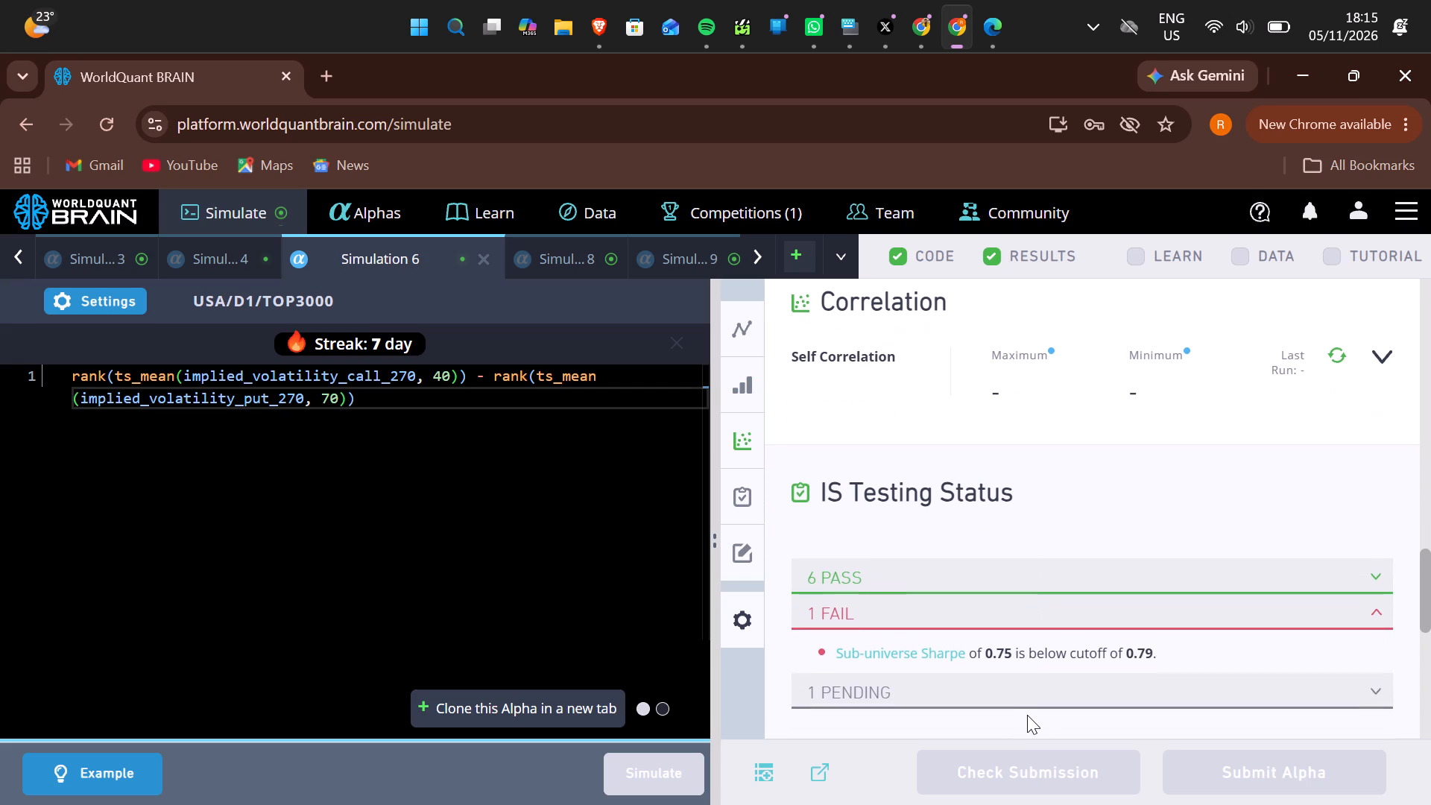
Switch Simulation 6's summary to the IS period and review its aggregate and yearly performance alongside the failed check.
scroll(1043, 674, up, 2)
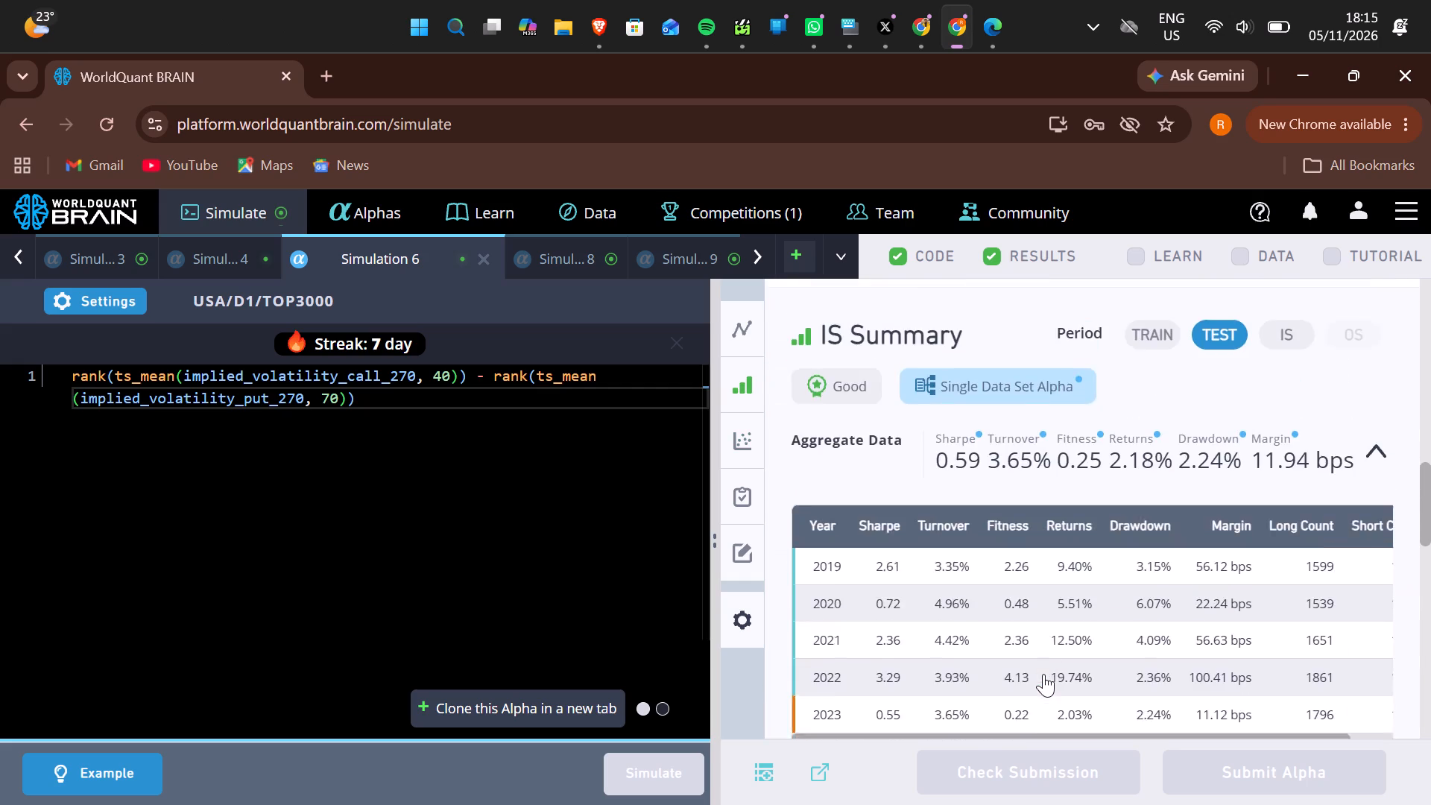
click(1287, 498)
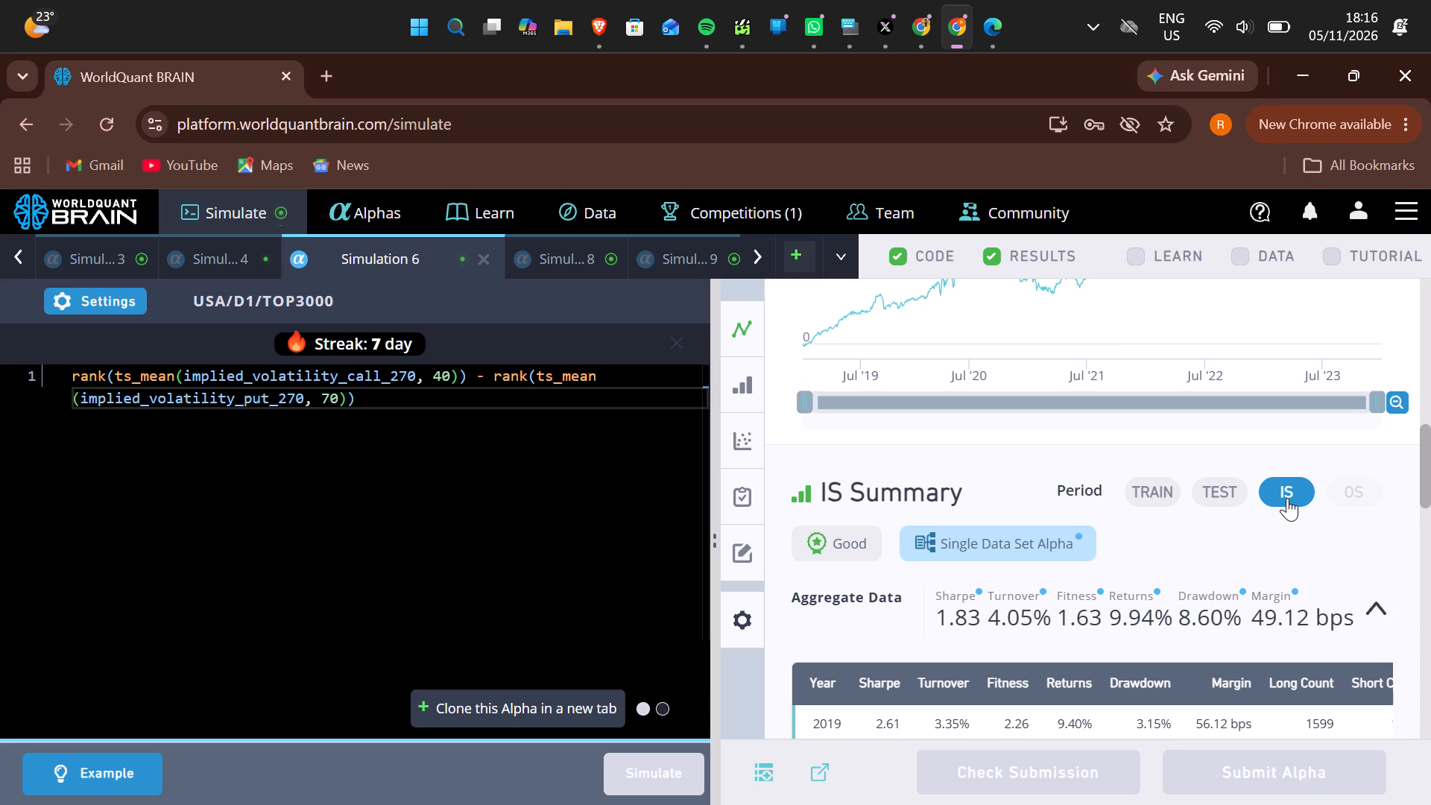
scroll(1283, 469, down, 4)
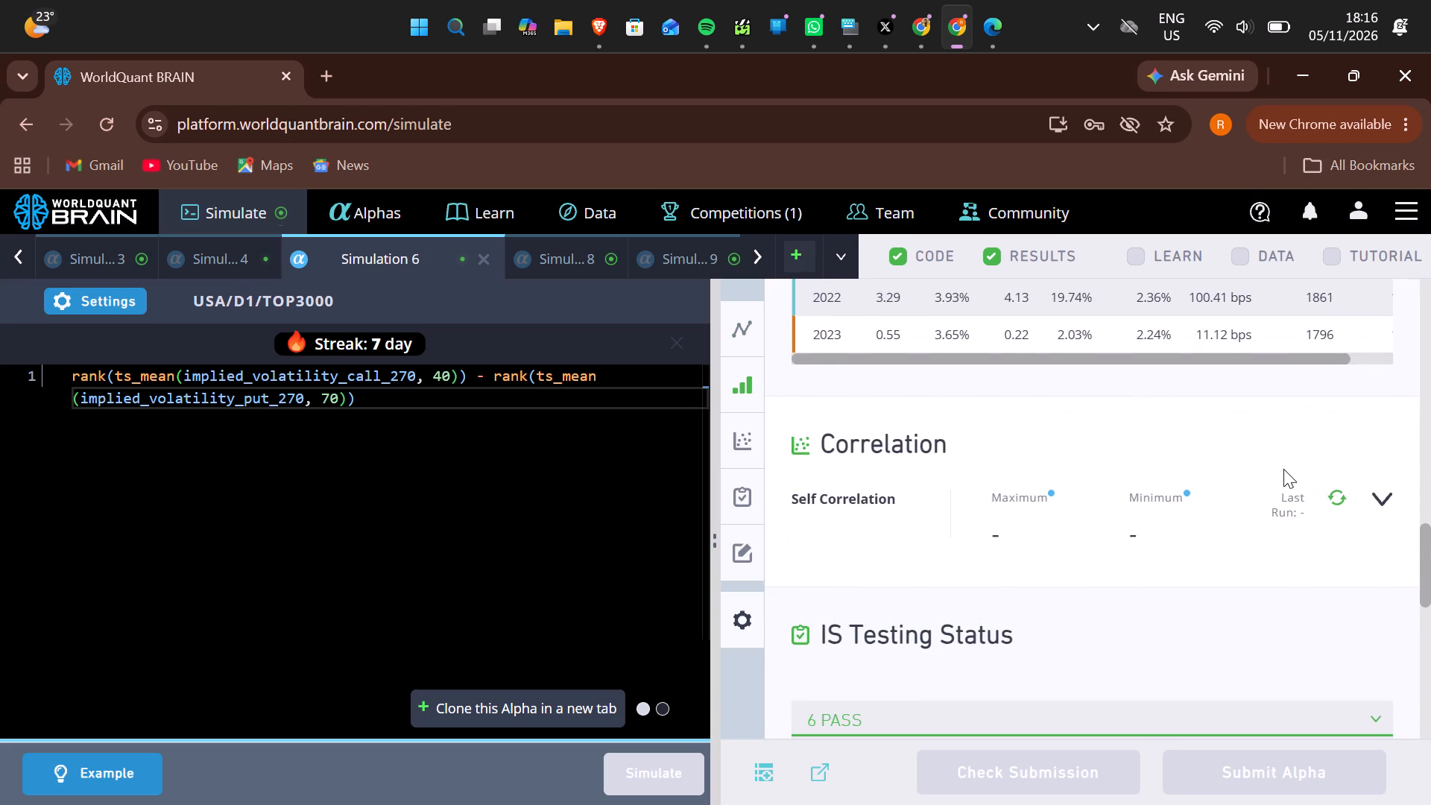
scroll(1283, 469, down, 1)
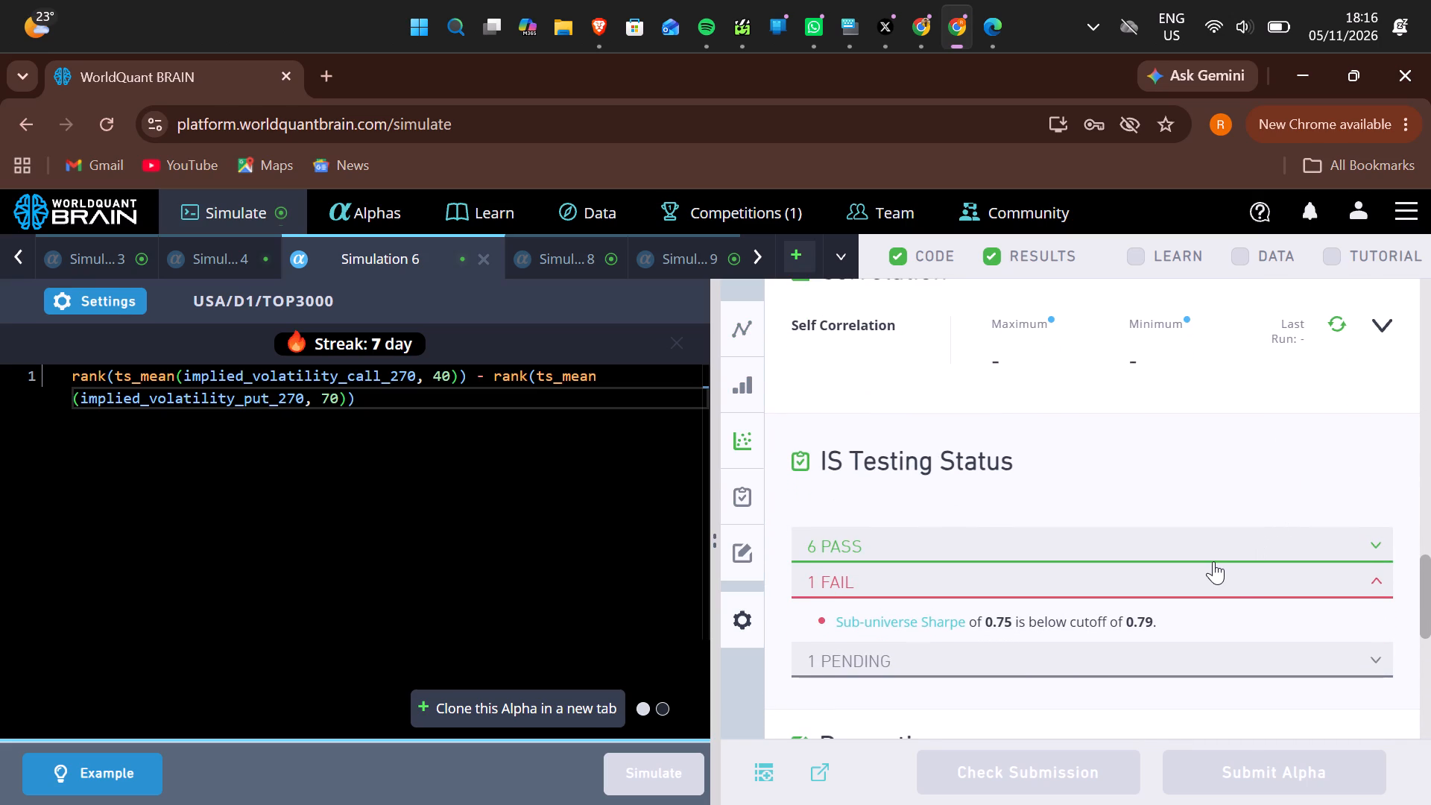
scroll(1213, 561, up, 3)
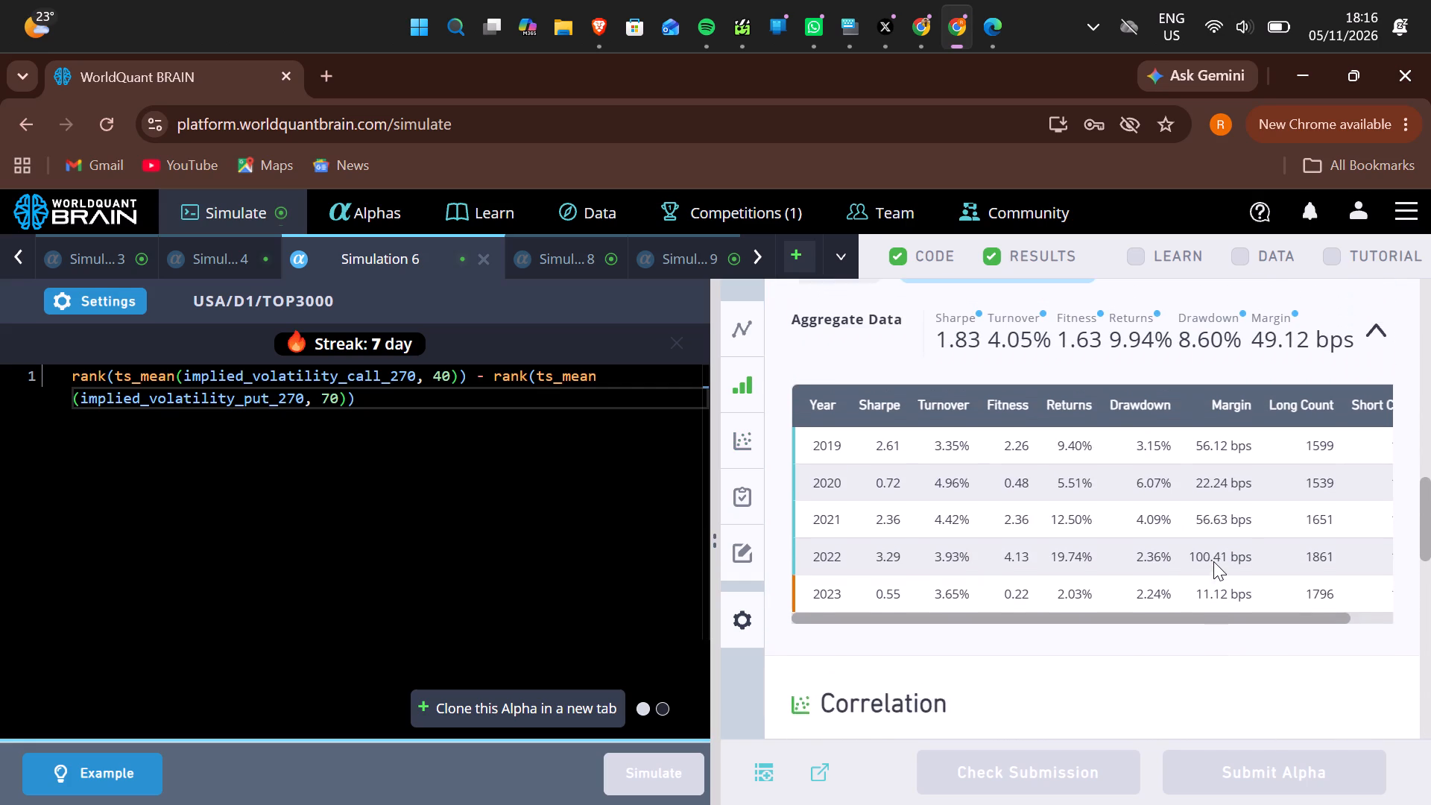
scroll(1213, 561, up, 1)
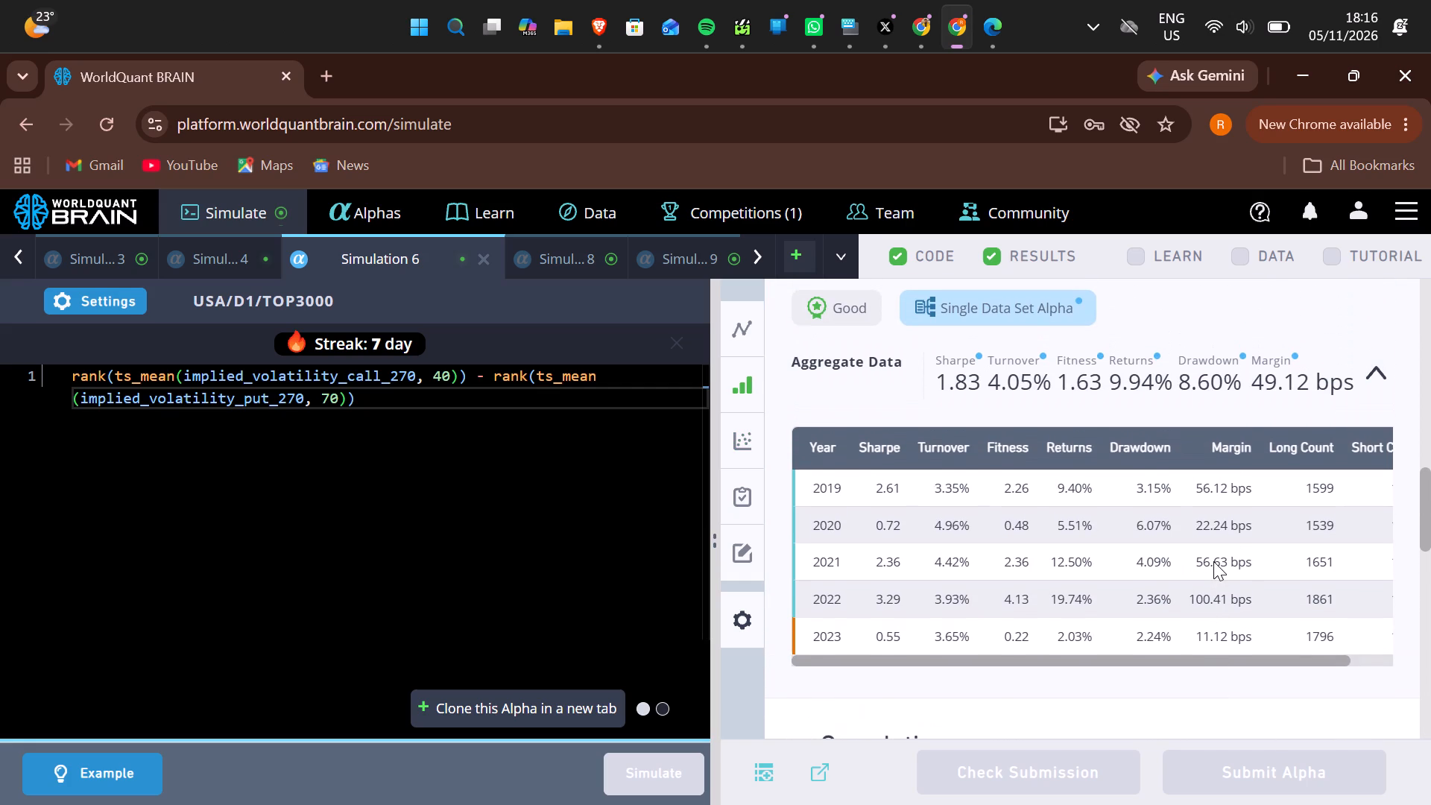
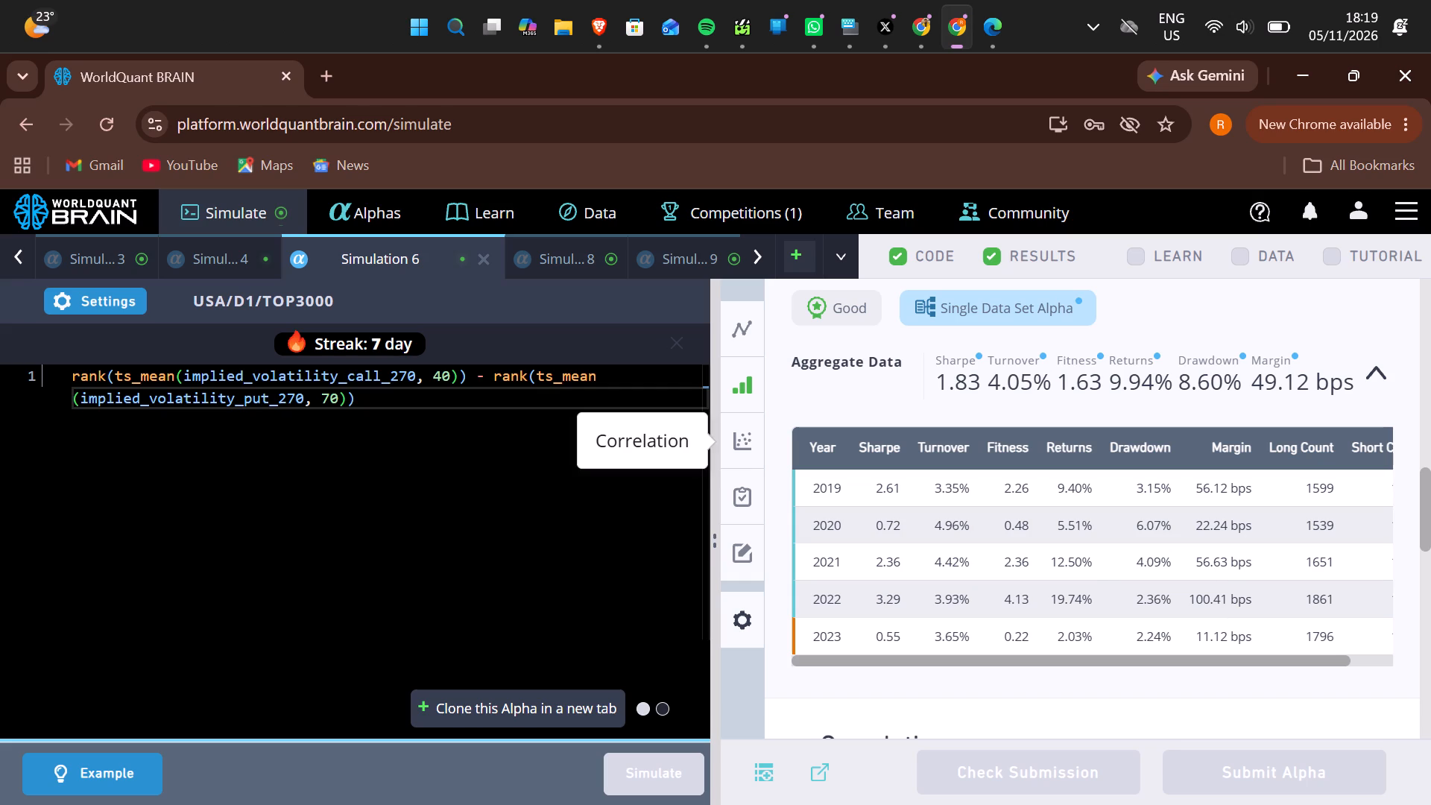
Check Simulation 6's current simulation settings without changing them.
click(72, 303)
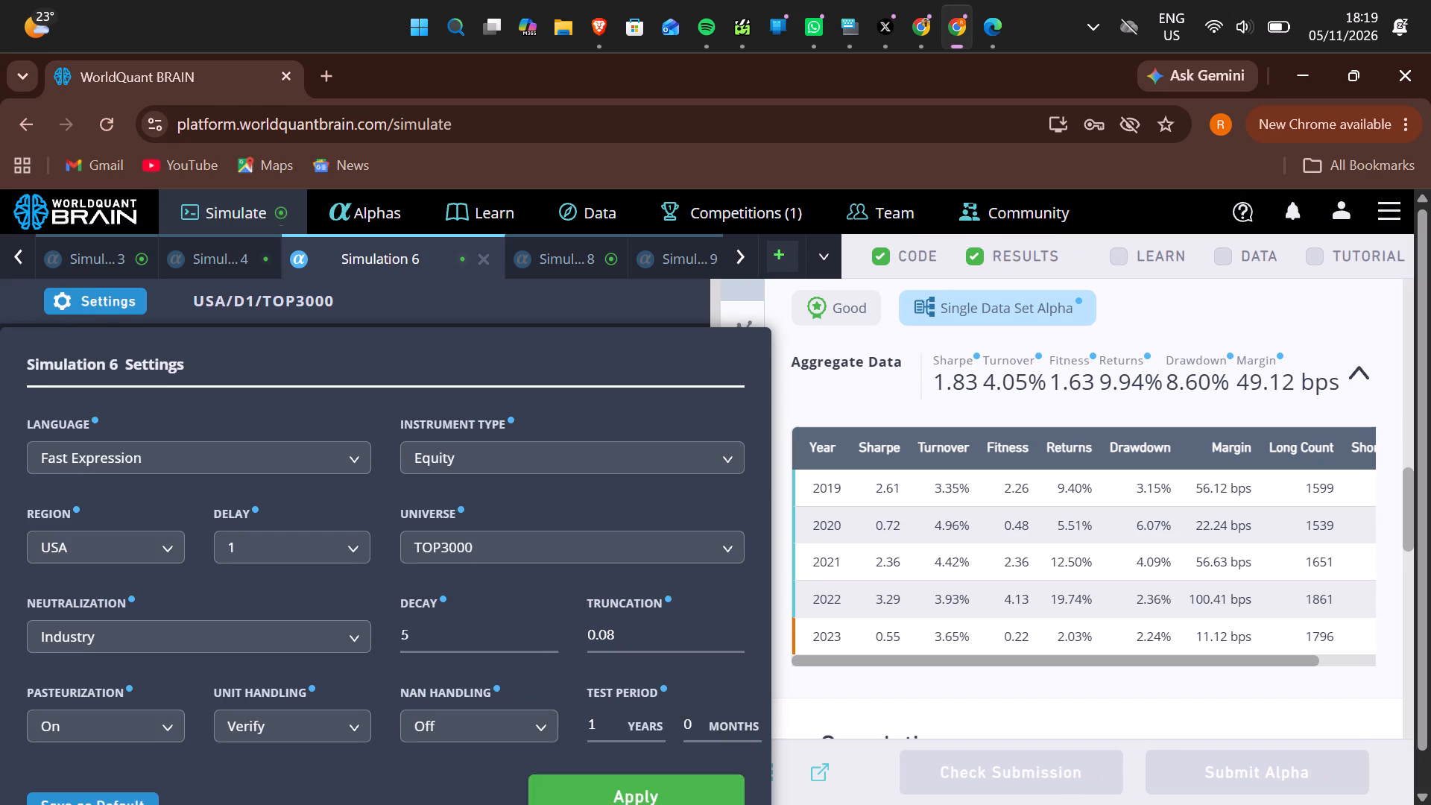
click(111, 291)
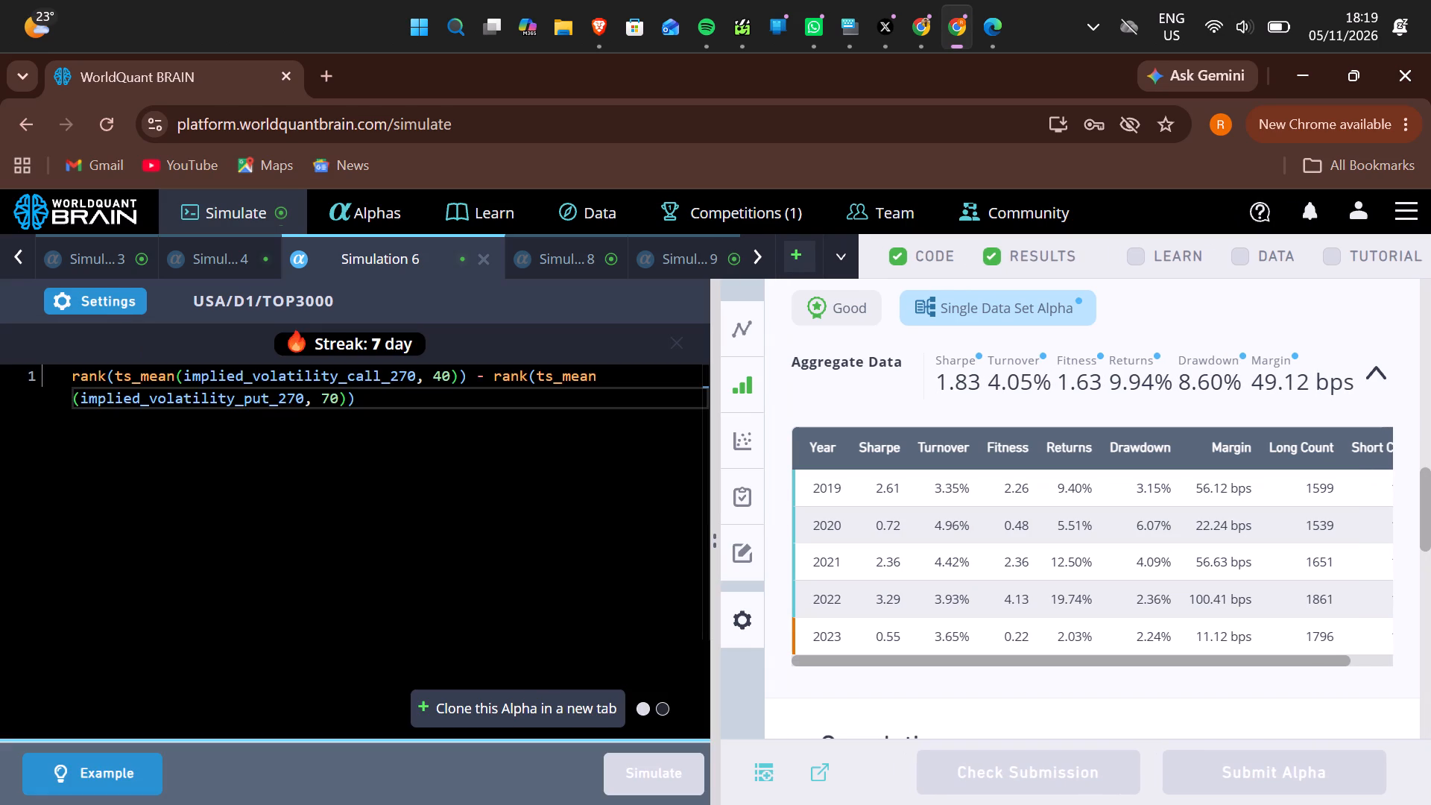
Set the implied_volatility_put_270 averaging window to 65 in Simulation 6's expression and run the simulation.
click(337, 398)
key(BackSpace)
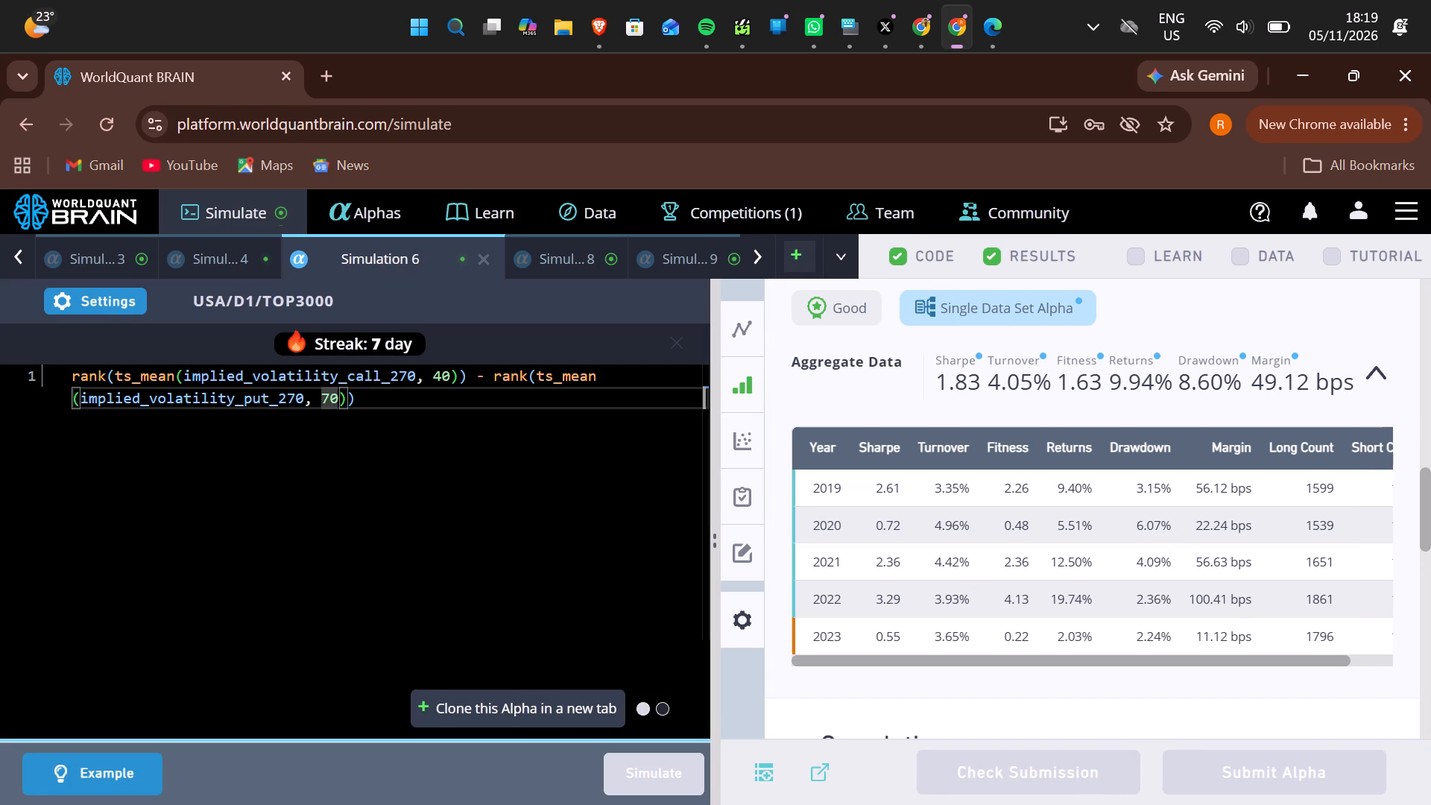
key(BackSpace)
text(65)
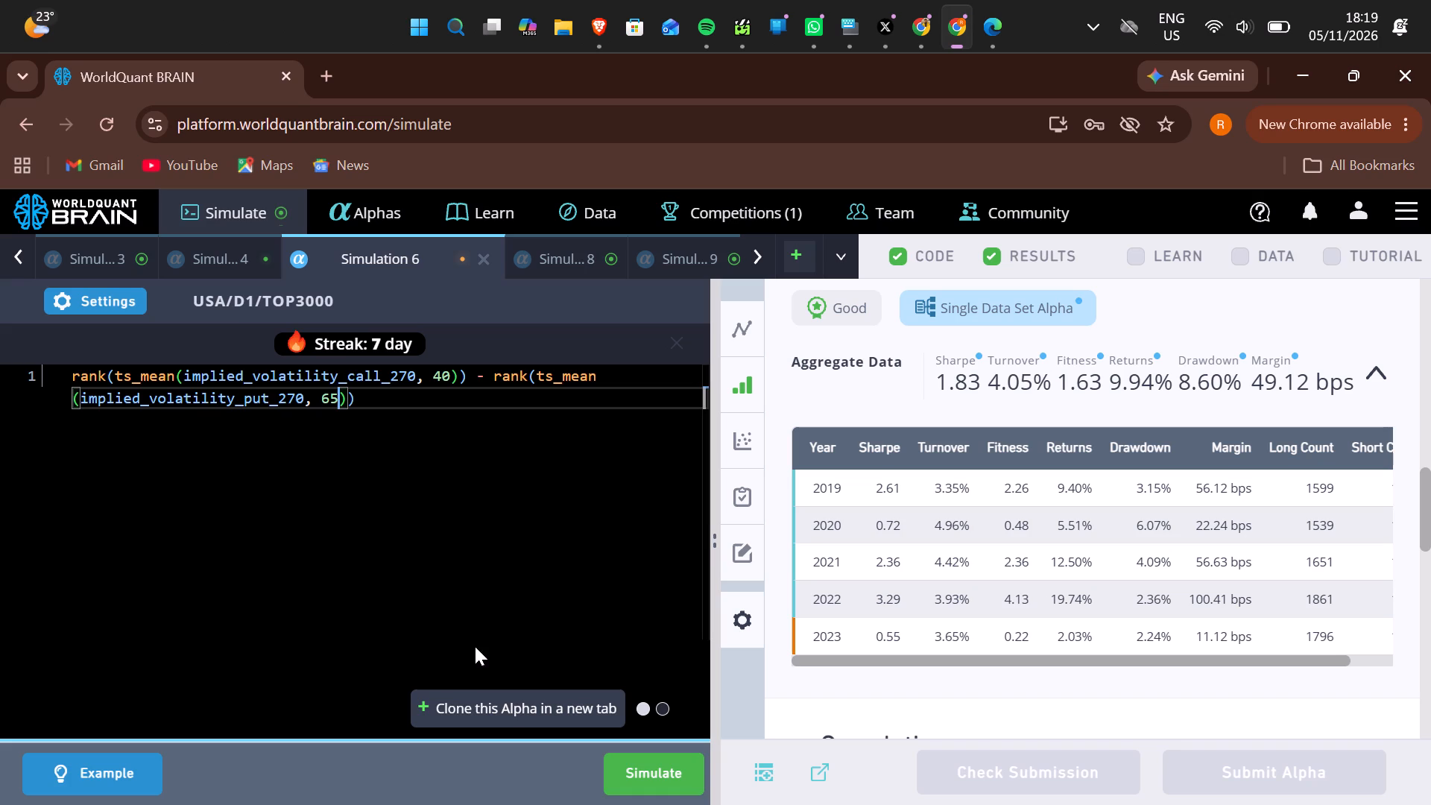
click(647, 782)
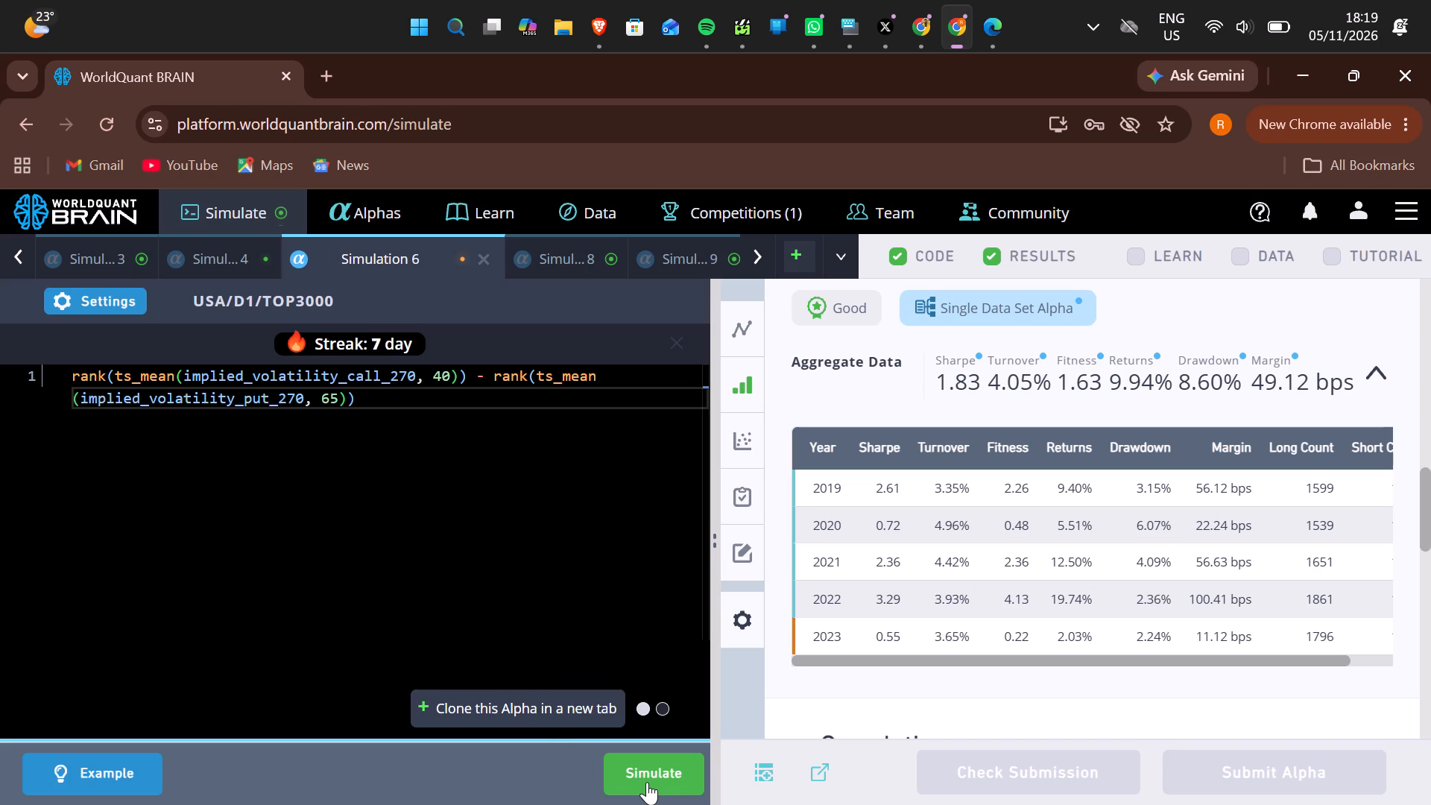
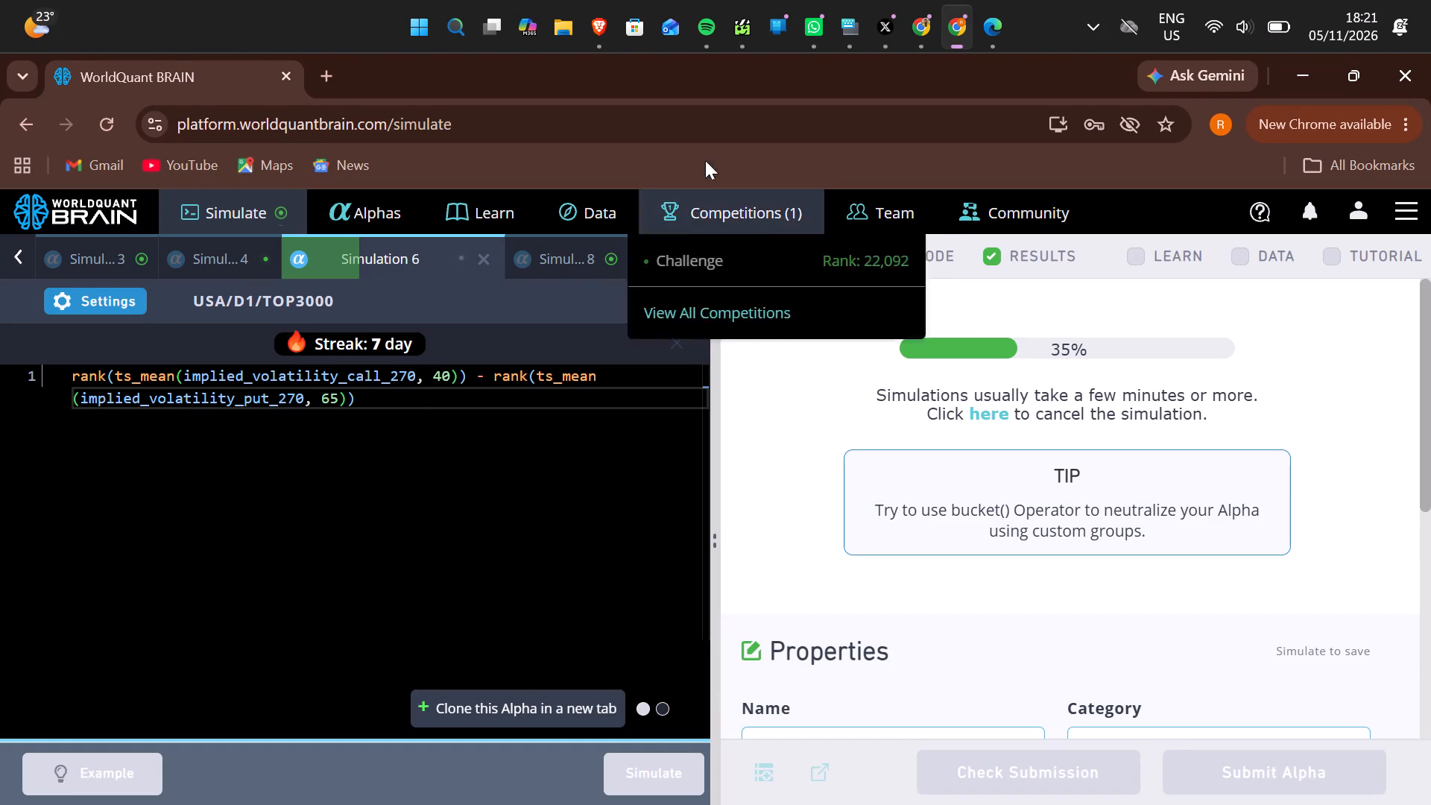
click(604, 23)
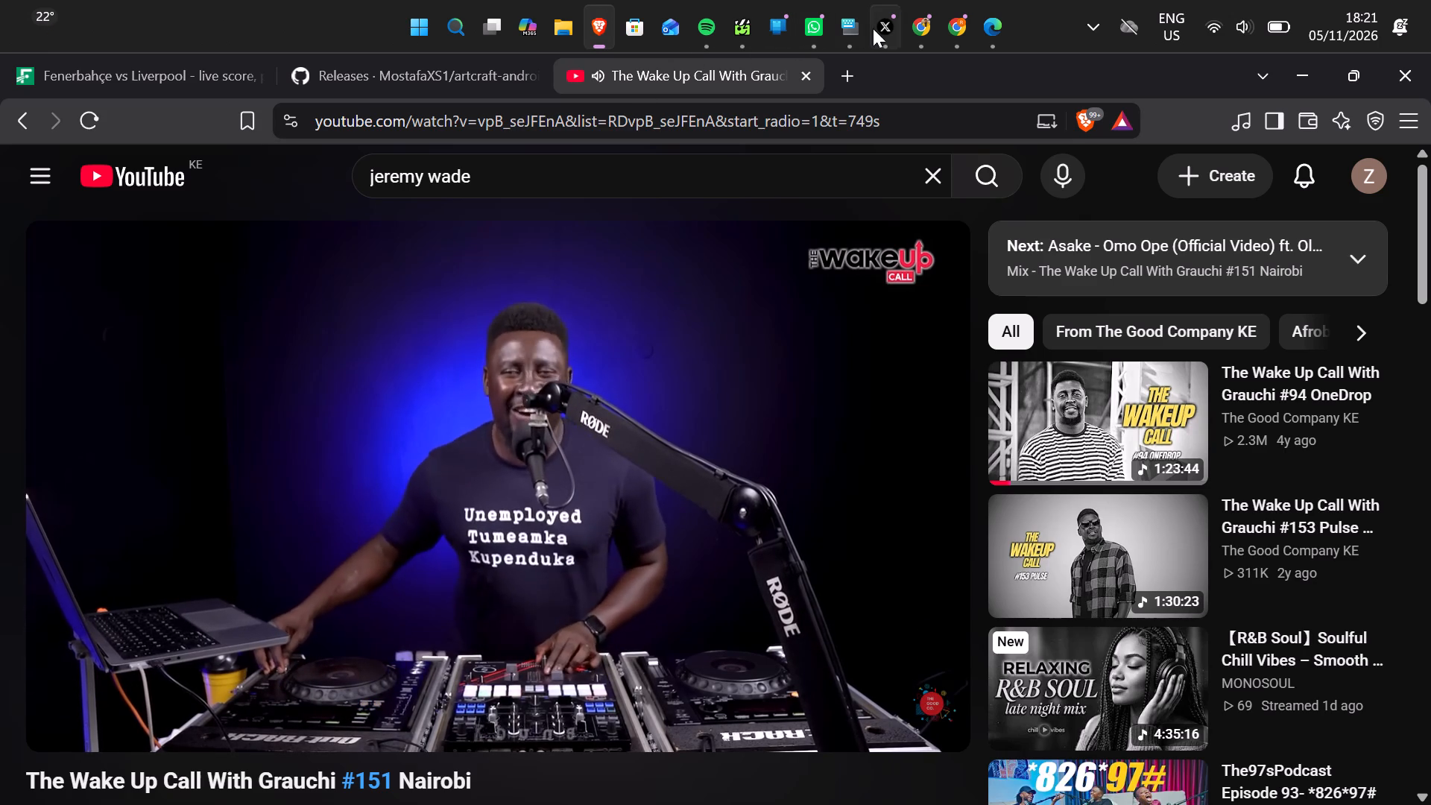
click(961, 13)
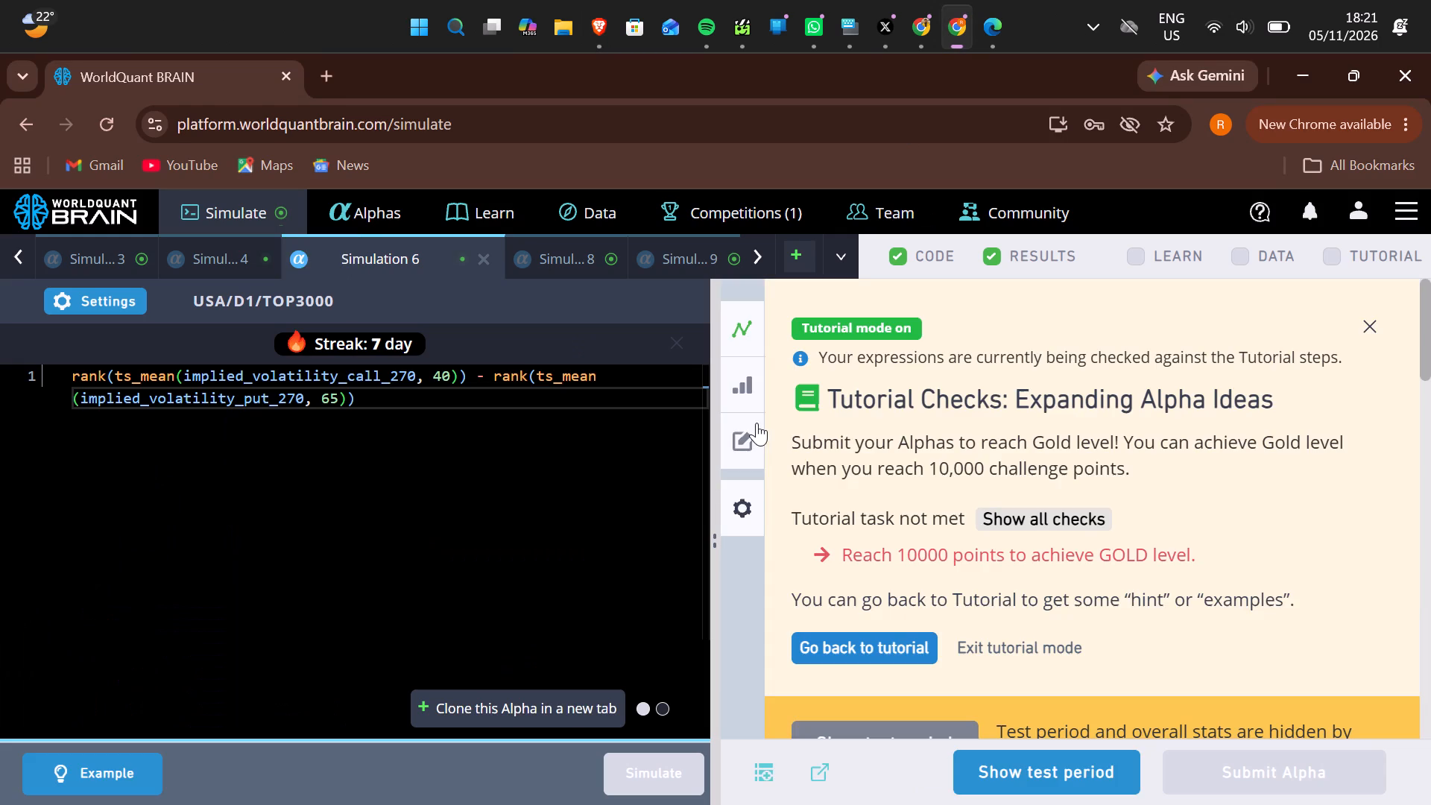
Show Simulation 6's test period and examine the PnL chart and IS Summary, switching the summary period to IS.
click(979, 758)
scroll(1022, 514, down, 2)
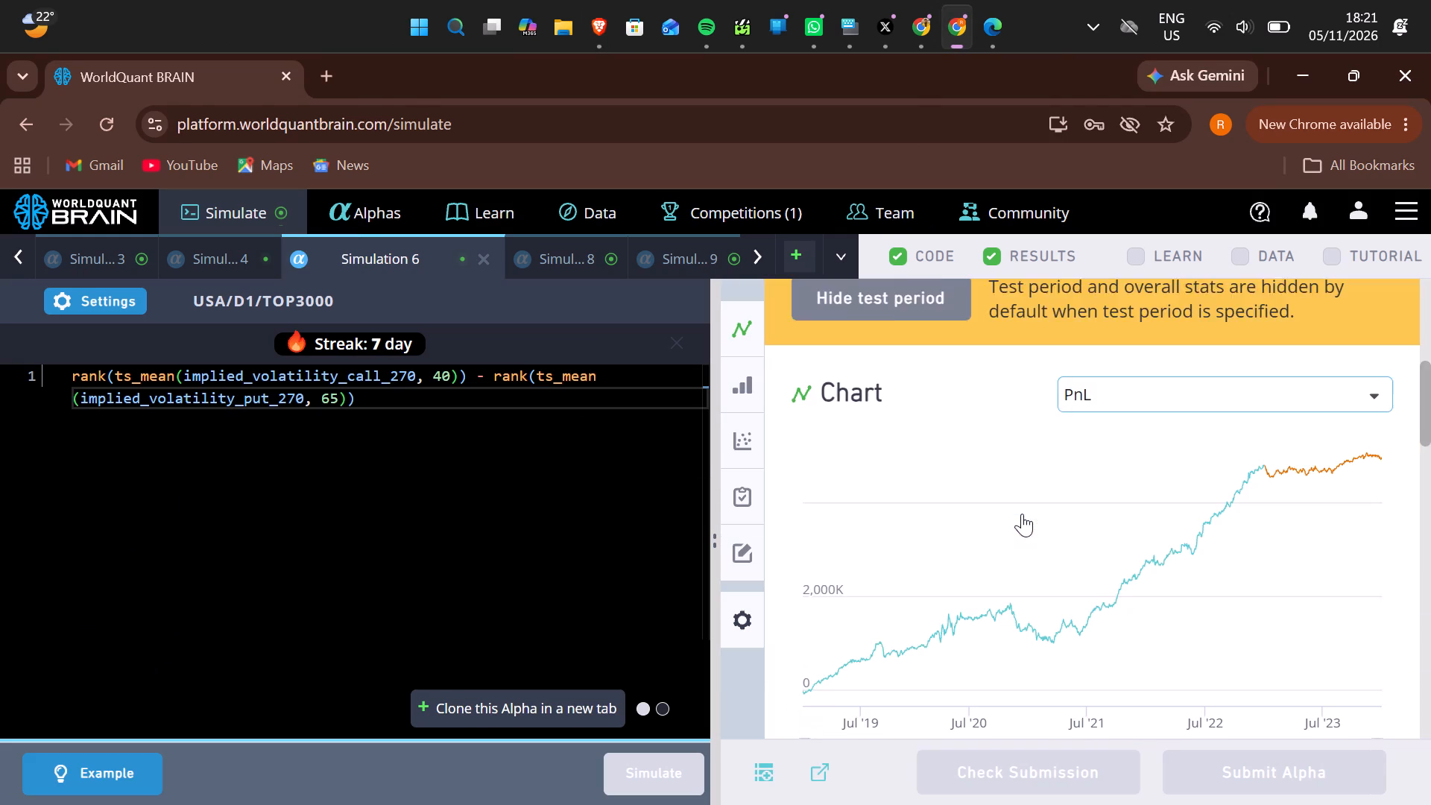
scroll(1022, 514, down, 5)
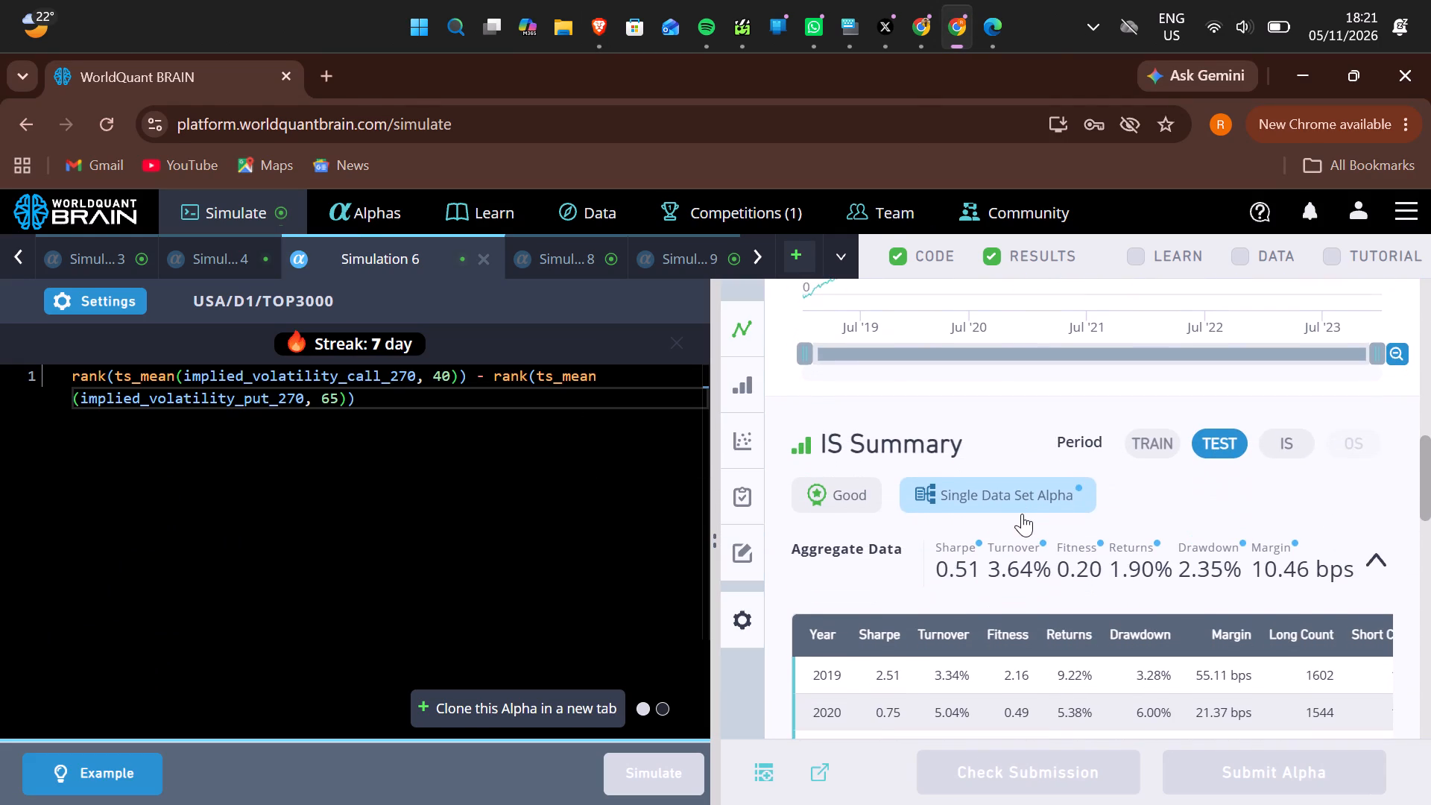
scroll(1022, 514, down, 3)
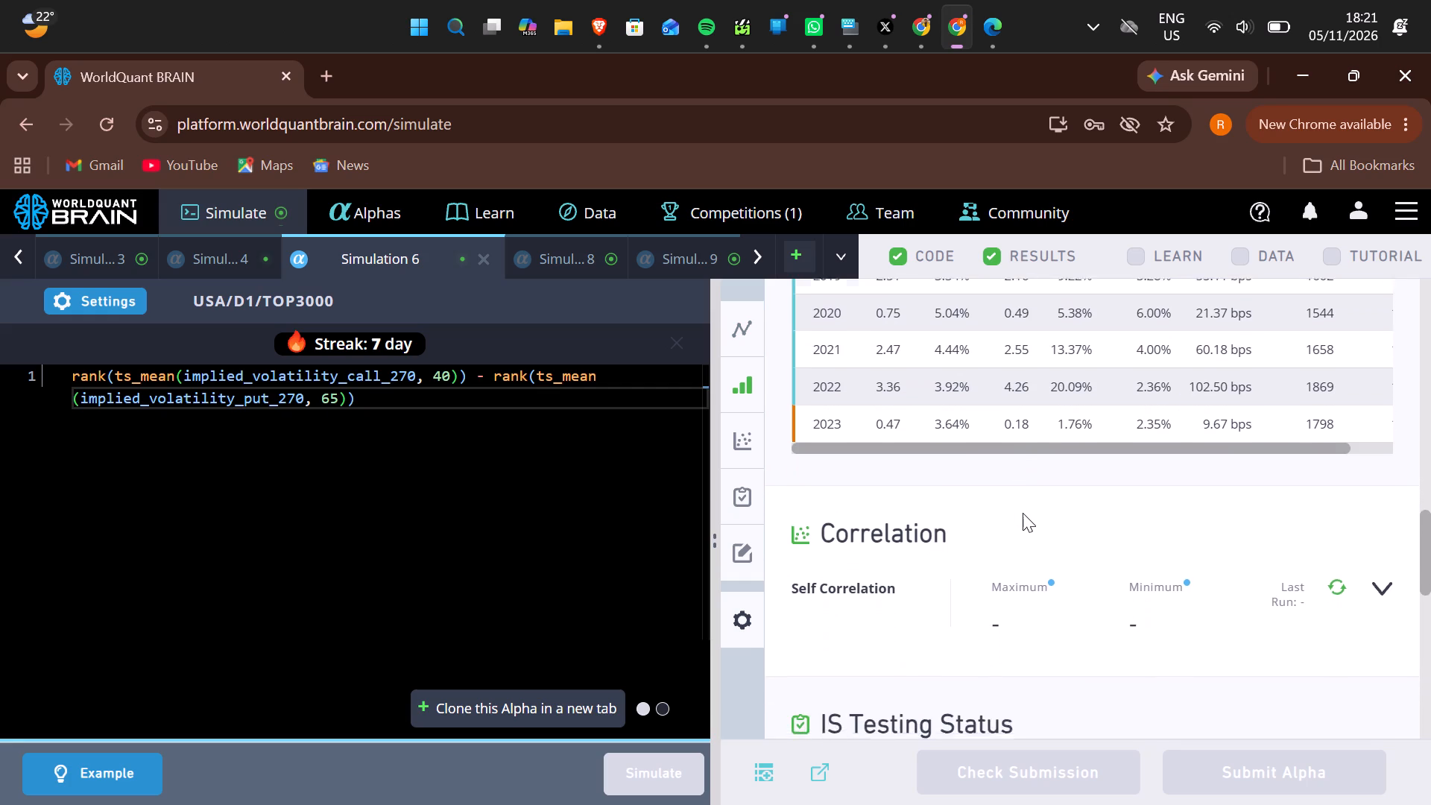
scroll(1023, 513, up, 1)
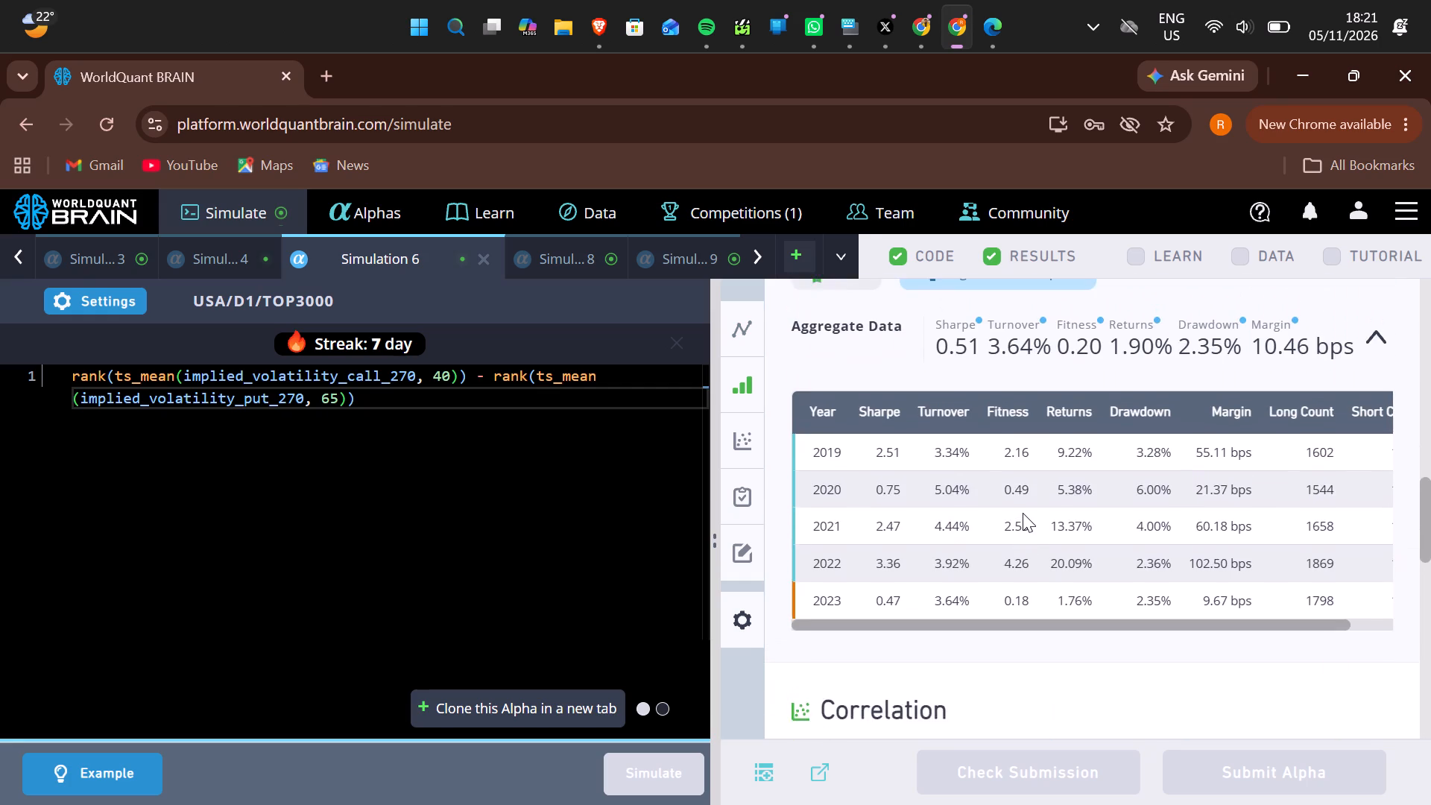
scroll(1023, 513, up, 1)
click(1284, 524)
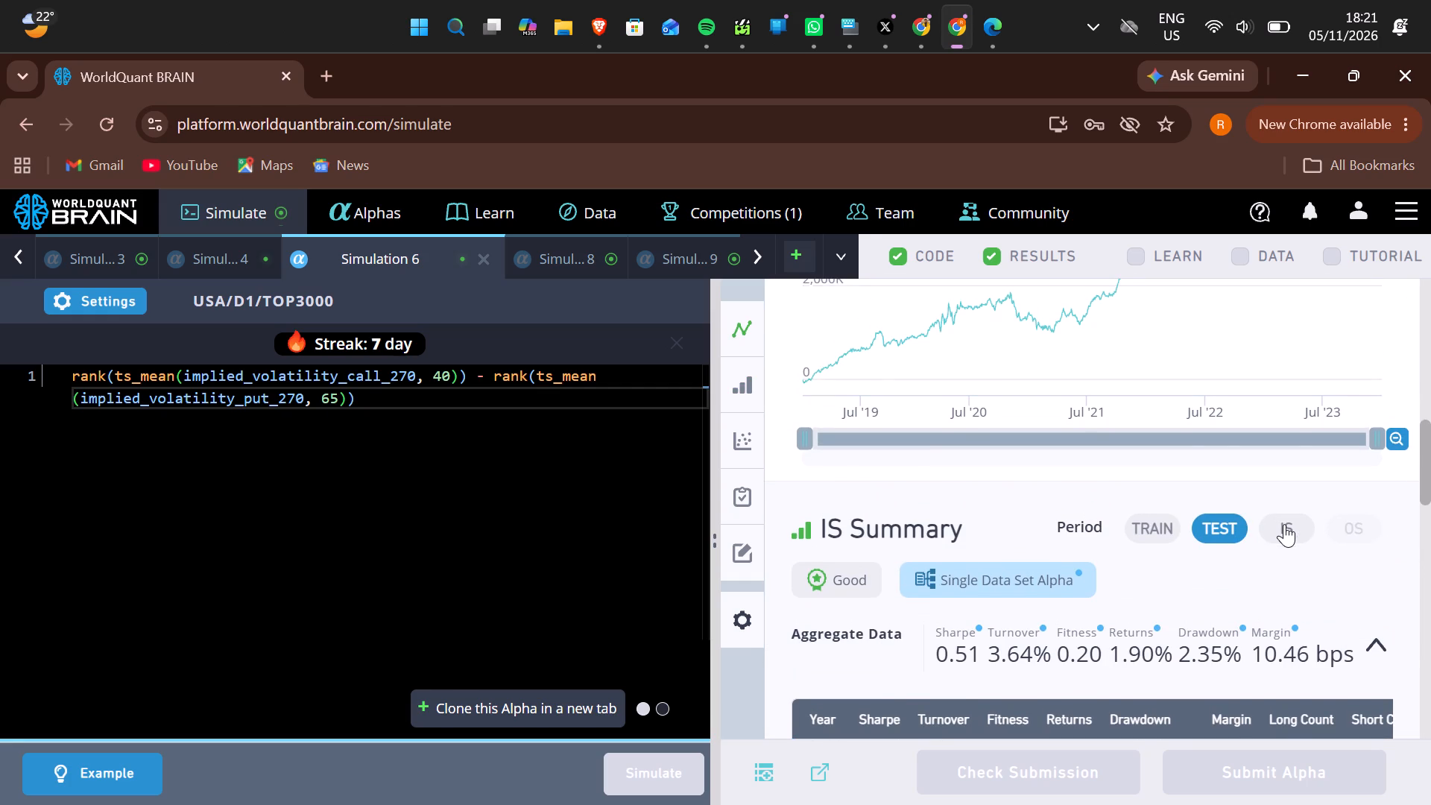
scroll(1284, 524, down, 2)
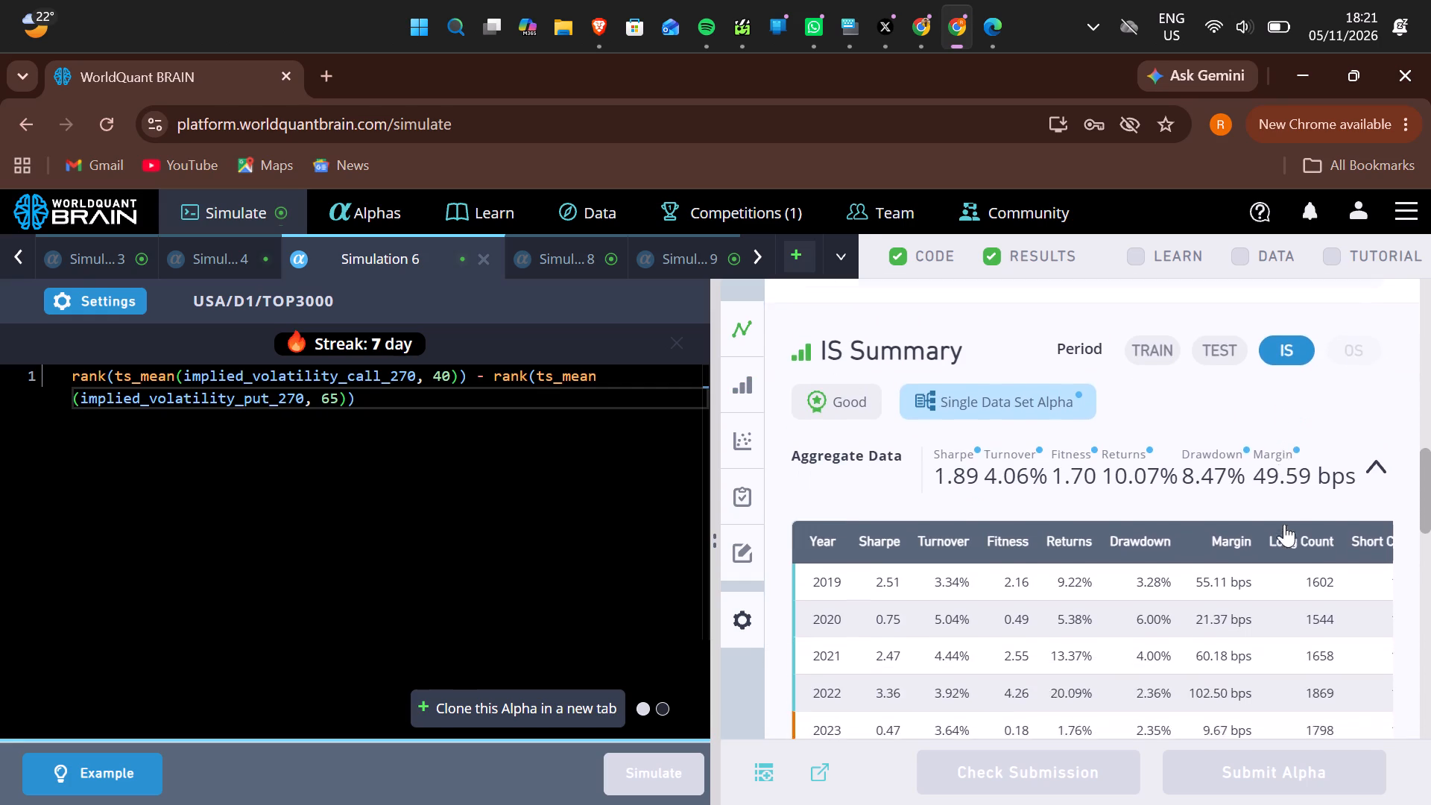
Expand the failed checks under Simulation 6's IS Testing Status to read which test is not met.
scroll(1284, 524, down, 4)
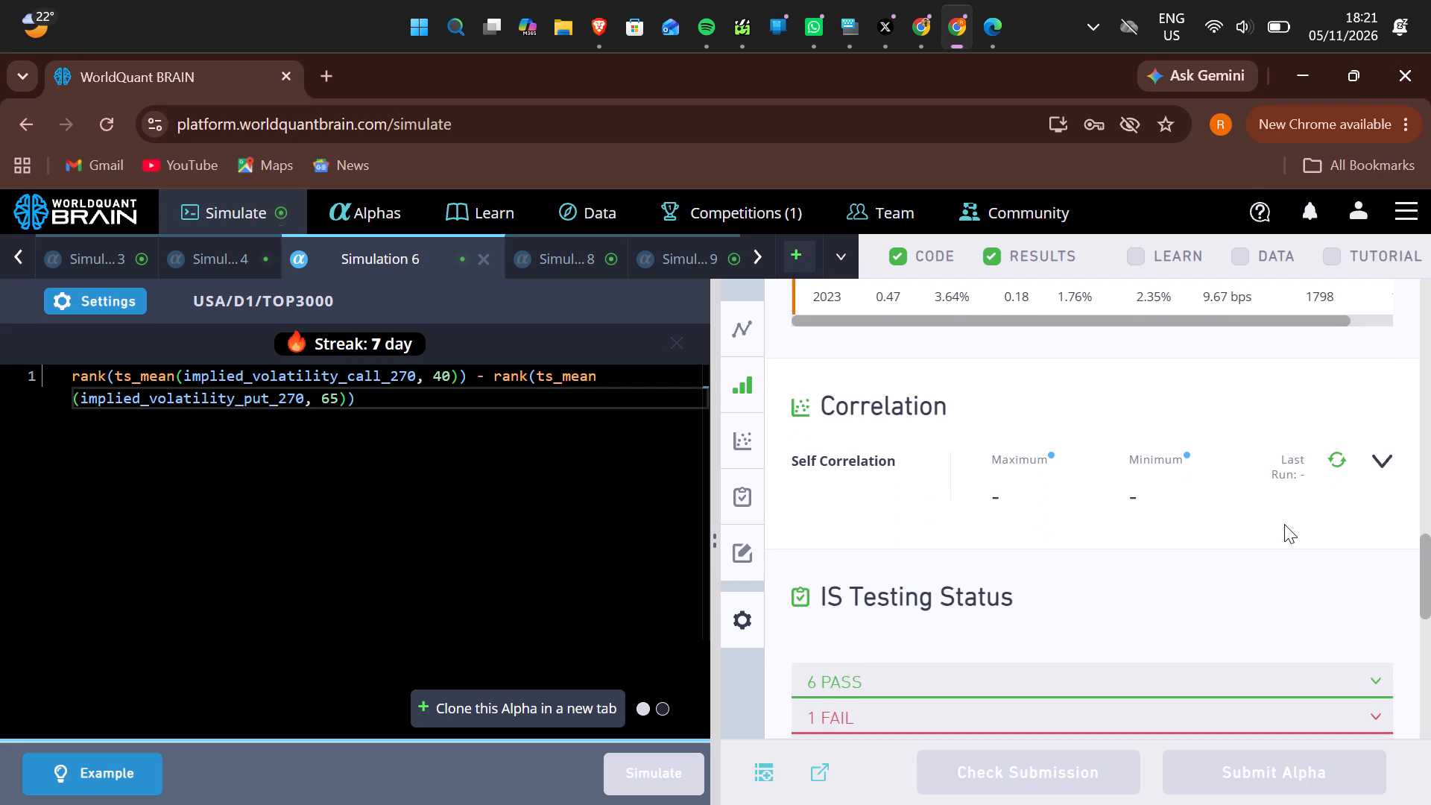
scroll(1284, 524, down, 1)
click(1272, 587)
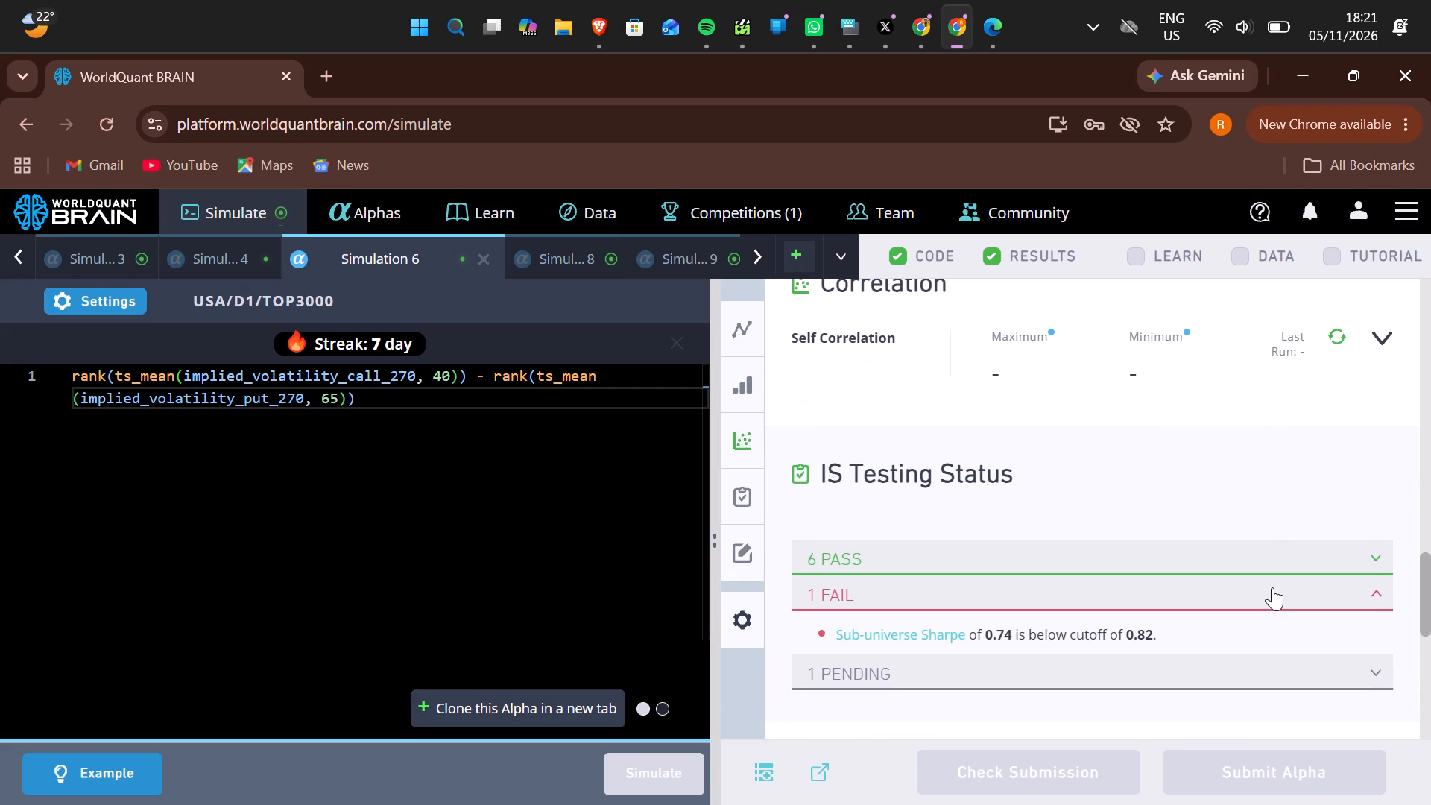
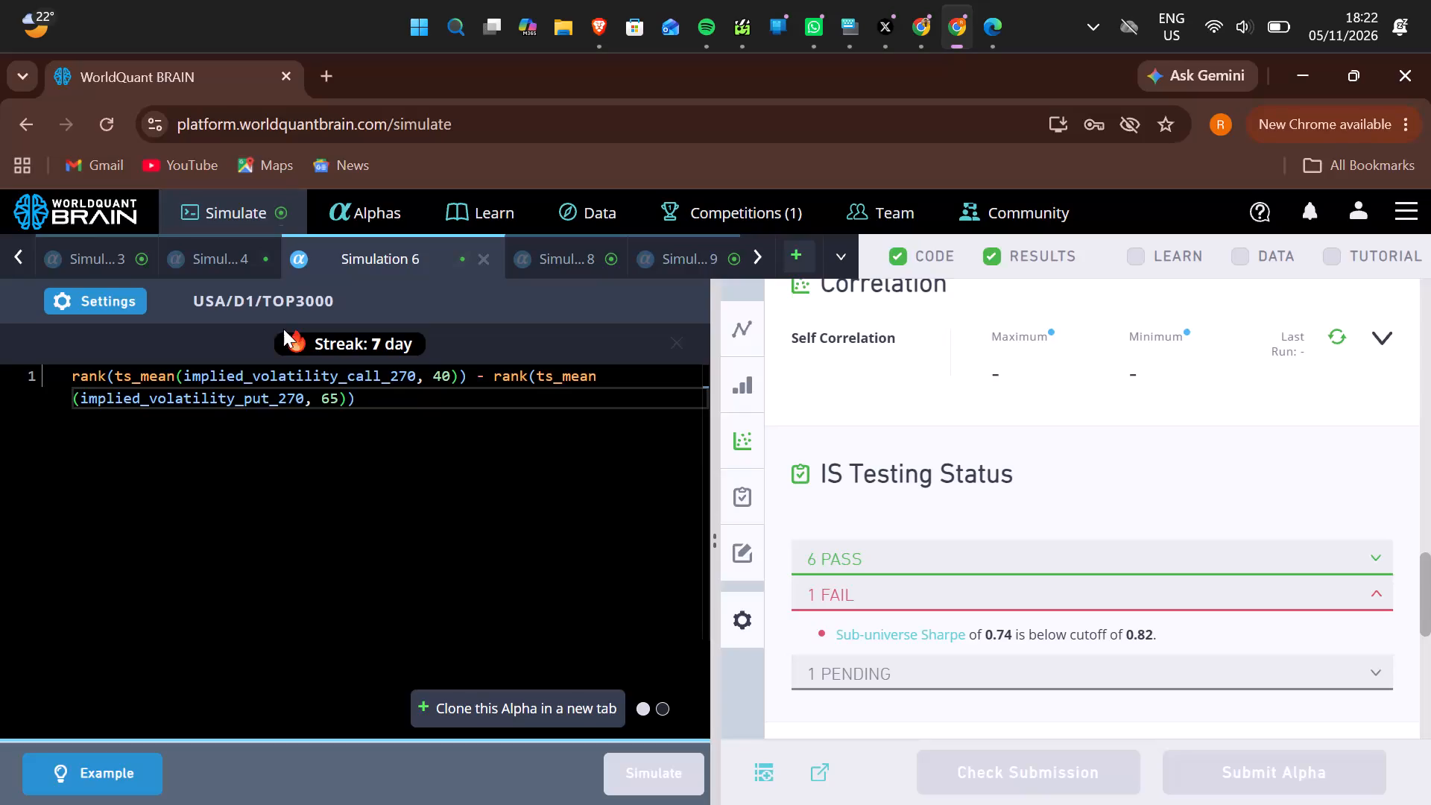
Open Simulation 4 and examine its IS Summary with the period set to IS.
click(232, 261)
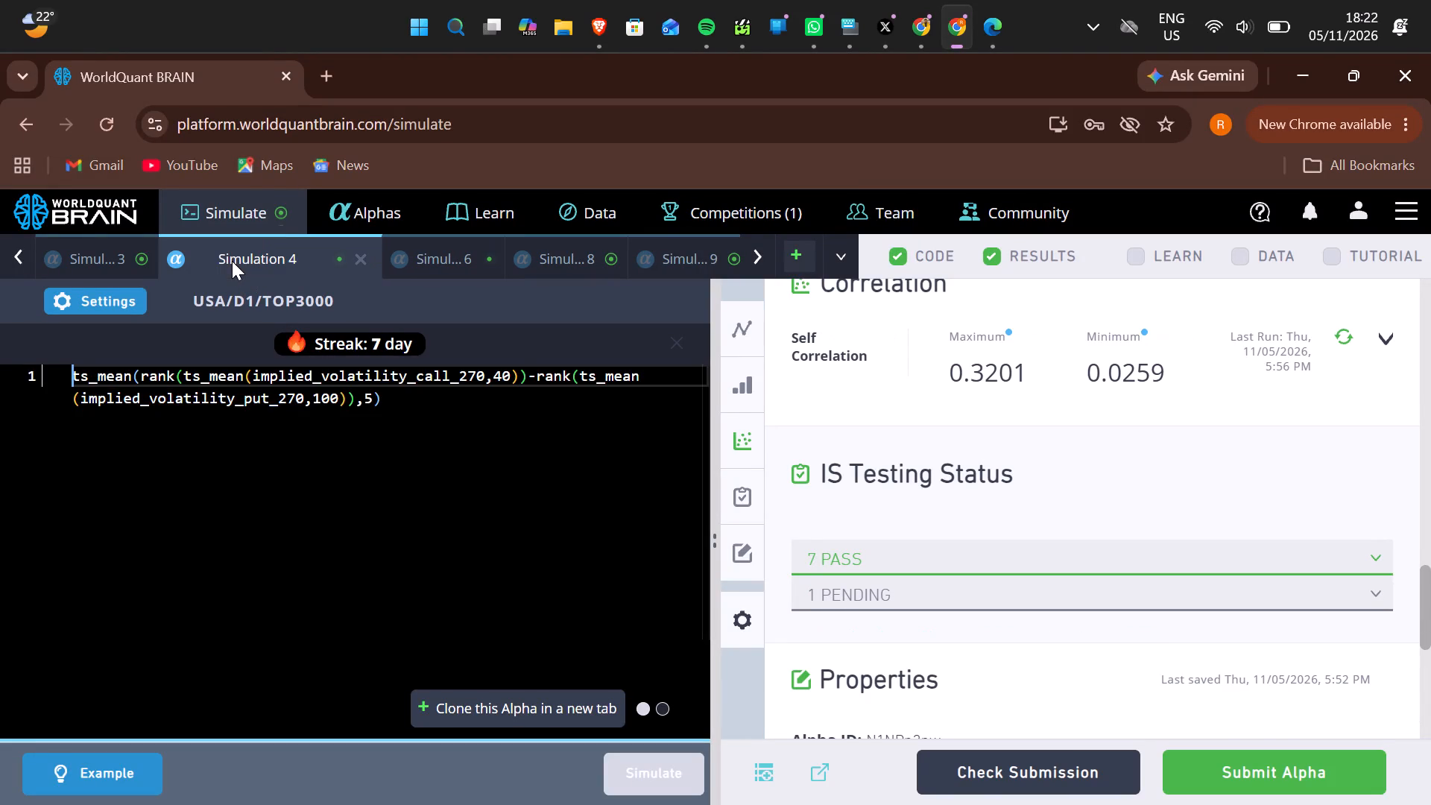
scroll(1007, 634, up, 3)
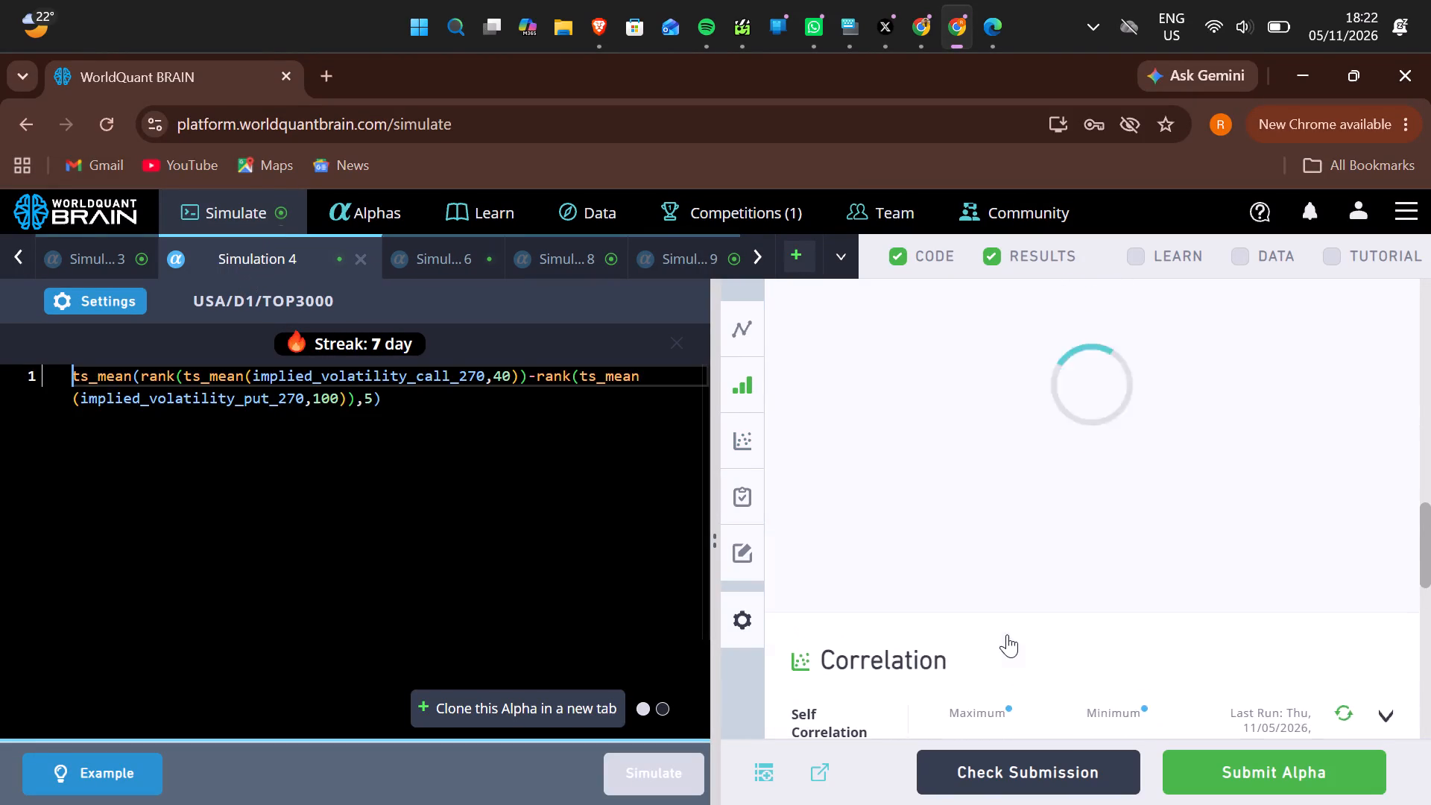
scroll(1007, 634, up, 3)
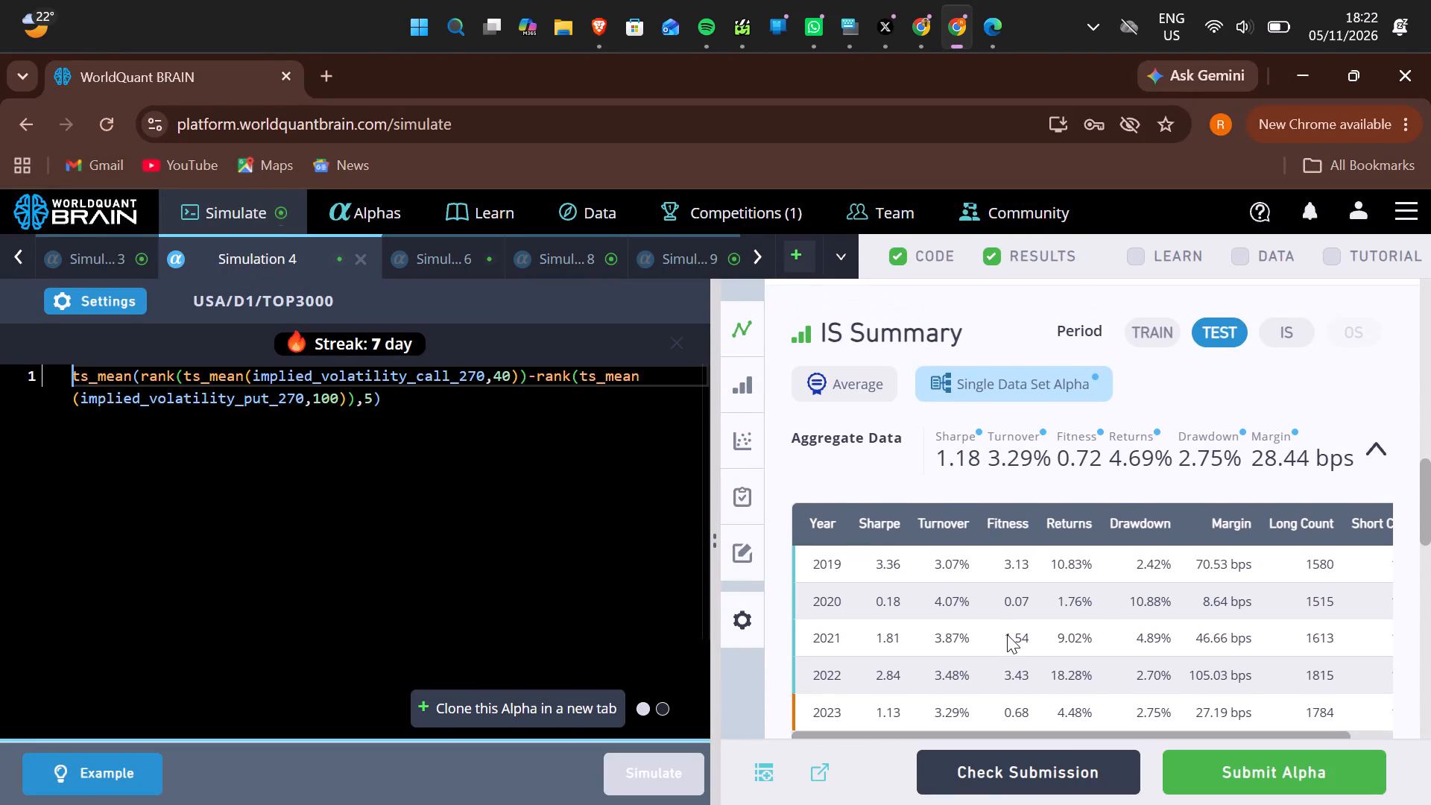
click(1296, 329)
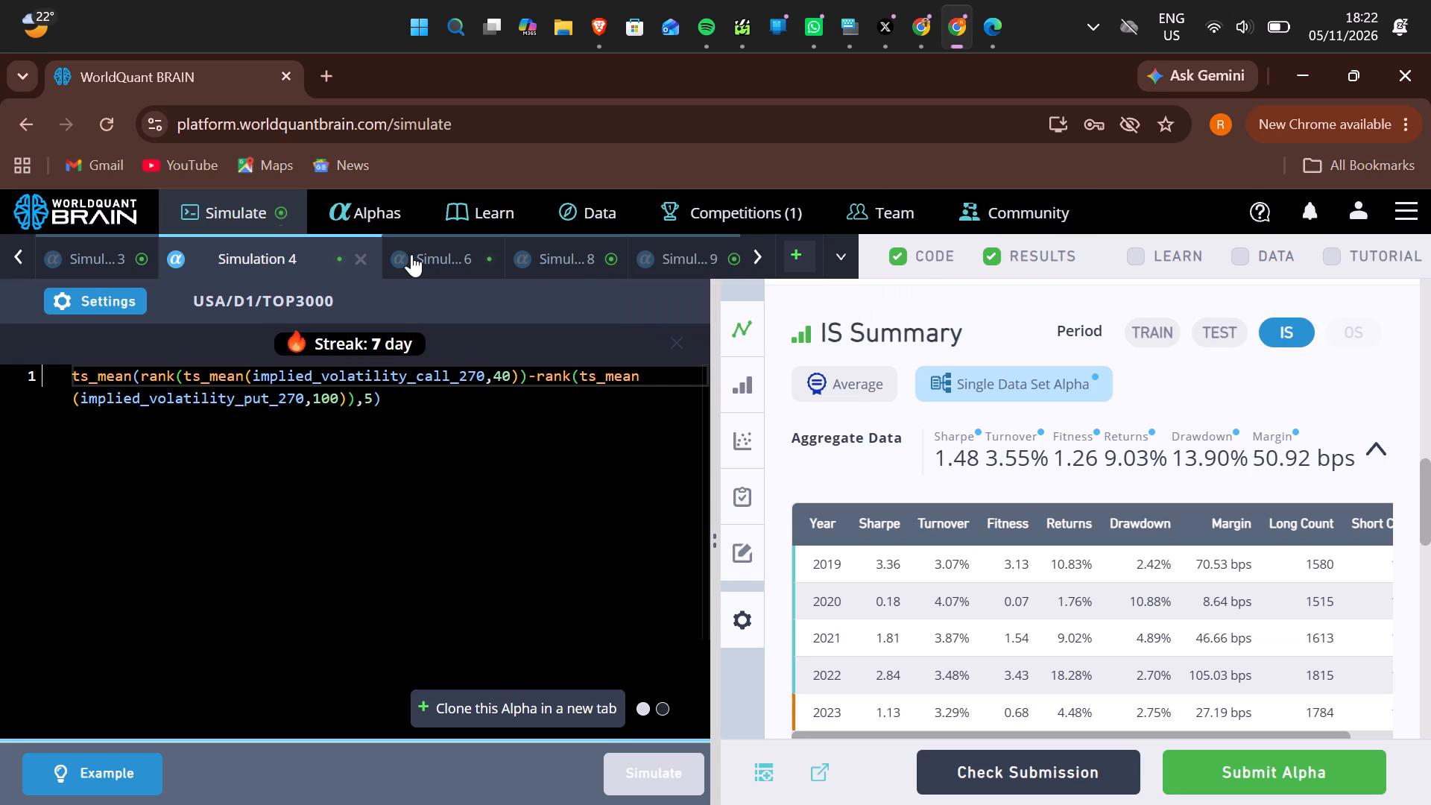
Return to Simulation 6 and switch its IS Summary period to IS to compare the aggregate data.
click(432, 253)
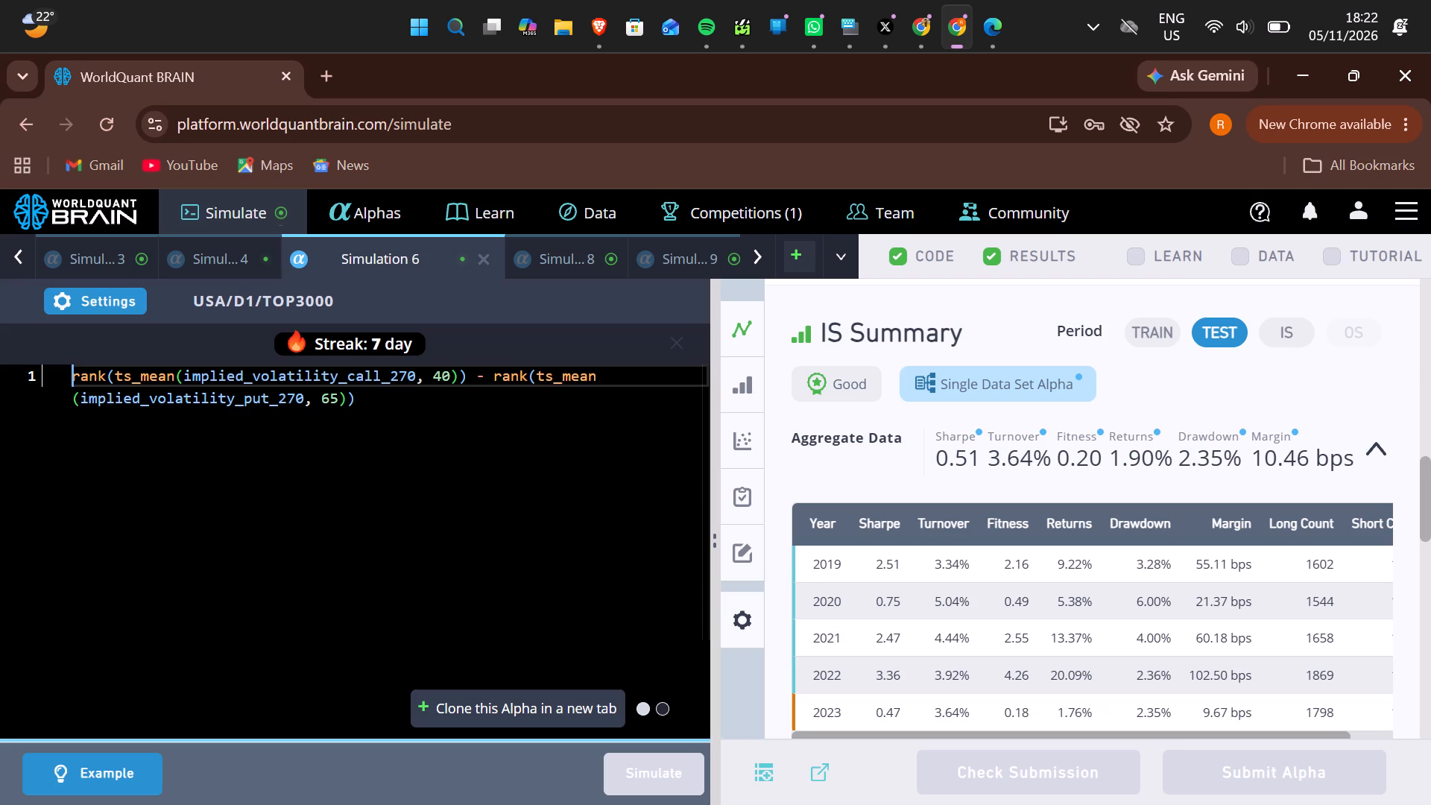
click(1292, 333)
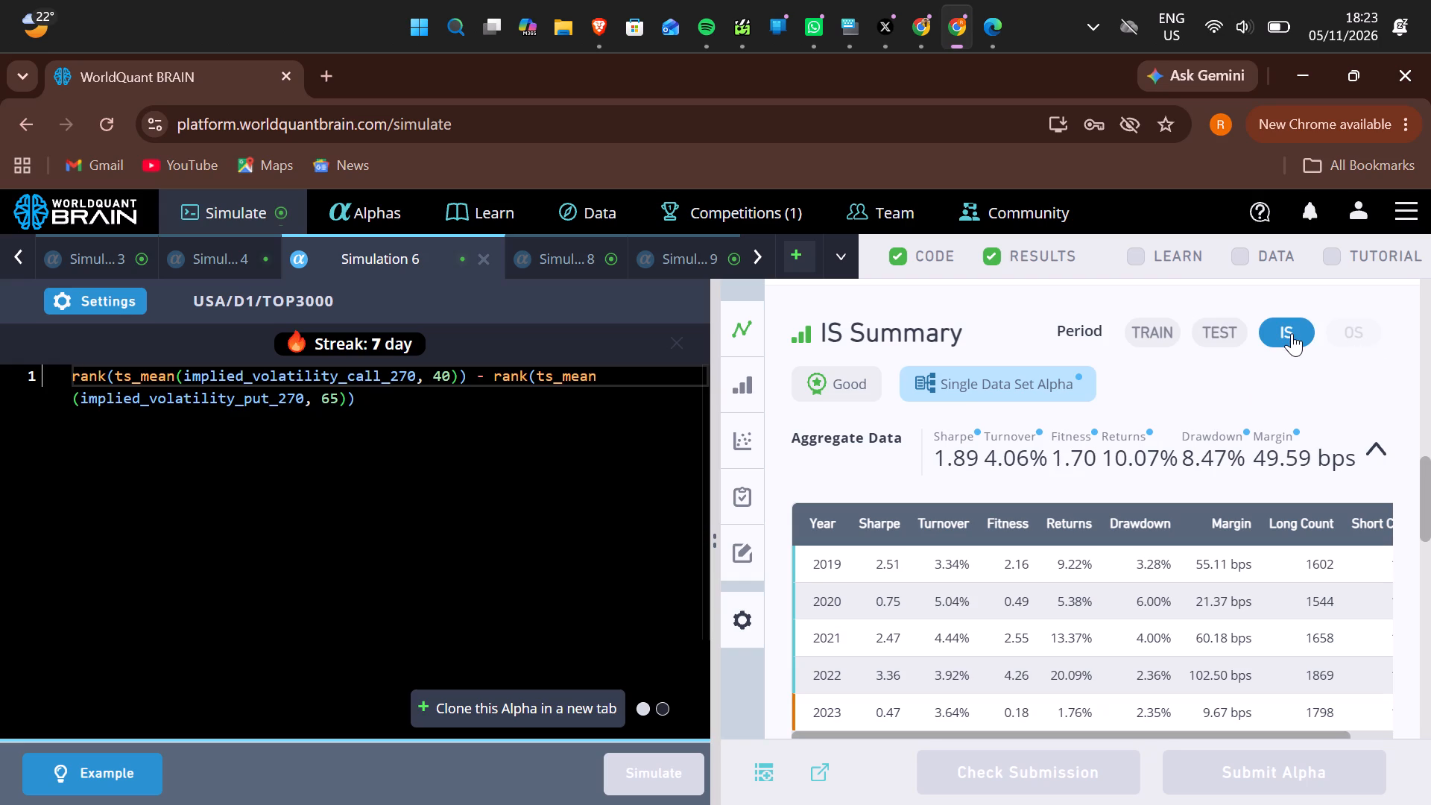
Expand the passed and failed checks under Simulation 6's IS Testing Status and read each test against its cutoff.
scroll(1292, 333, down, 2)
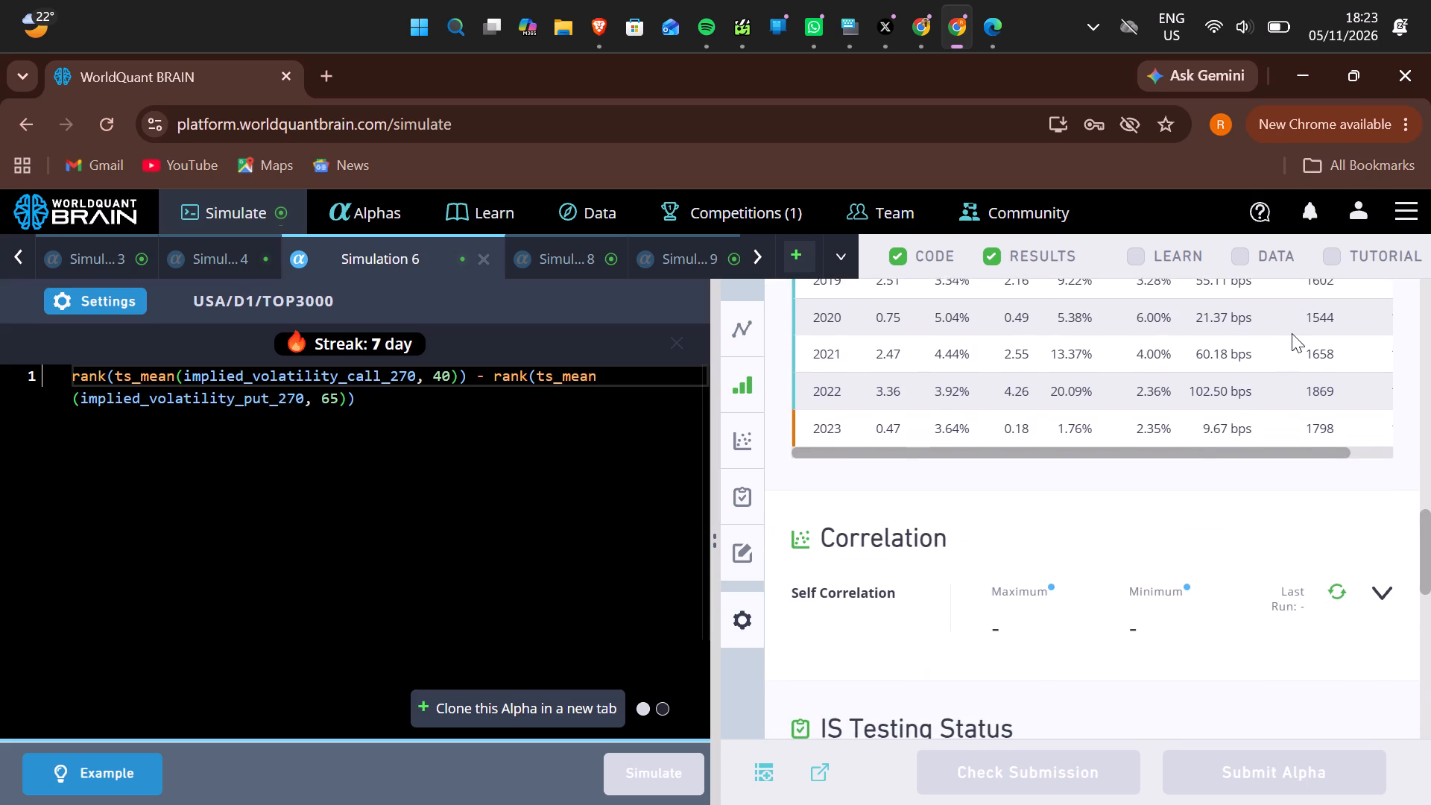
scroll(1292, 333, down, 1)
click(1294, 537)
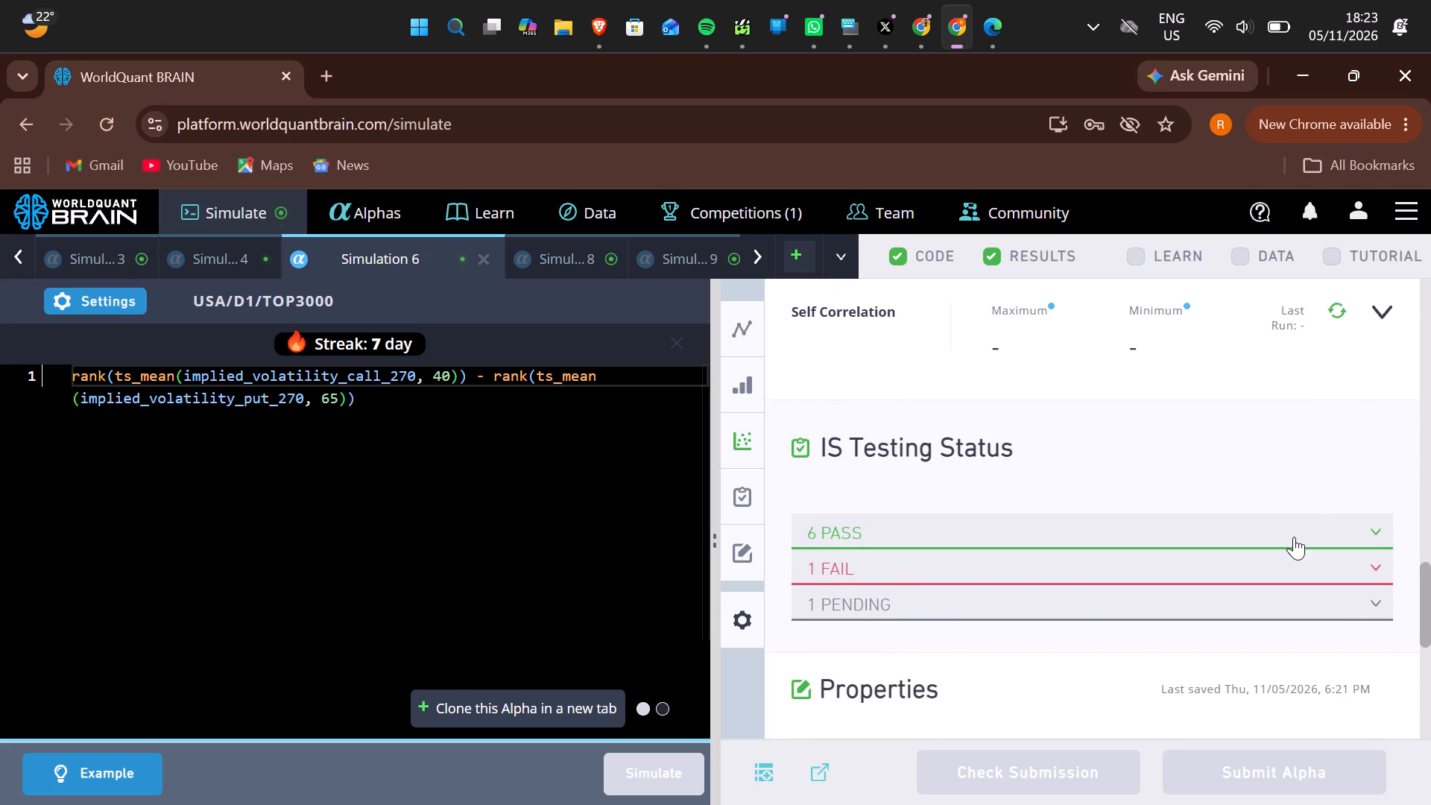
scroll(1269, 620, down, 1)
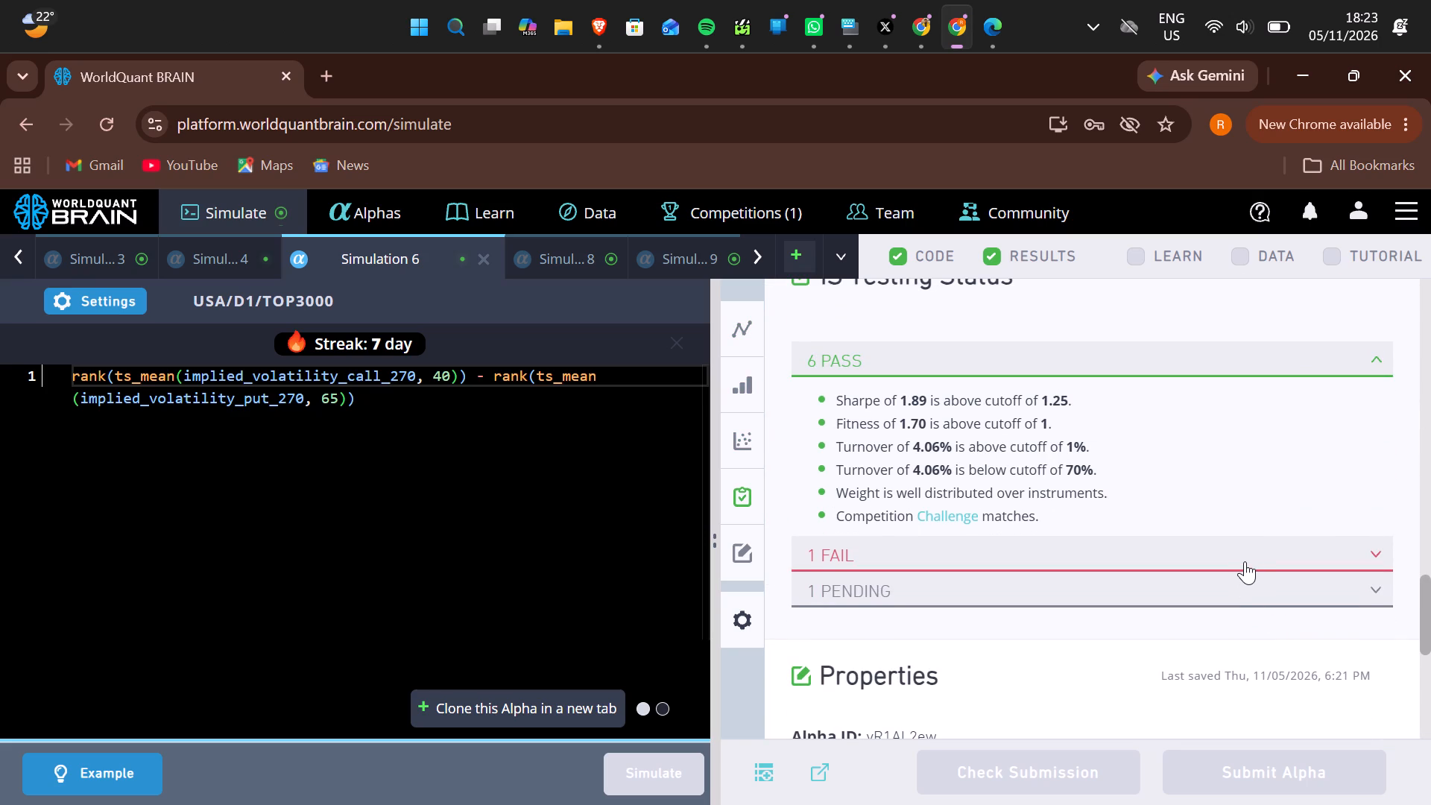
click(1245, 553)
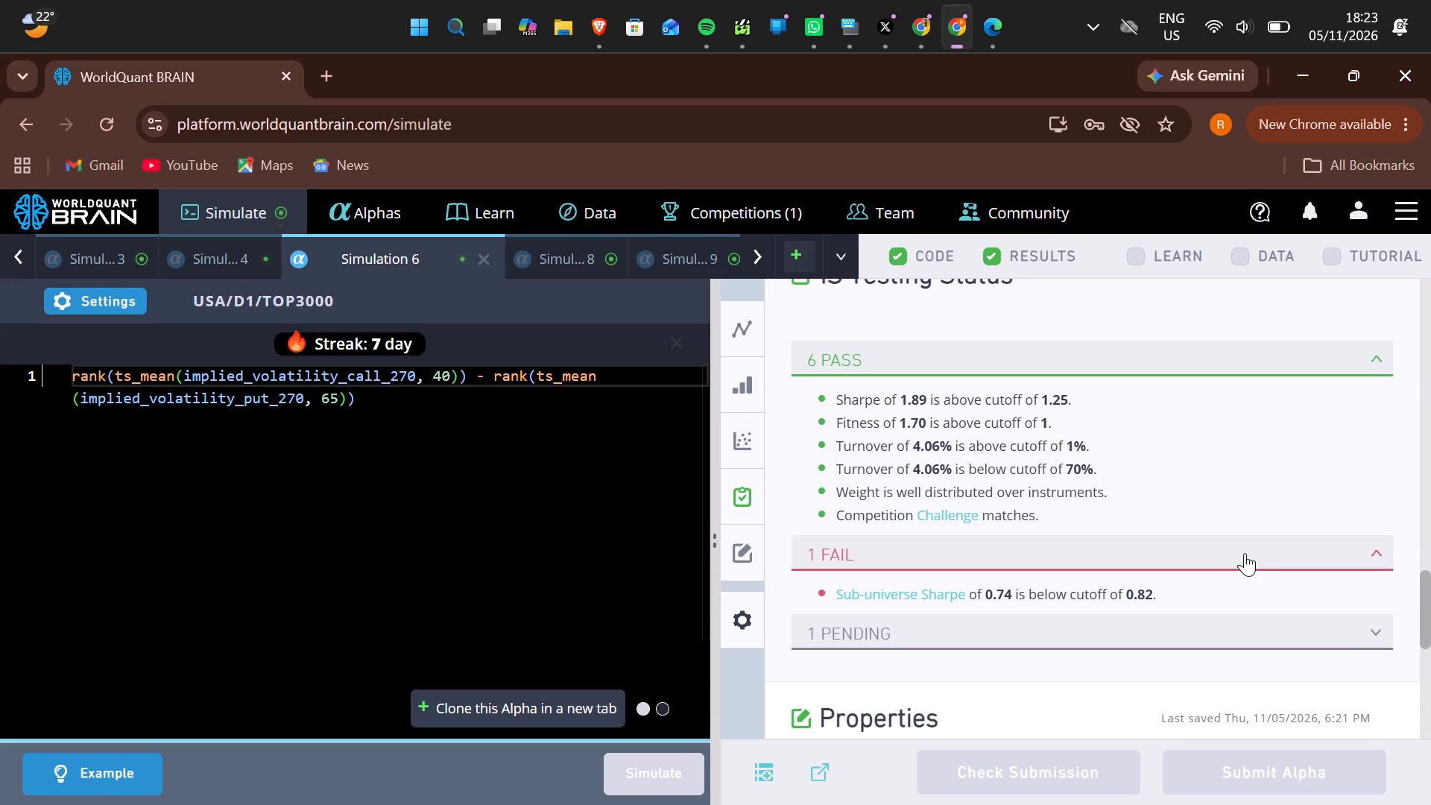
scroll(1245, 553, up, 4)
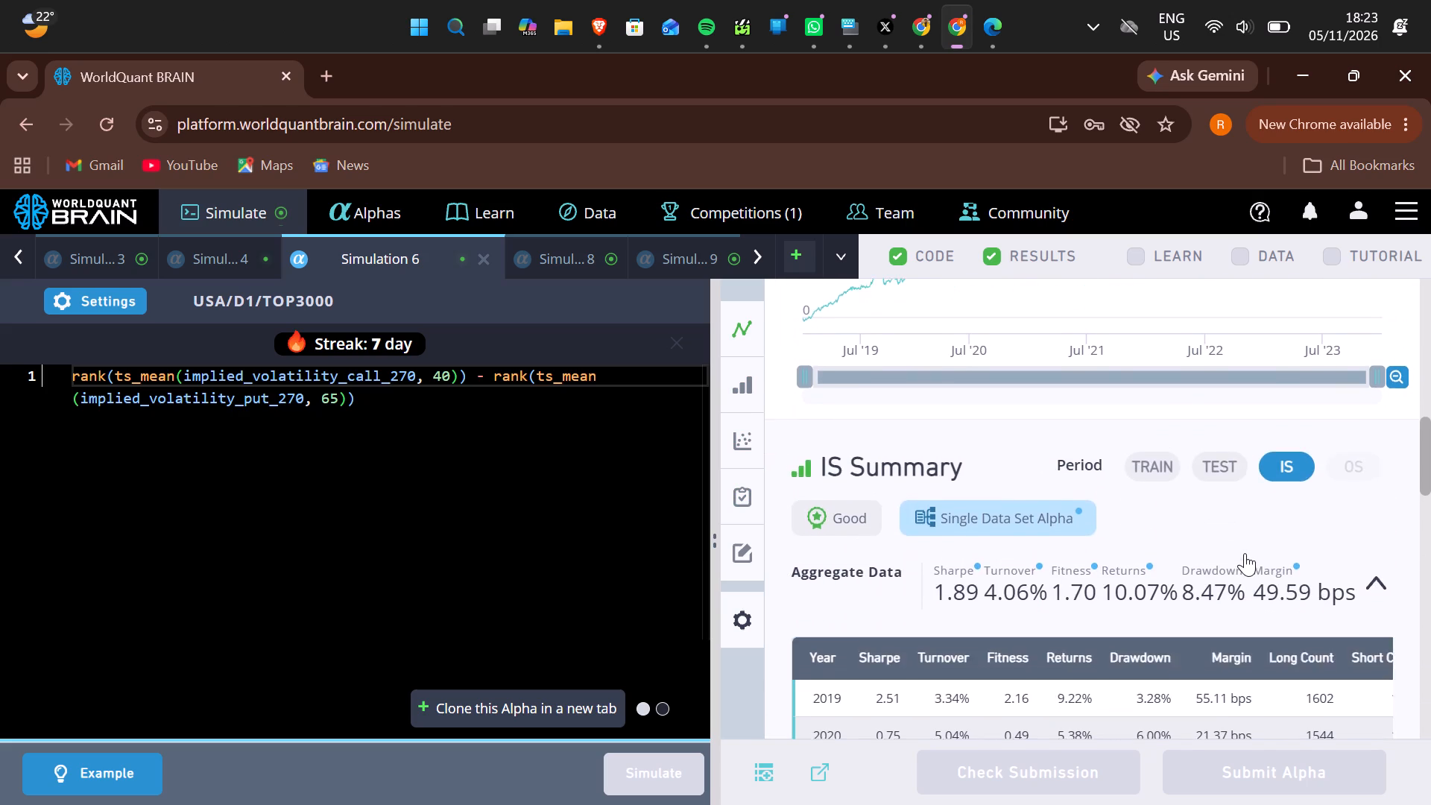
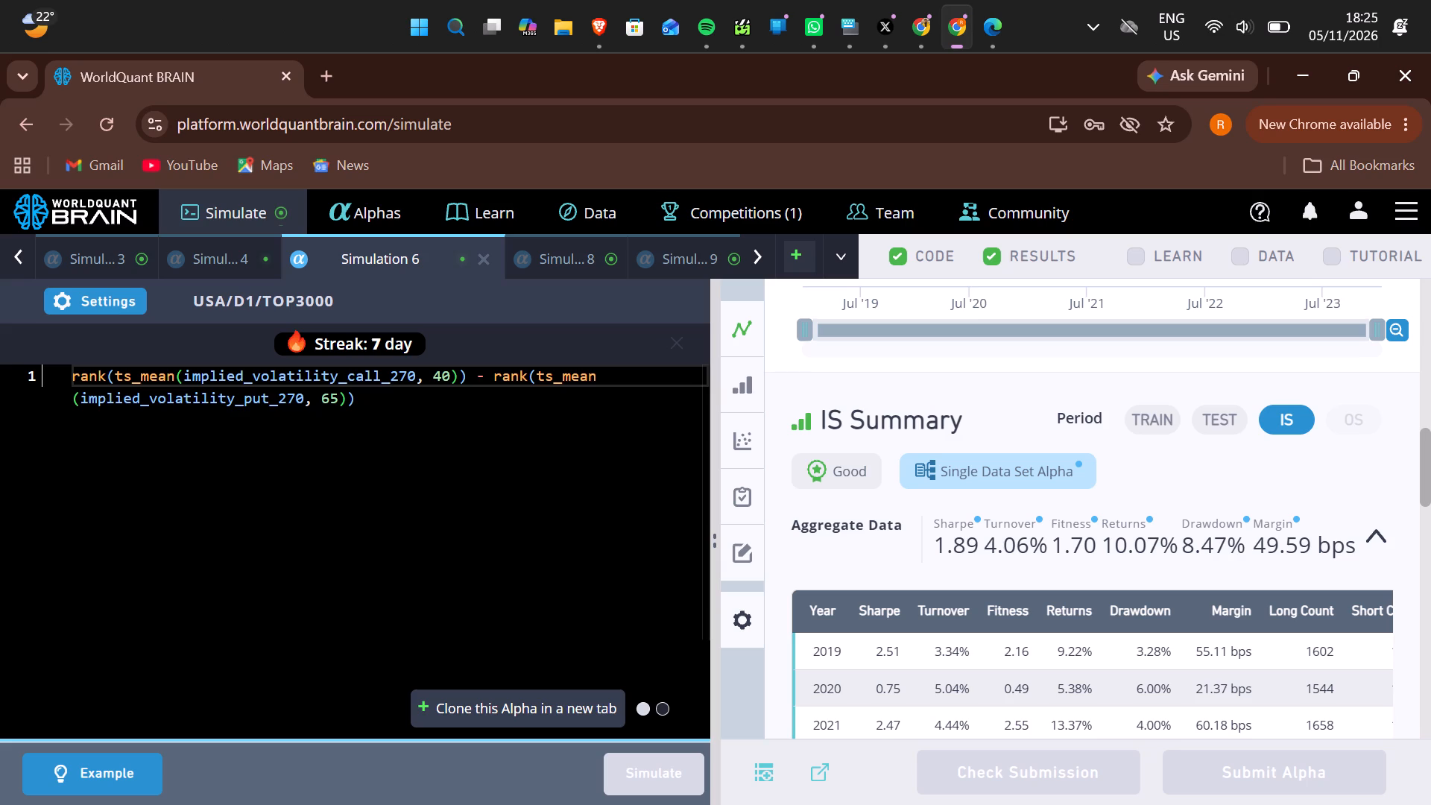
In Simulation 6, set the call ts_mean window to 35 and the put window to 70, and run the simulation.
click(446, 373)
key(BackSpace)
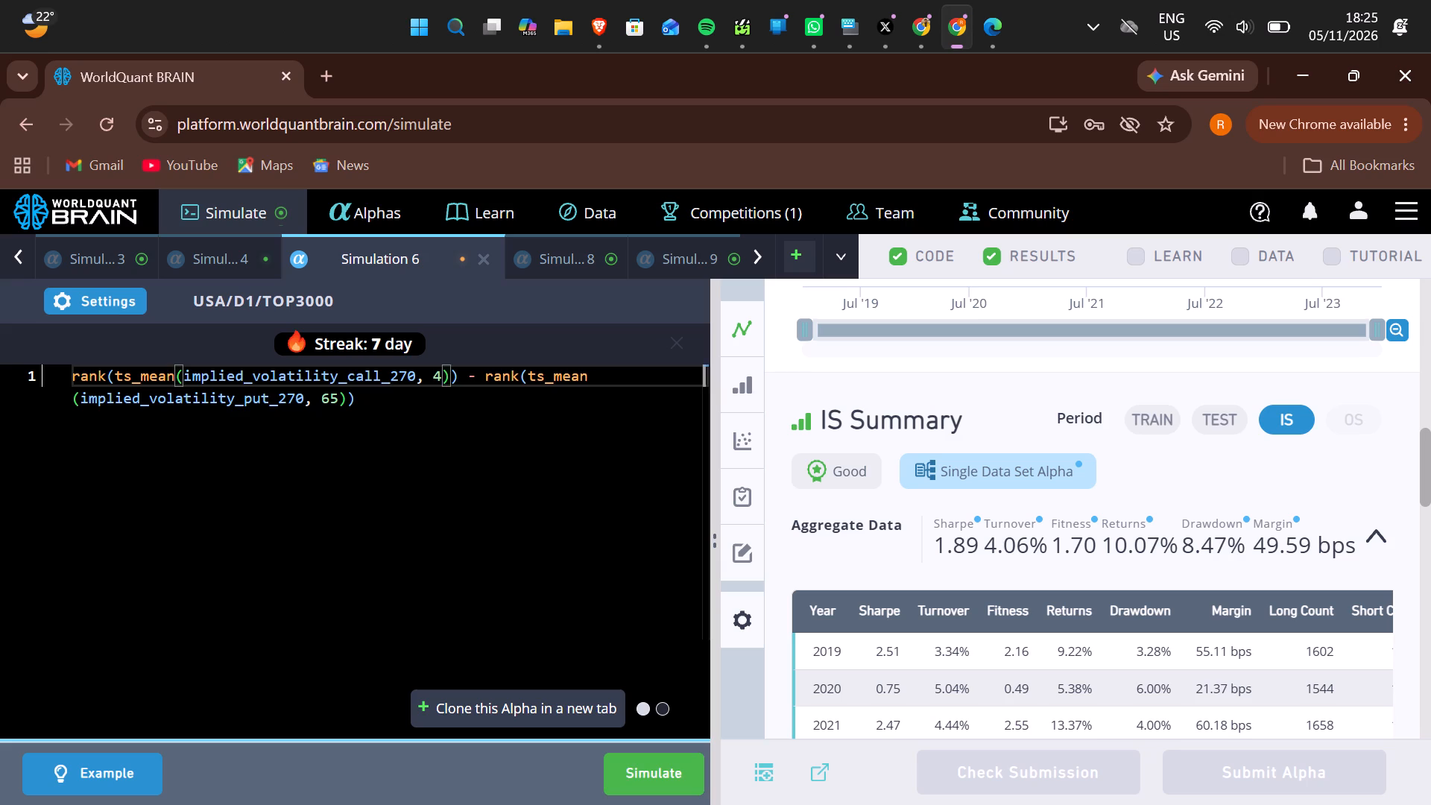
key(BackSpace)
text(35)
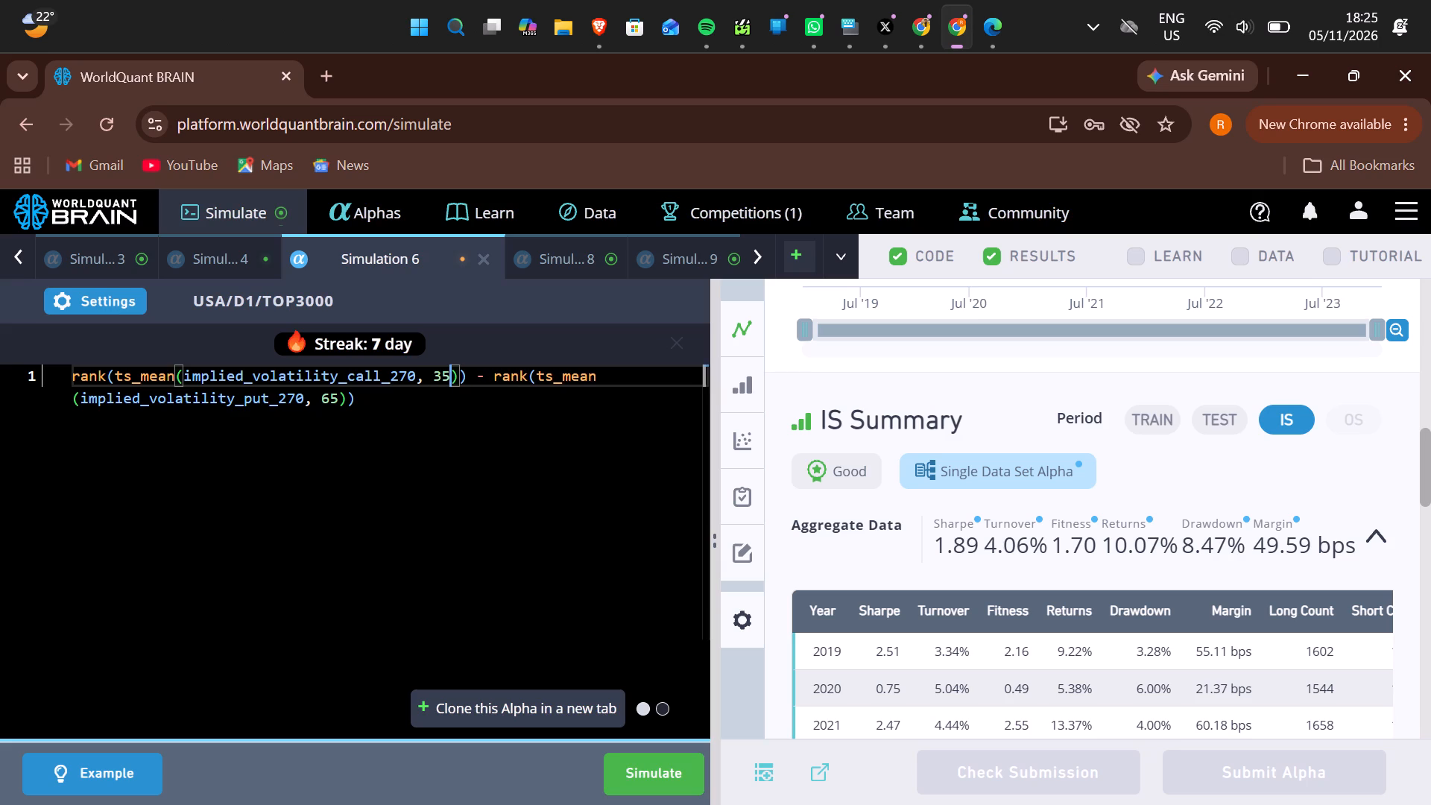
click(344, 403)
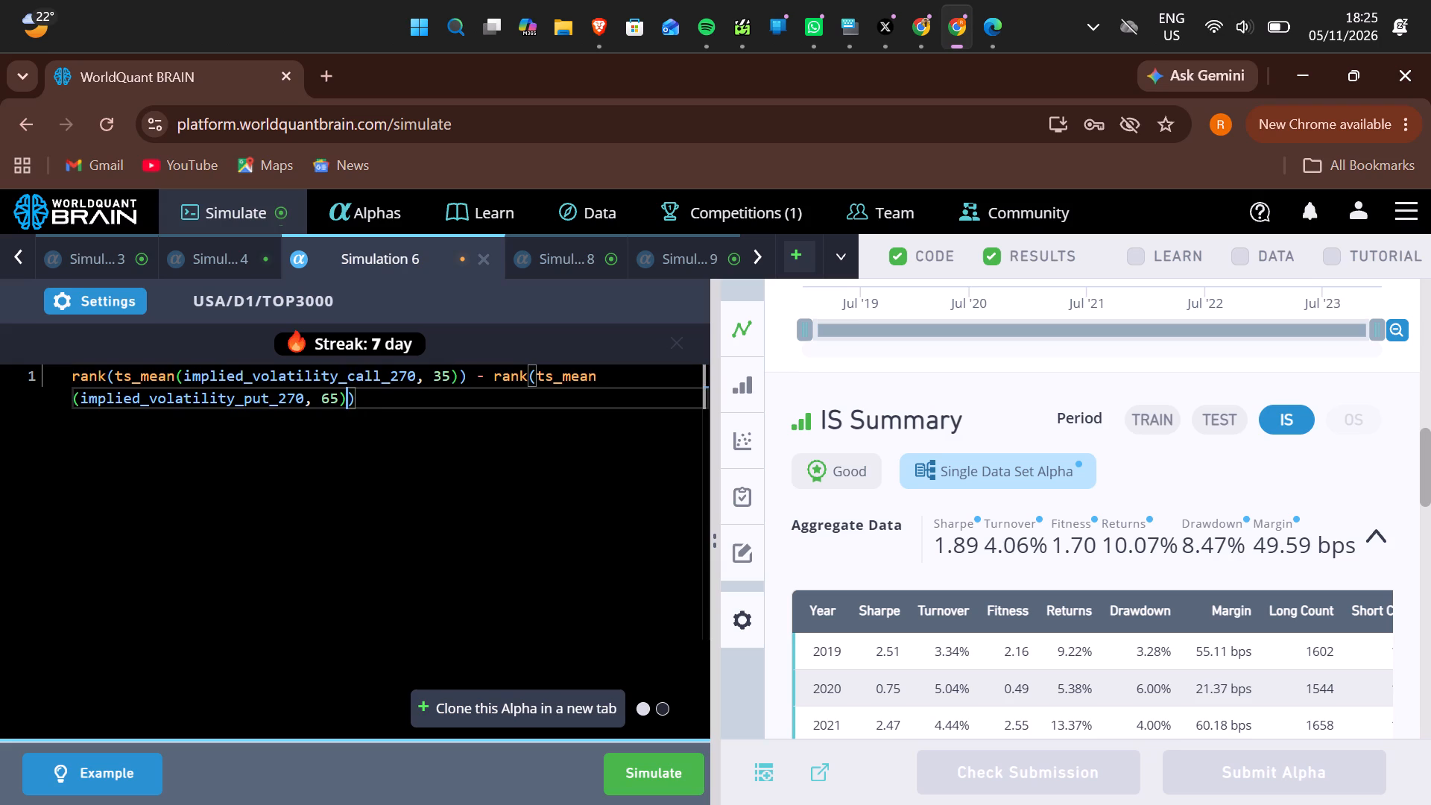
key(Left)
key(BackSpace)
key(BackSpace)
text(70)
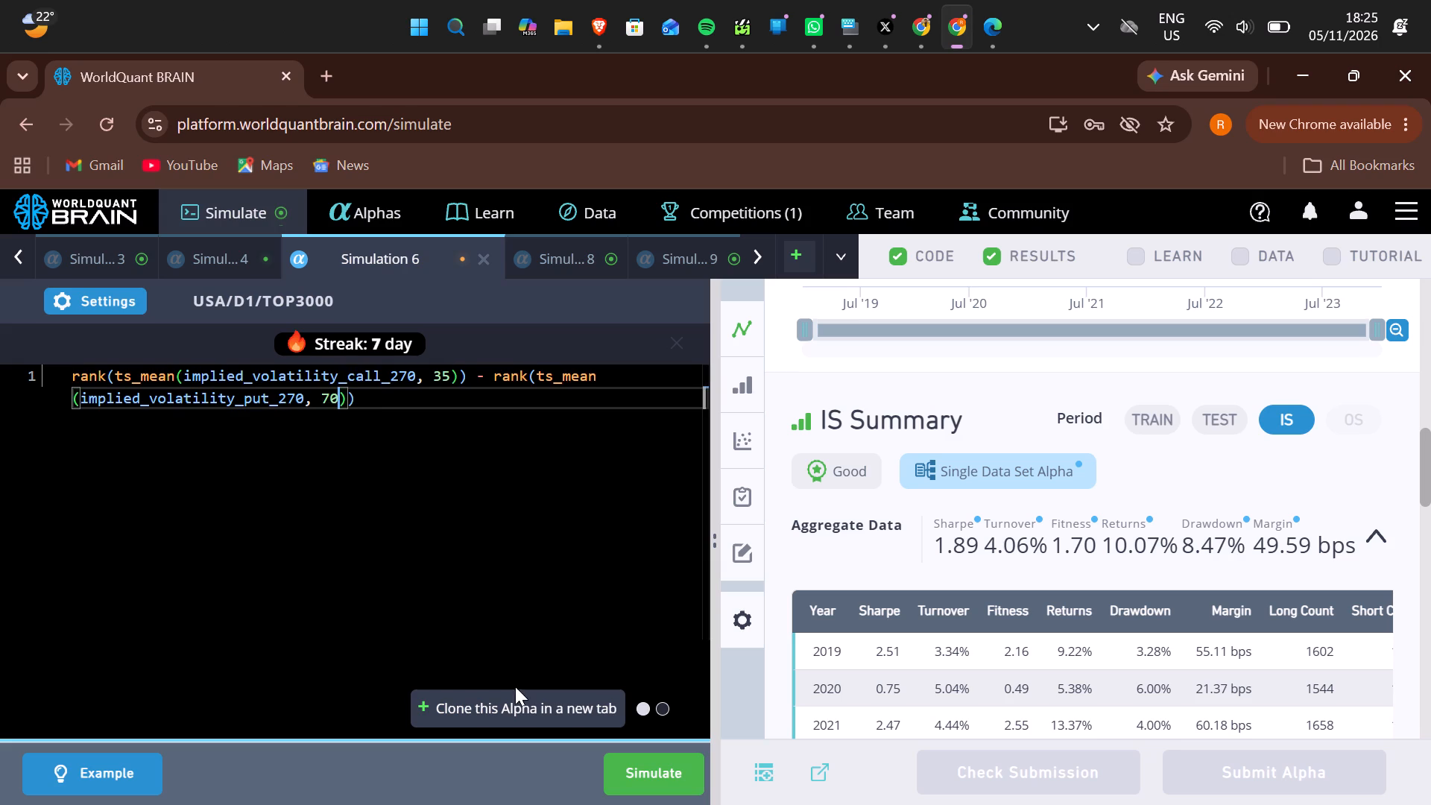
click(637, 777)
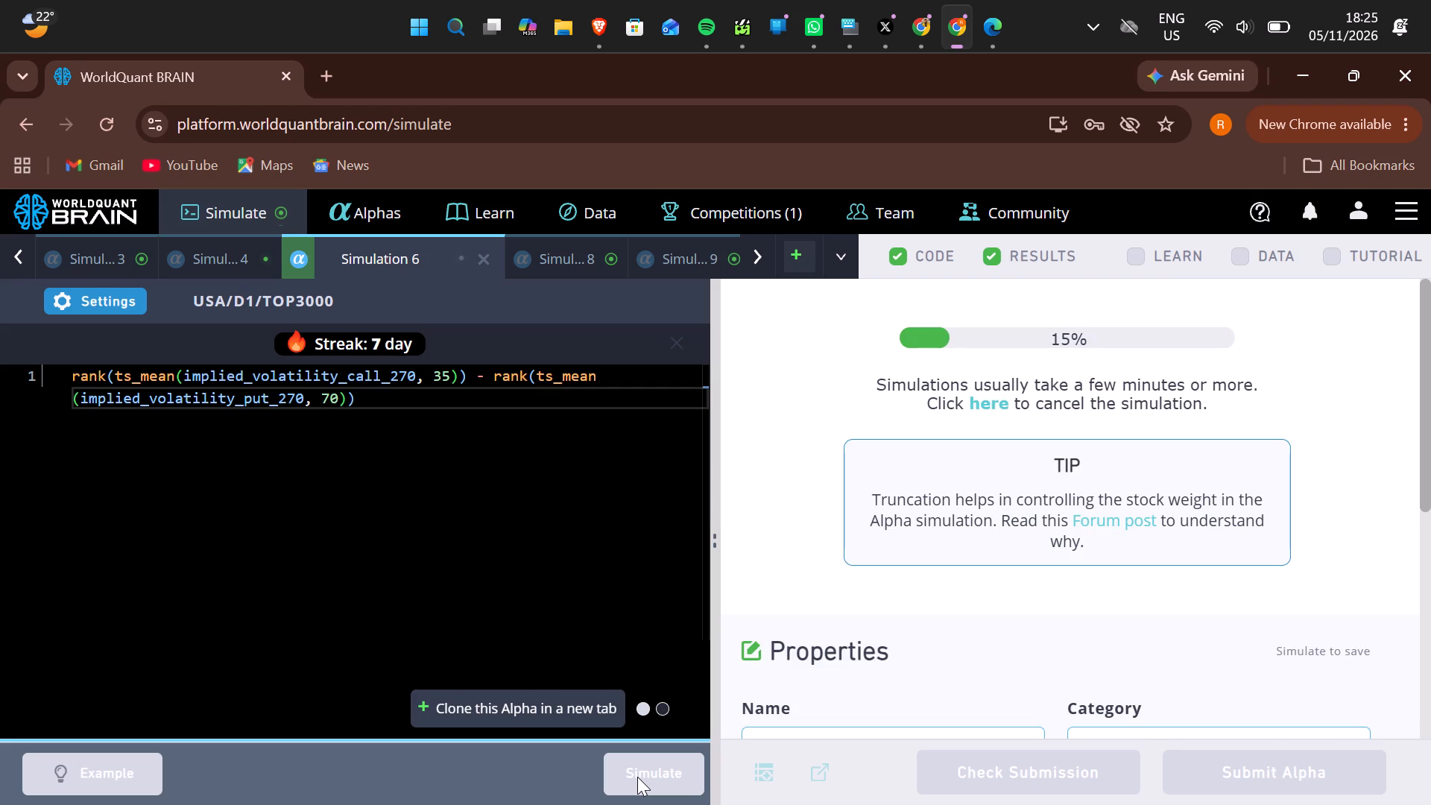
Open Simulation 4 and review the passed checks under its IS Testing Status, along with its yearly summary and self correlation.
click(194, 251)
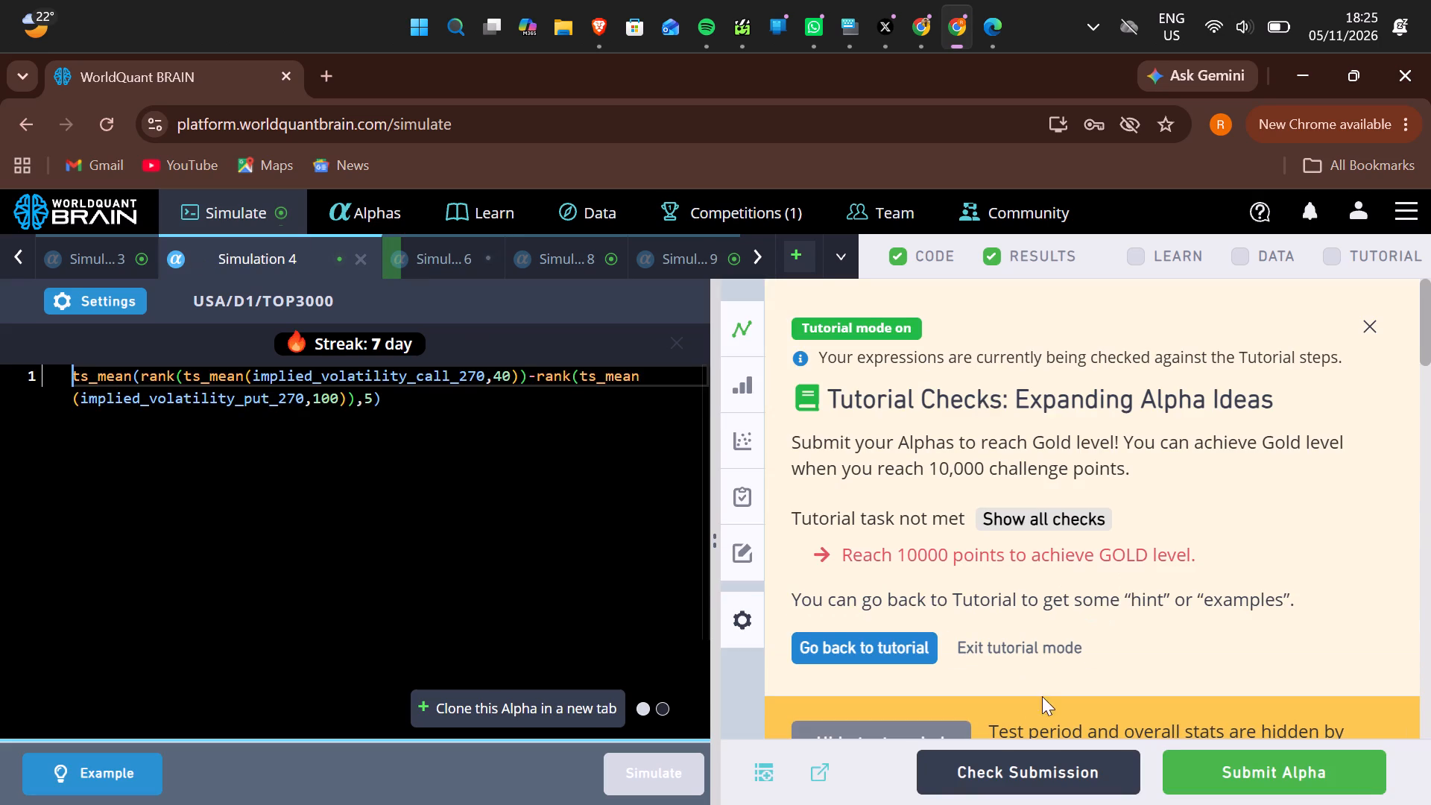
scroll(1034, 713, down, 4)
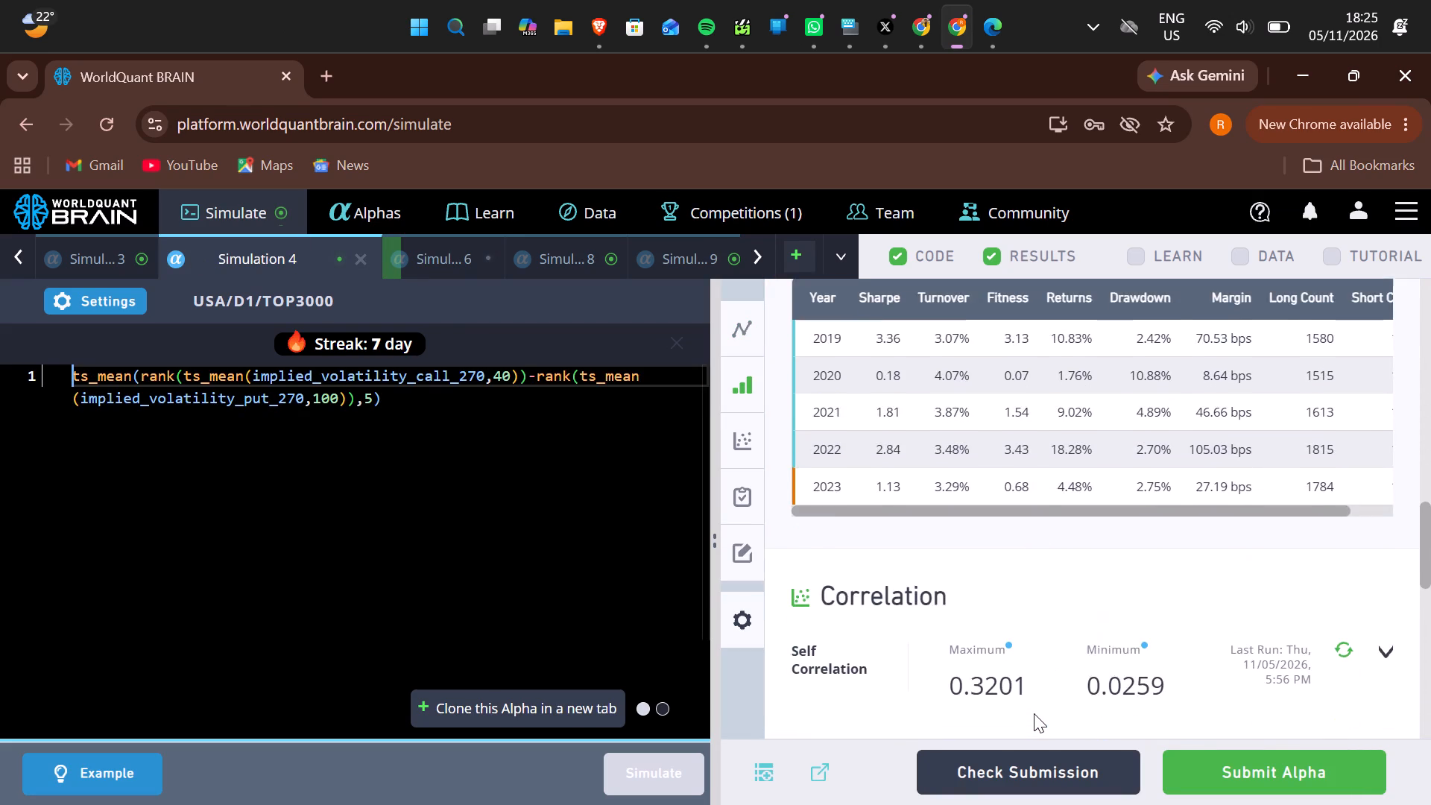
scroll(1034, 713, down, 4)
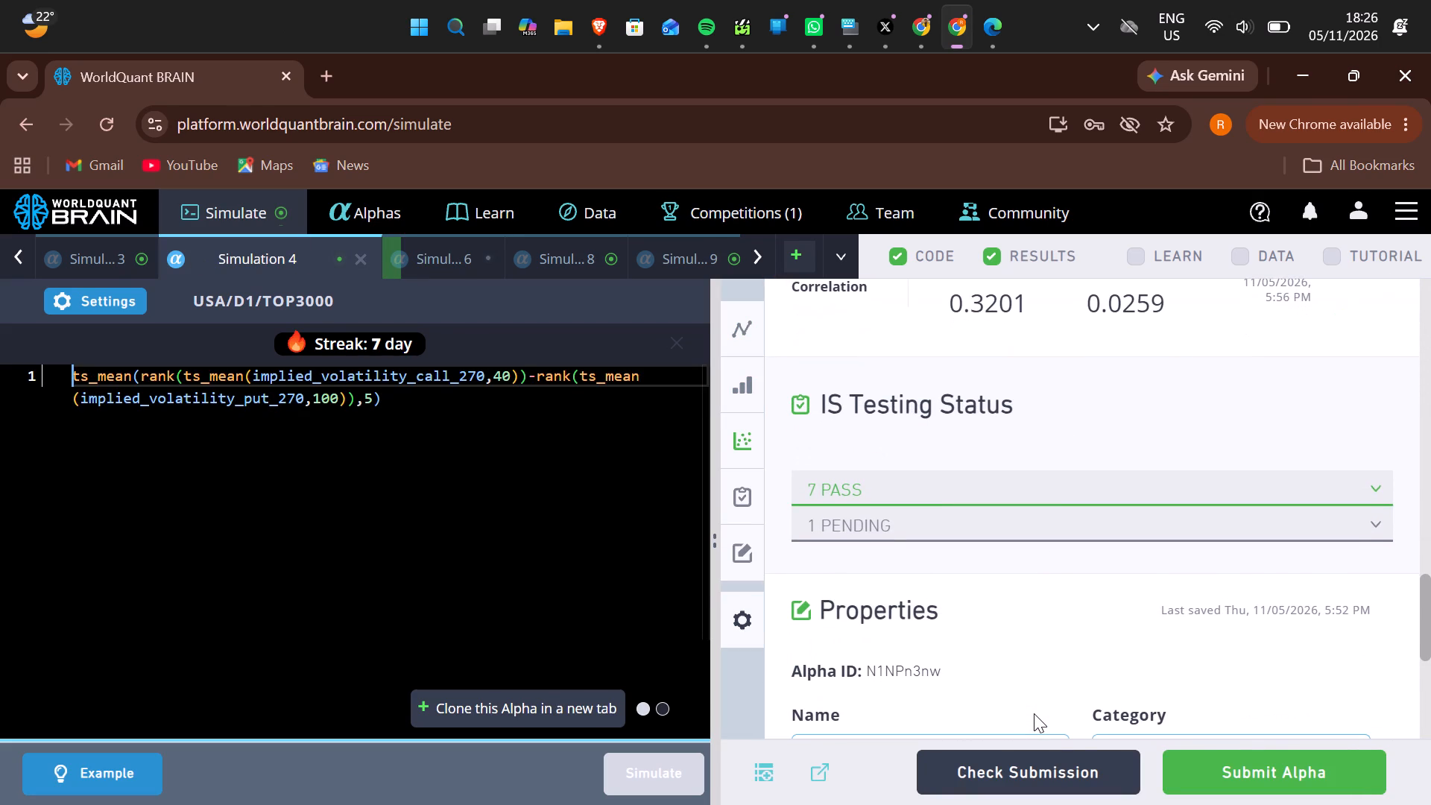
click(1136, 487)
scroll(1136, 487, down, 1)
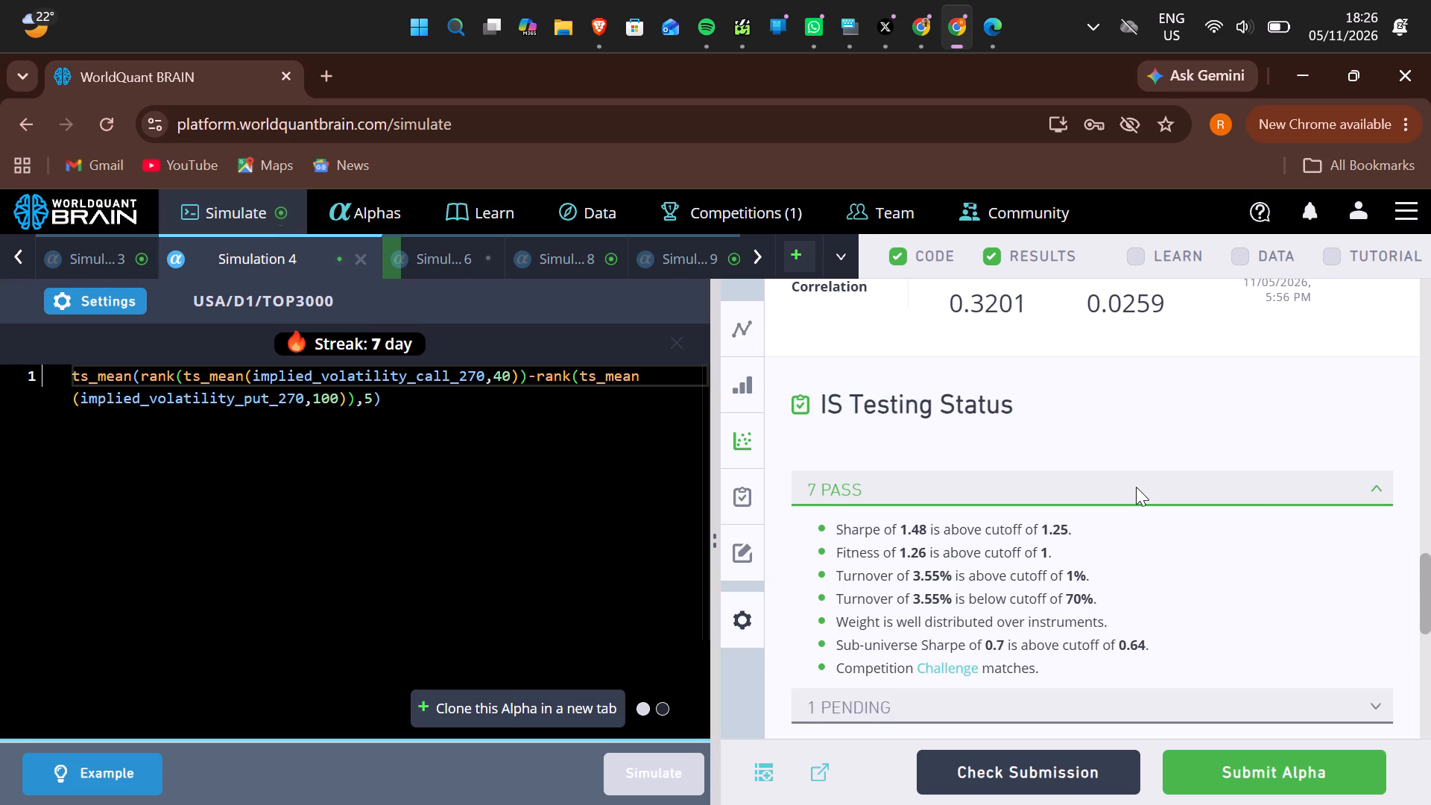
scroll(1136, 487, down, 1)
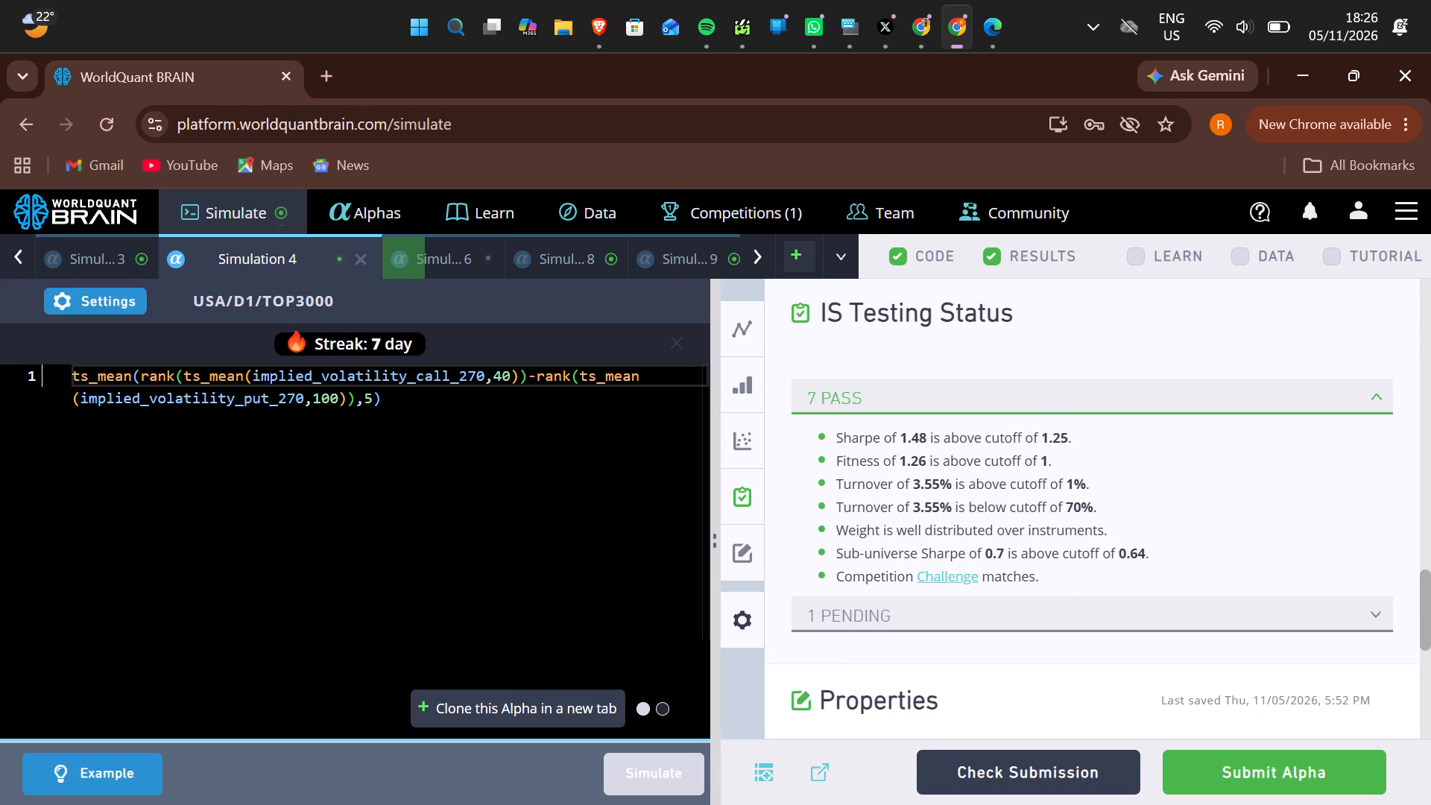
scroll(965, 495, up, 2)
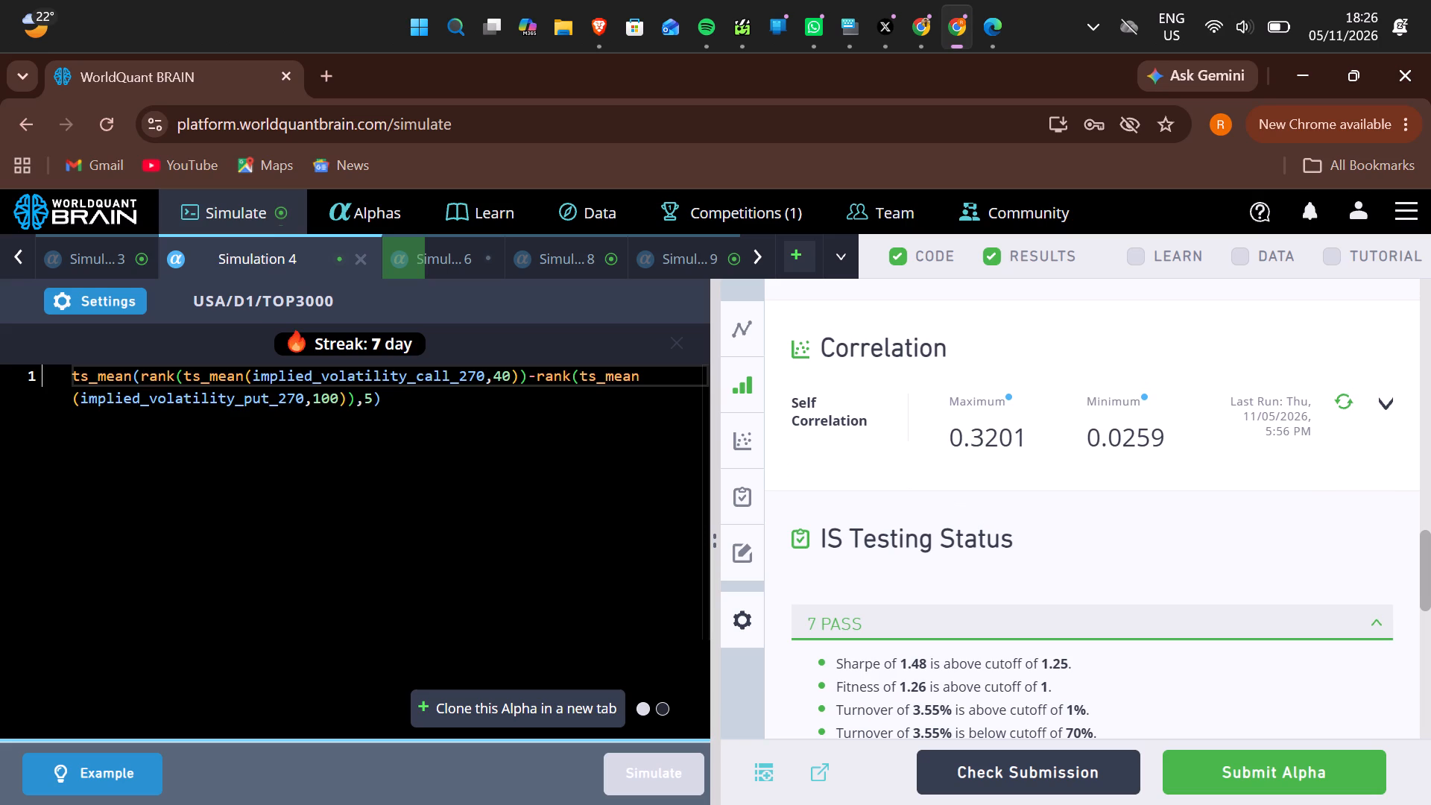
scroll(657, 409, up, 1)
scroll(1033, 507, up, 3)
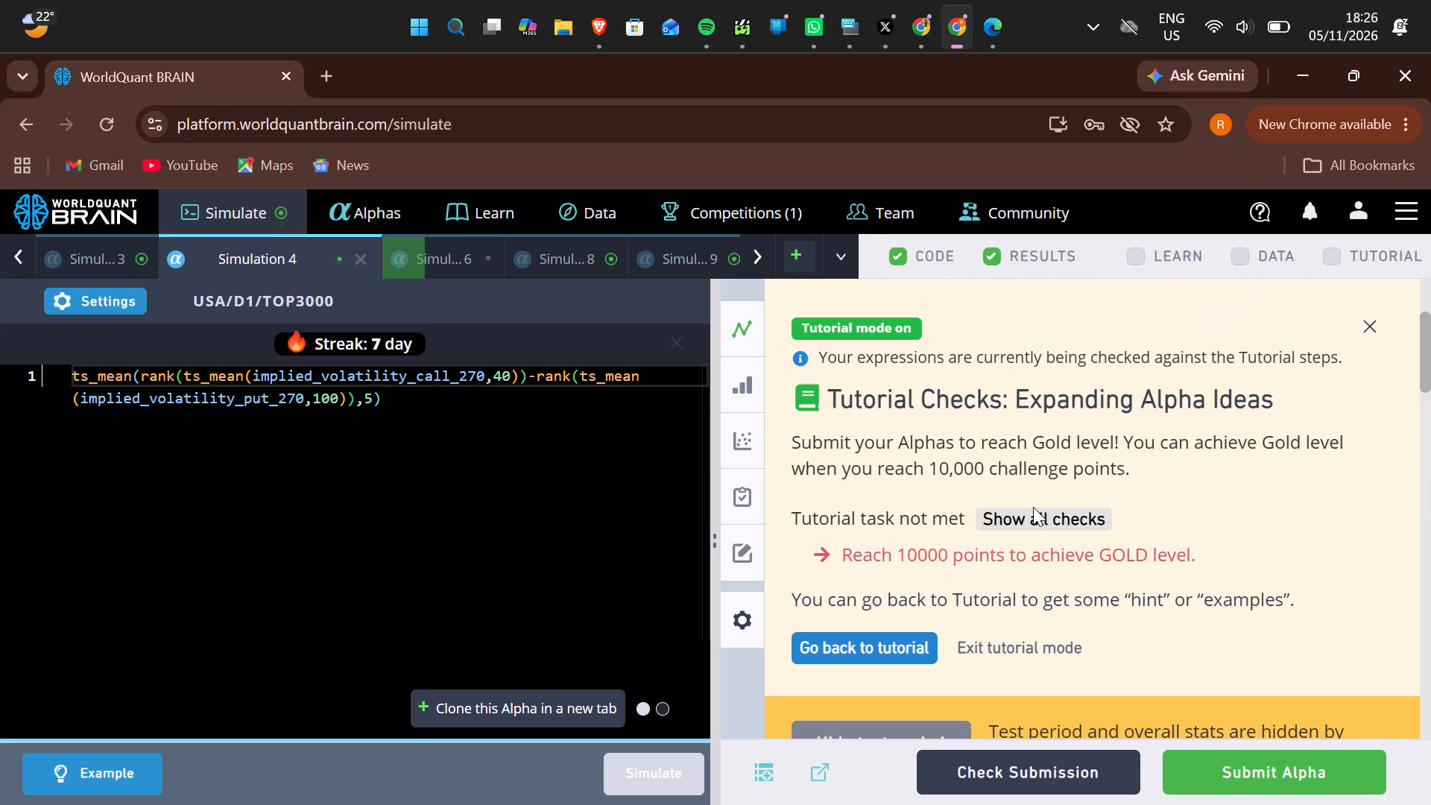
scroll(1033, 507, up, 1)
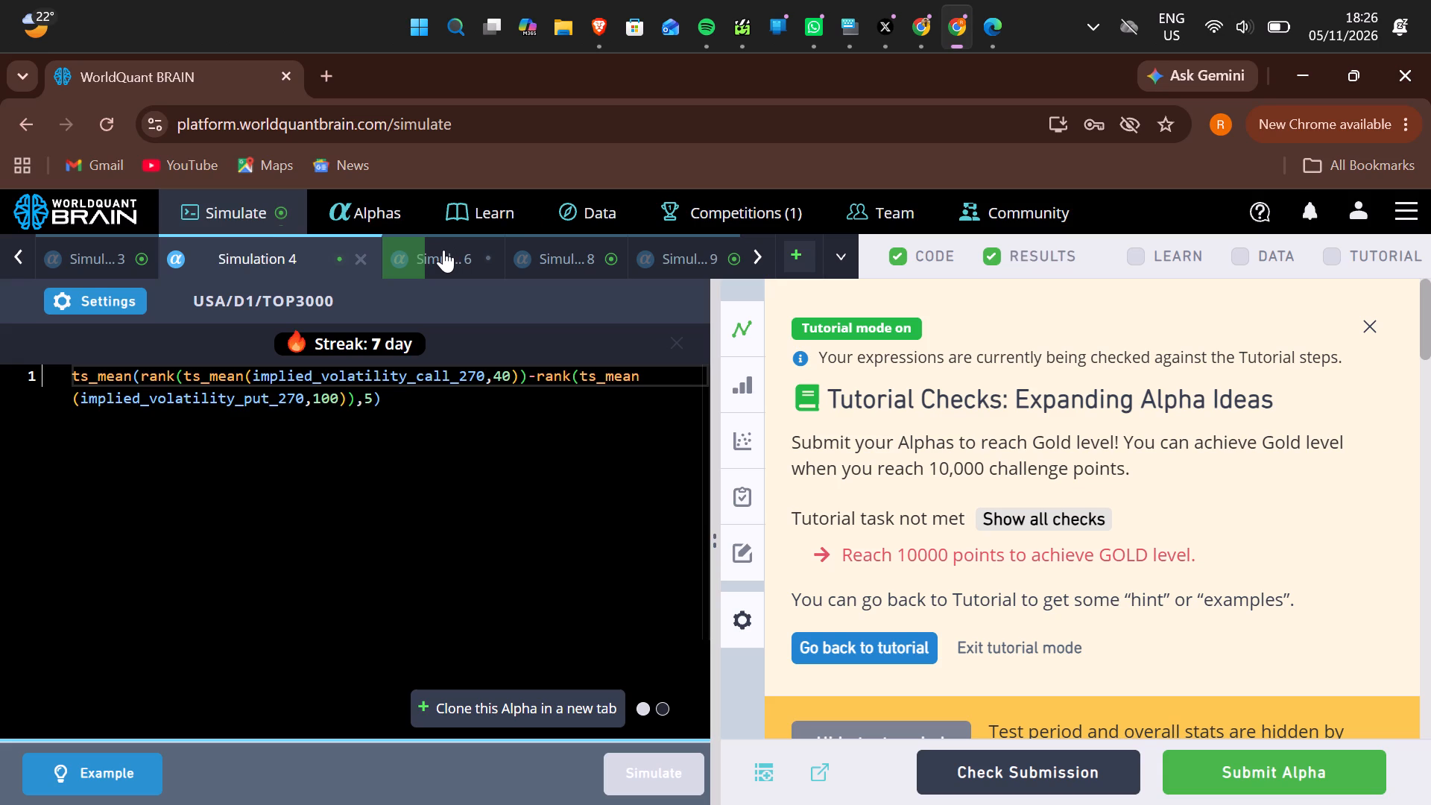
Return to Simulation 6 and check the progress of its running simulation.
click(443, 250)
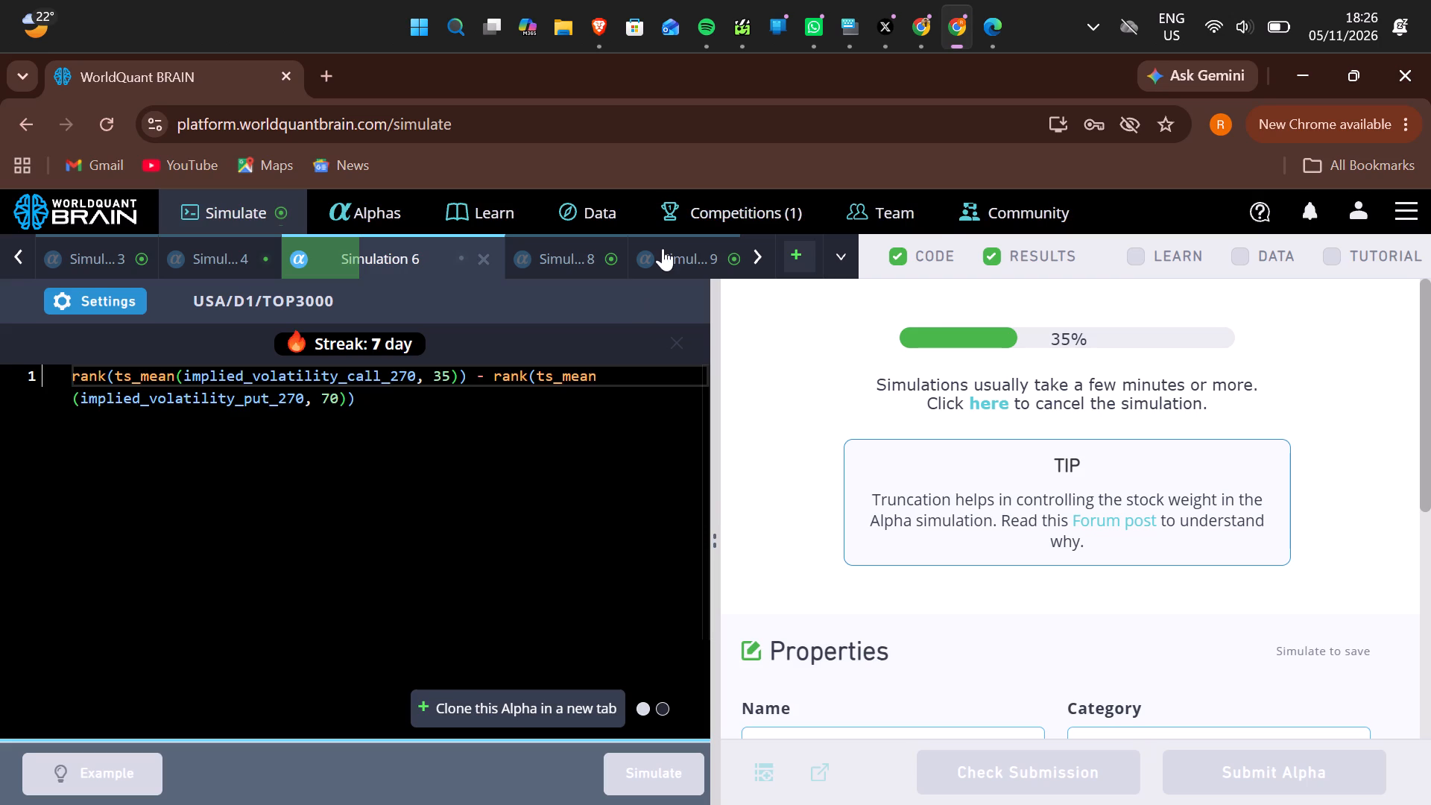
Switch to YouTube in Brave and look through the recommended videos and comments for The Wake Up Call With Grauchi #151.
click(586, 32)
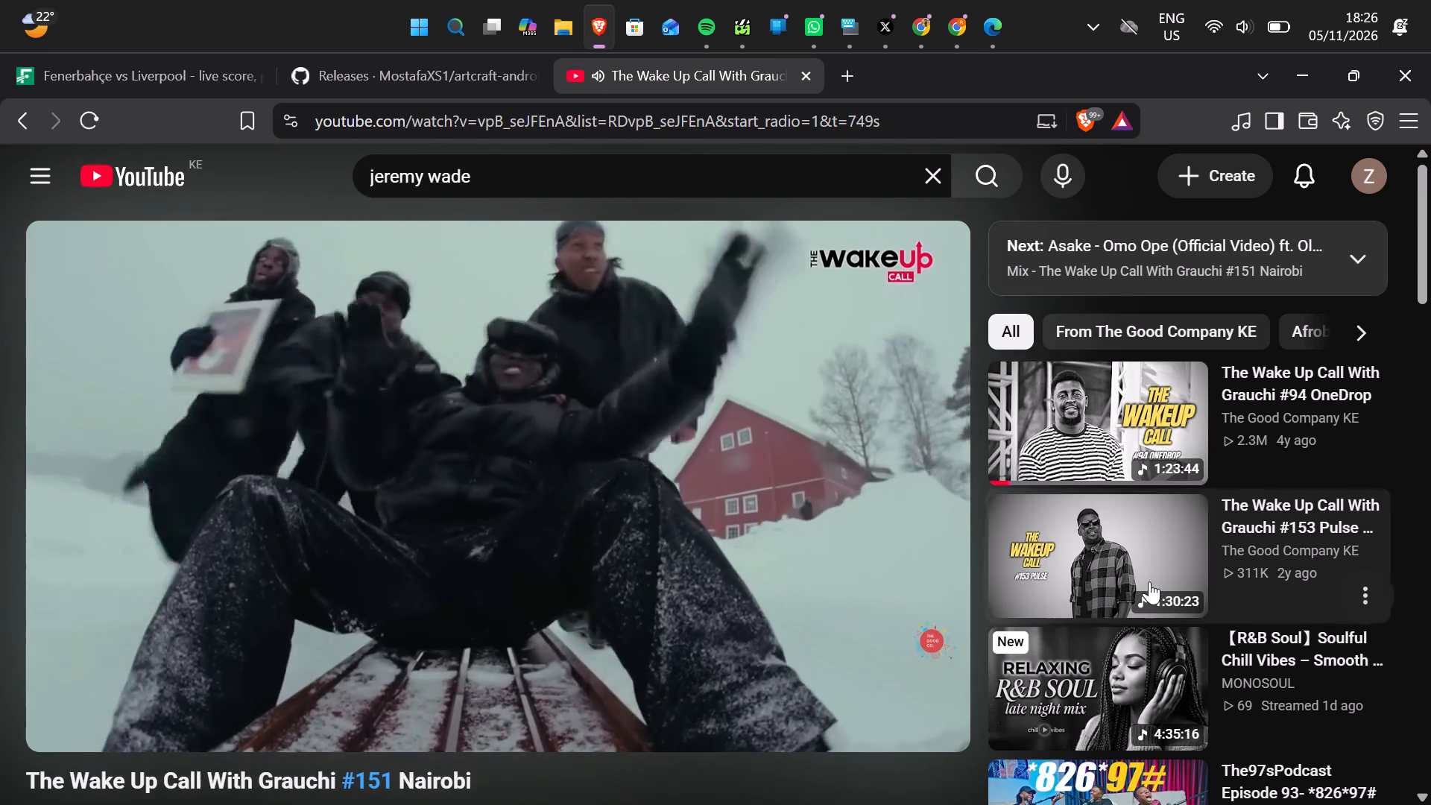
scroll(1122, 663, down, 2)
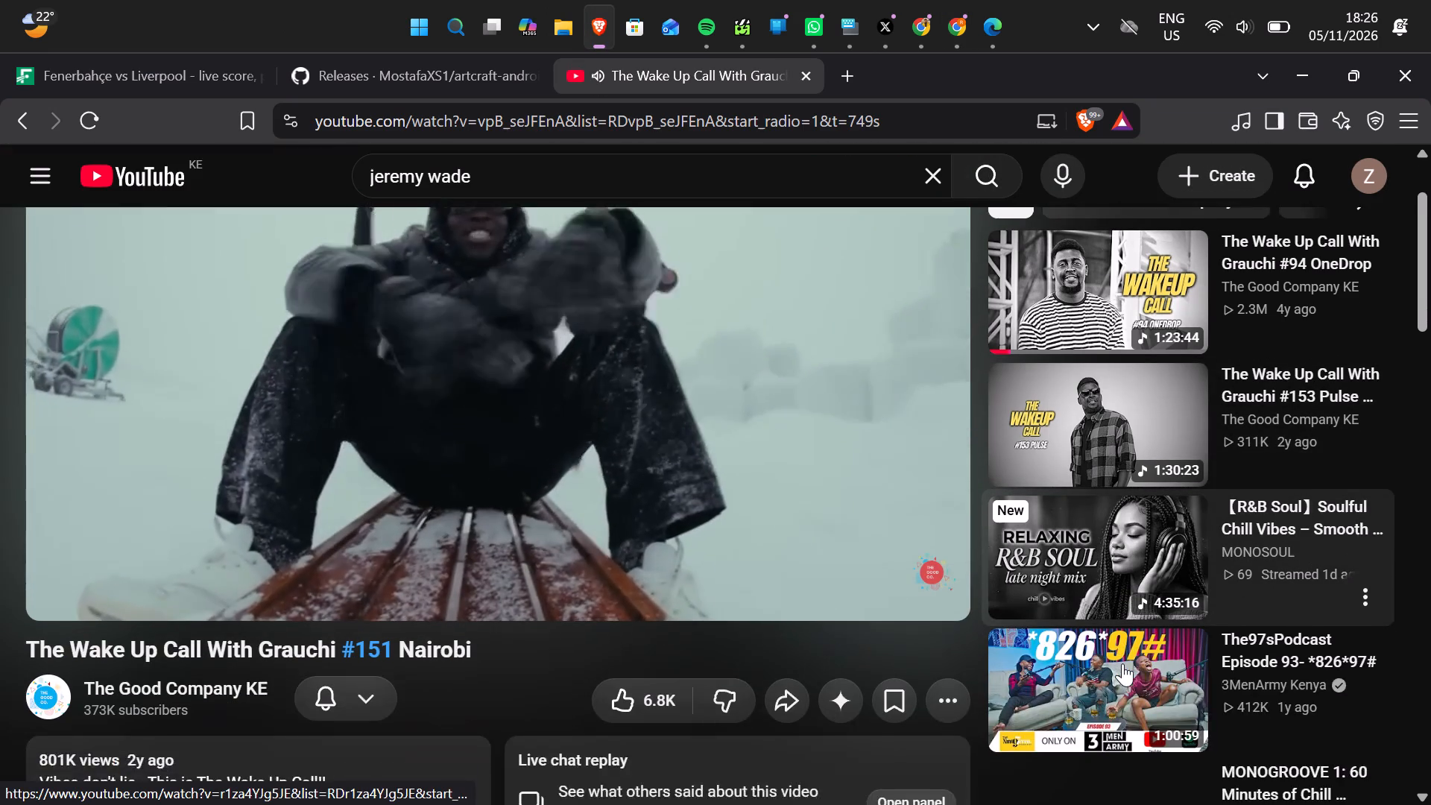
scroll(1122, 663, down, 2)
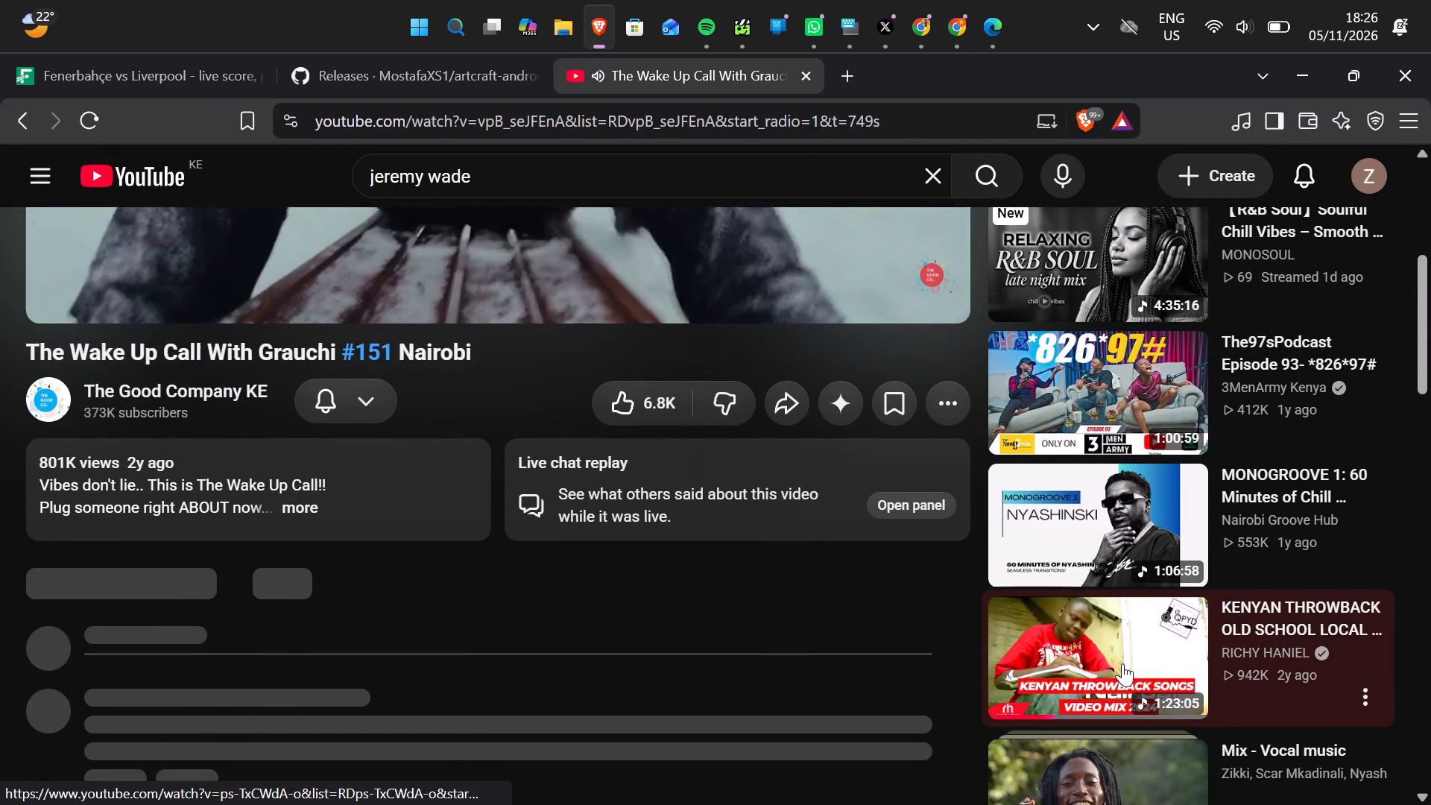
scroll(1122, 663, down, 2)
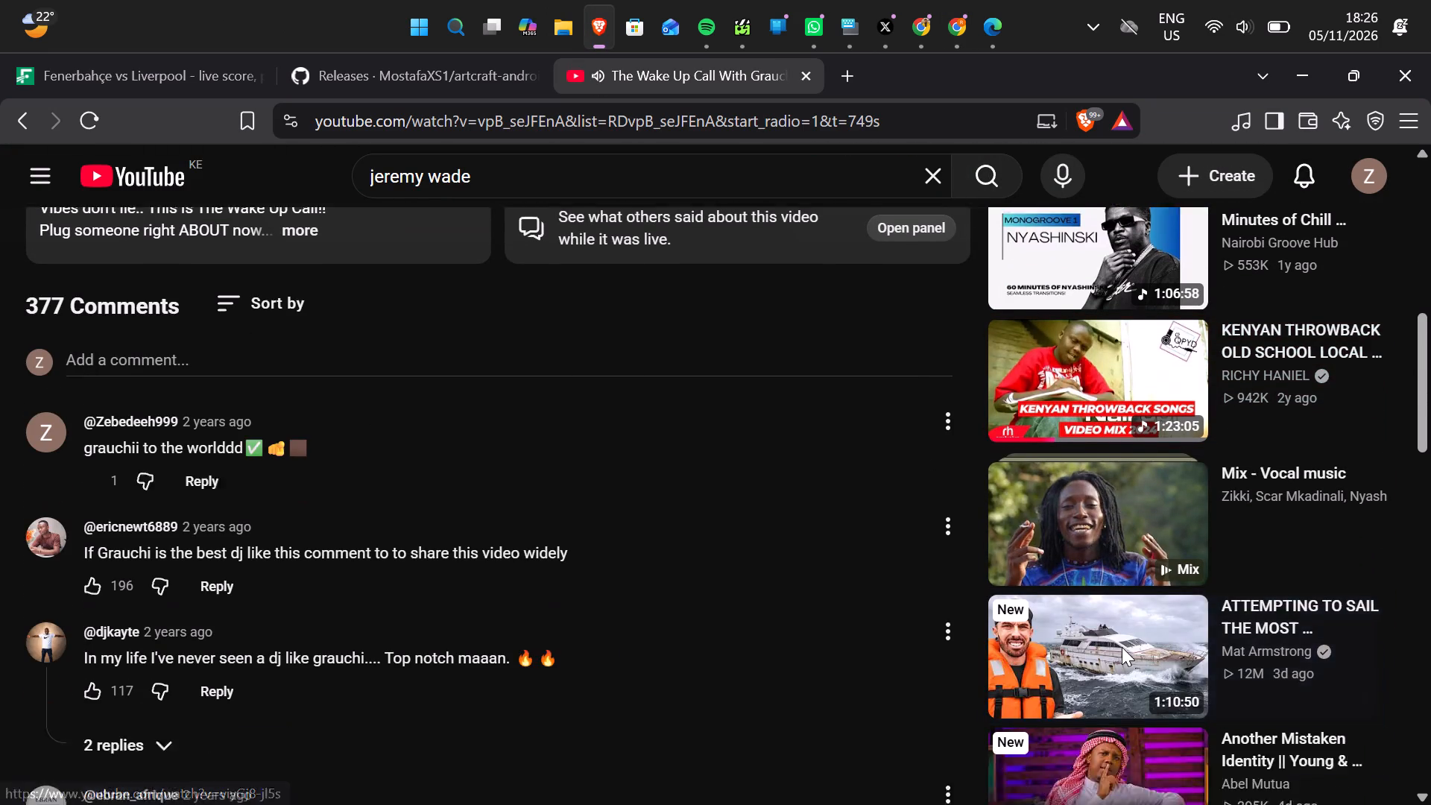
scroll(1122, 647, down, 1)
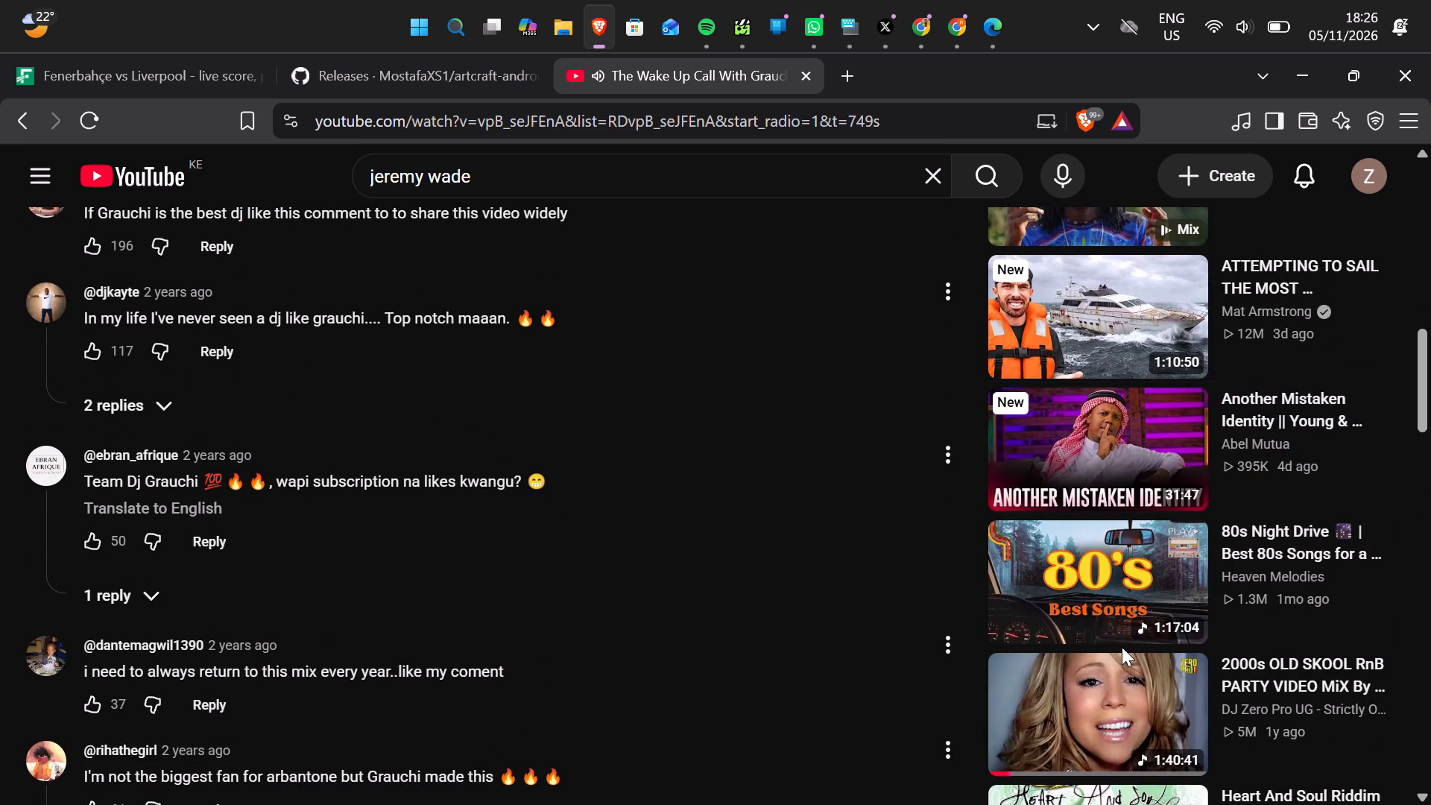
scroll(1120, 644, down, 1)
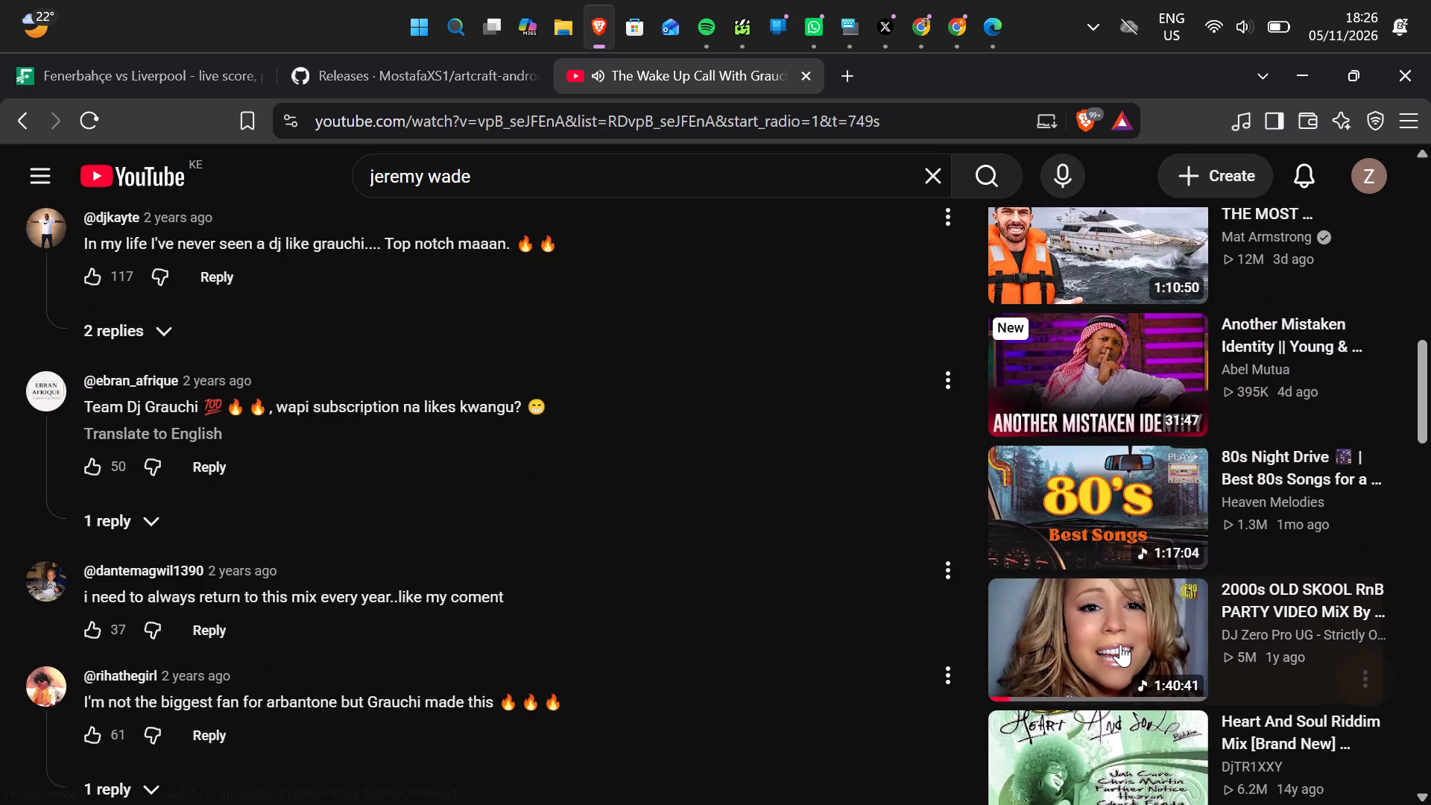
scroll(1120, 644, down, 3)
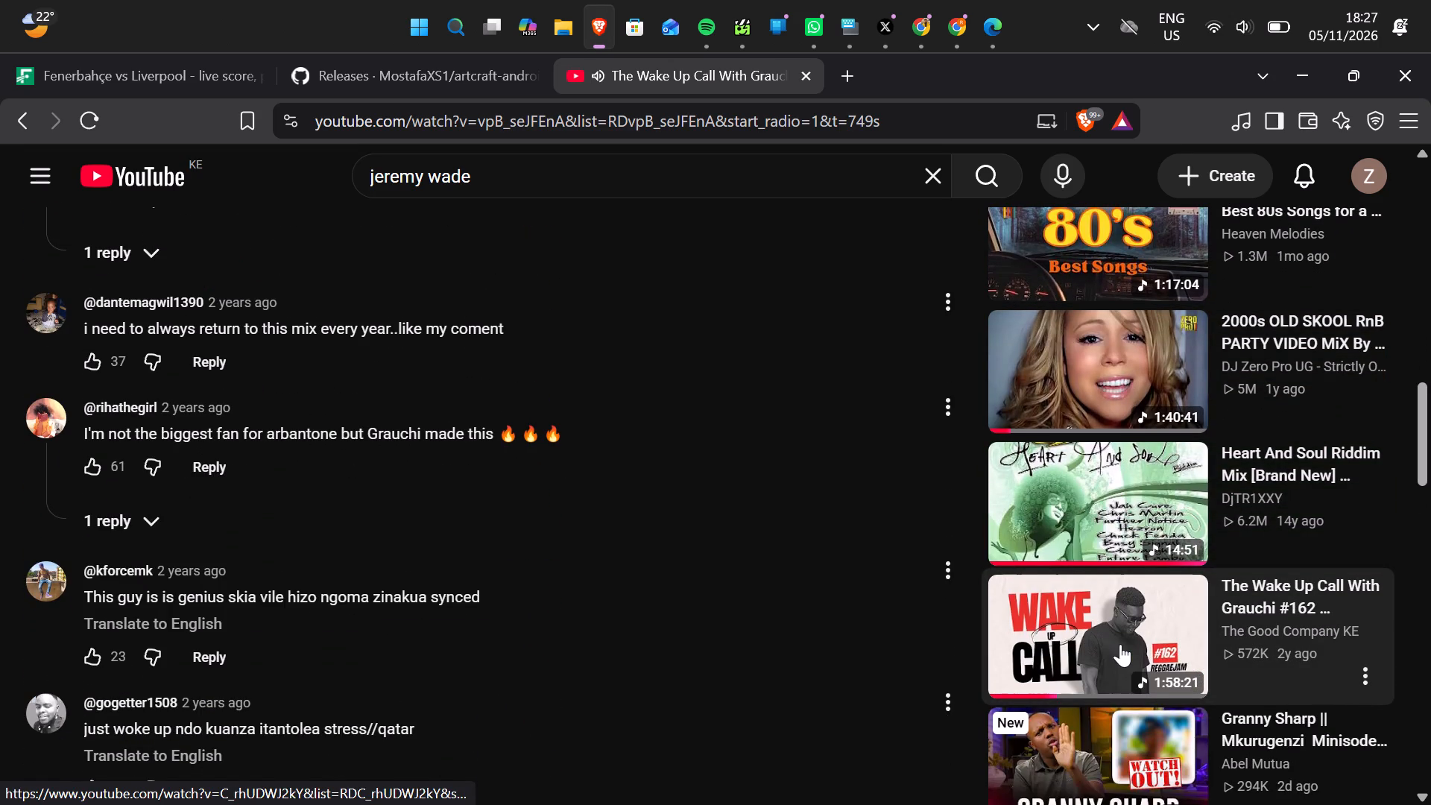
scroll(1120, 644, down, 3)
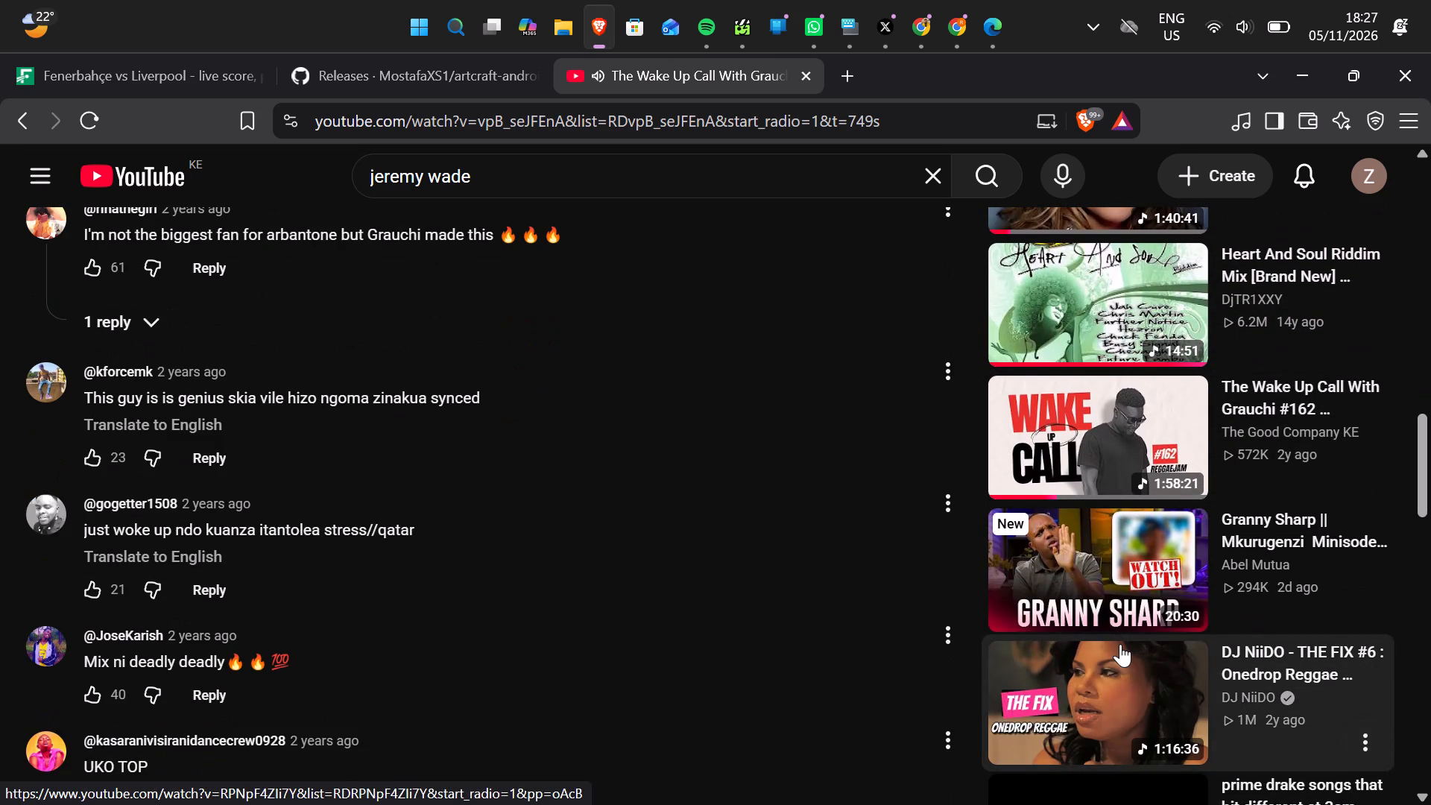
Switch back to WorldQuant BRAIN in Chrome and show the test period for Simulation 6.
click(949, 25)
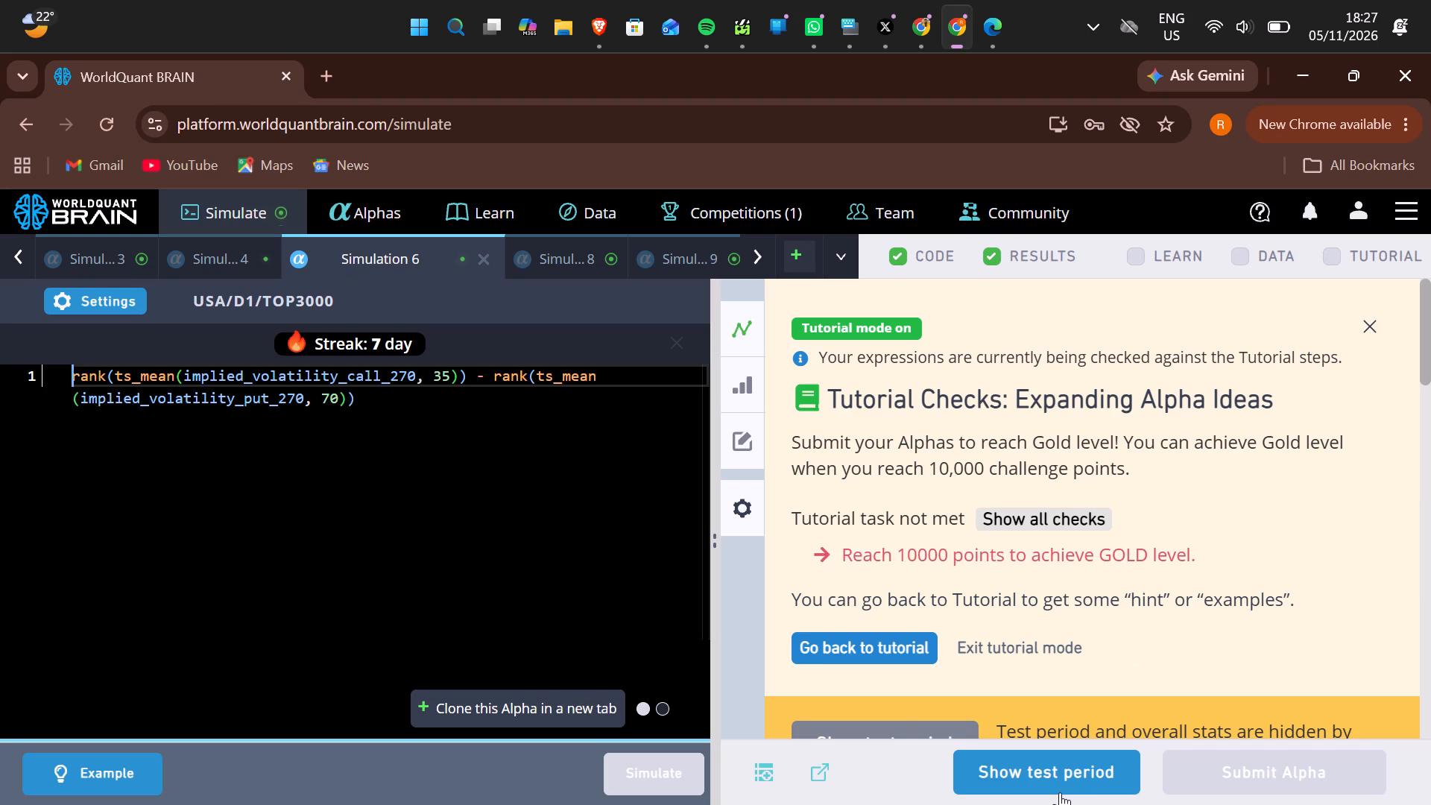
click(1050, 765)
Expand the failed and passed checks under Simulation 6's IS Testing Status and read each test against its cutoff.
scroll(1109, 663, down, 4)
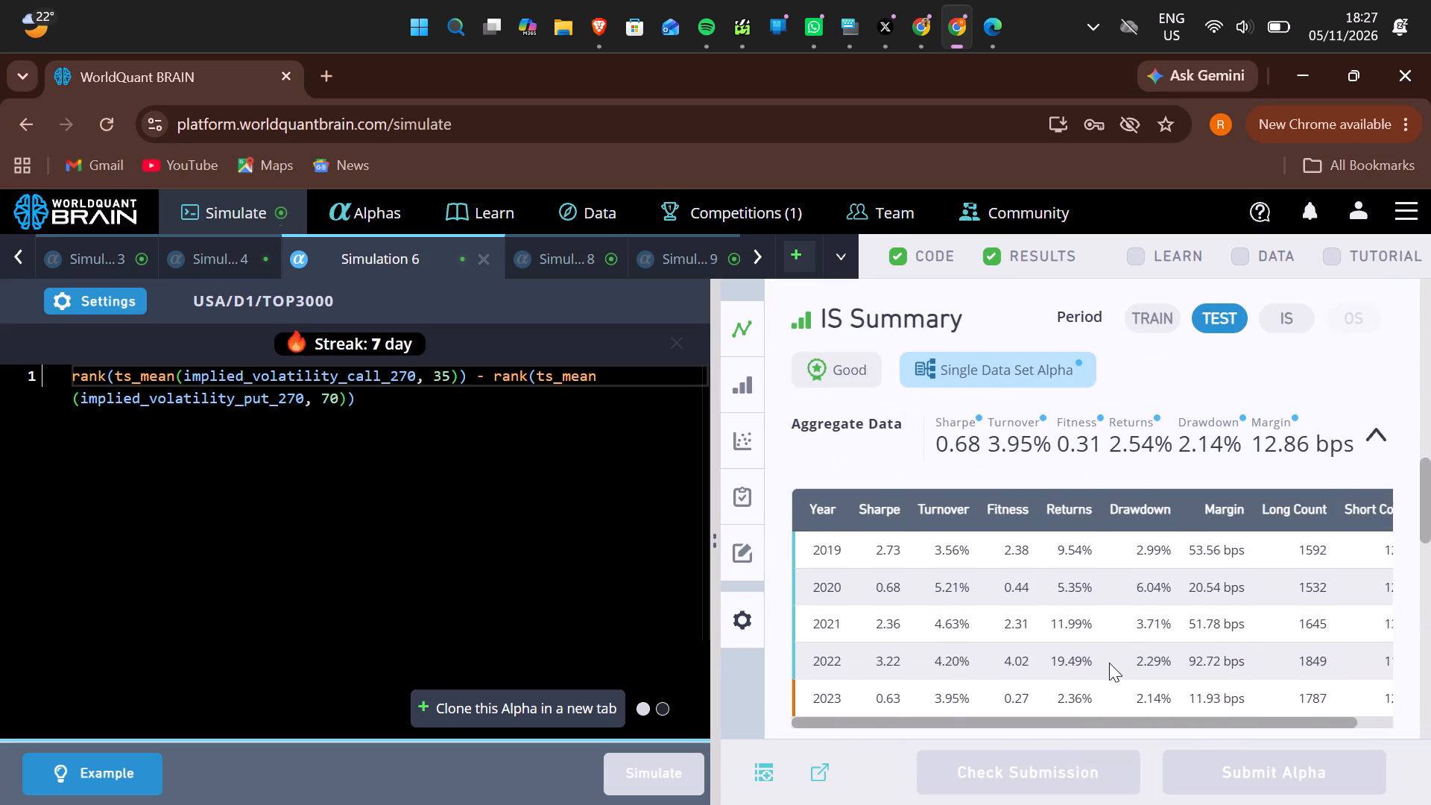
scroll(1109, 663, down, 4)
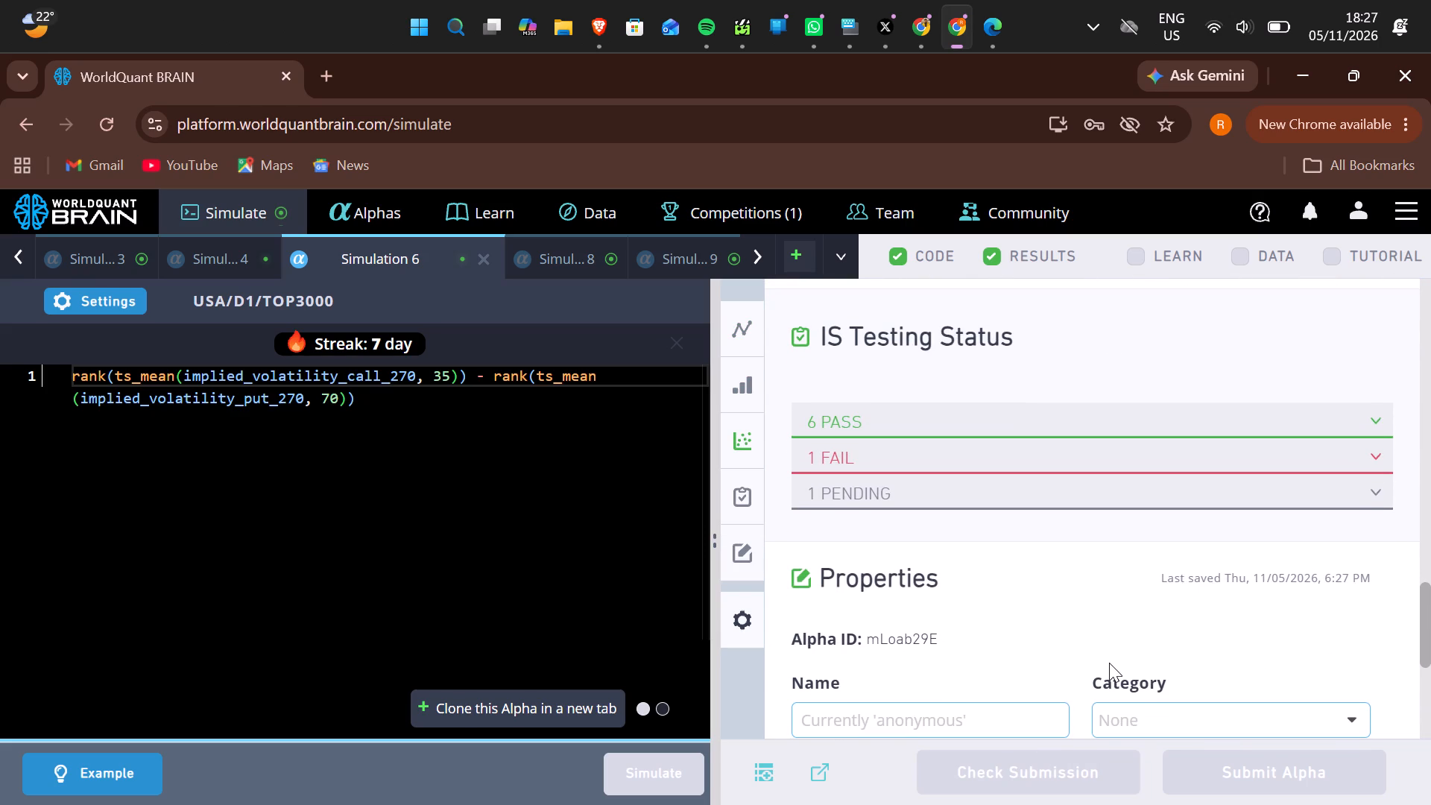
click(1235, 451)
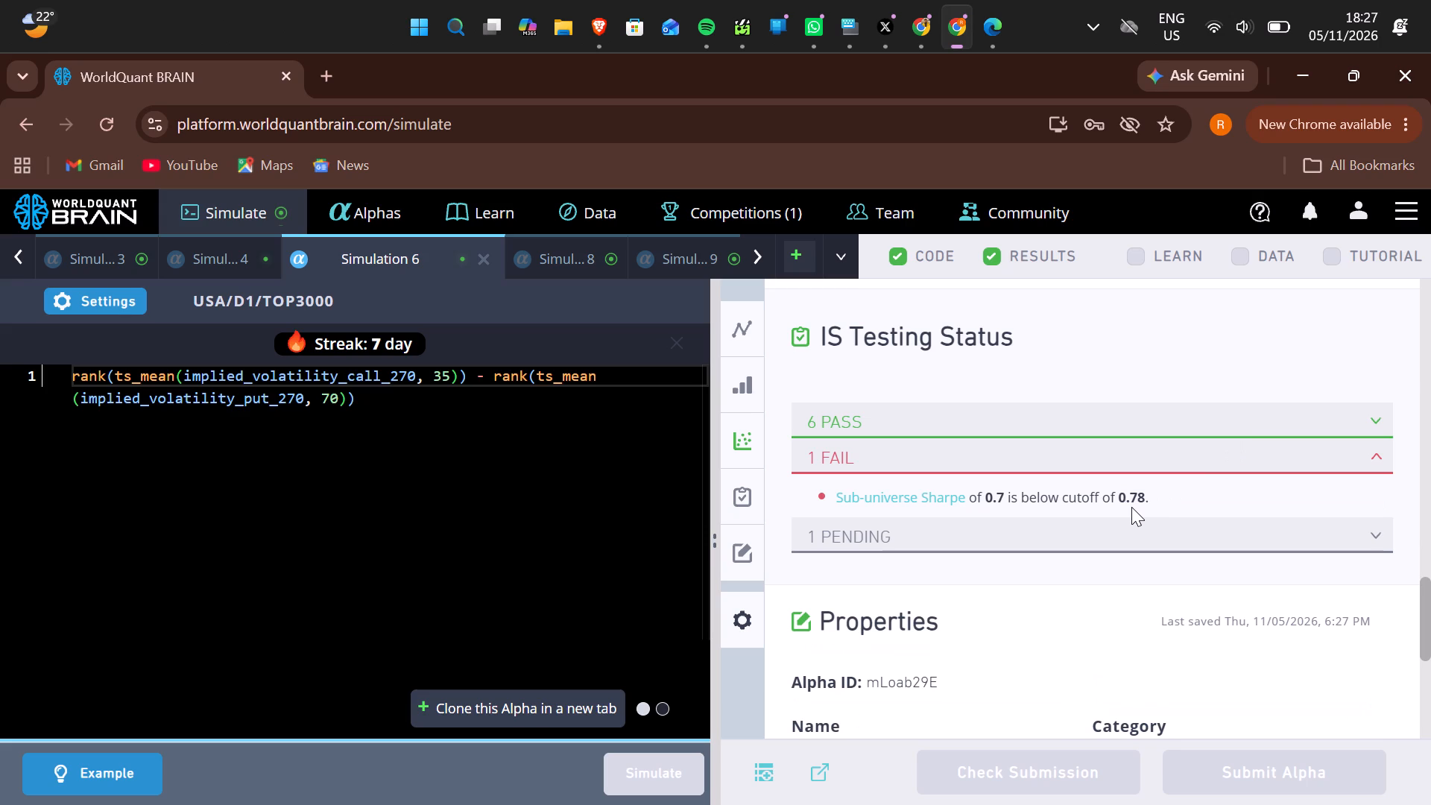
scroll(1173, 490, up, 1)
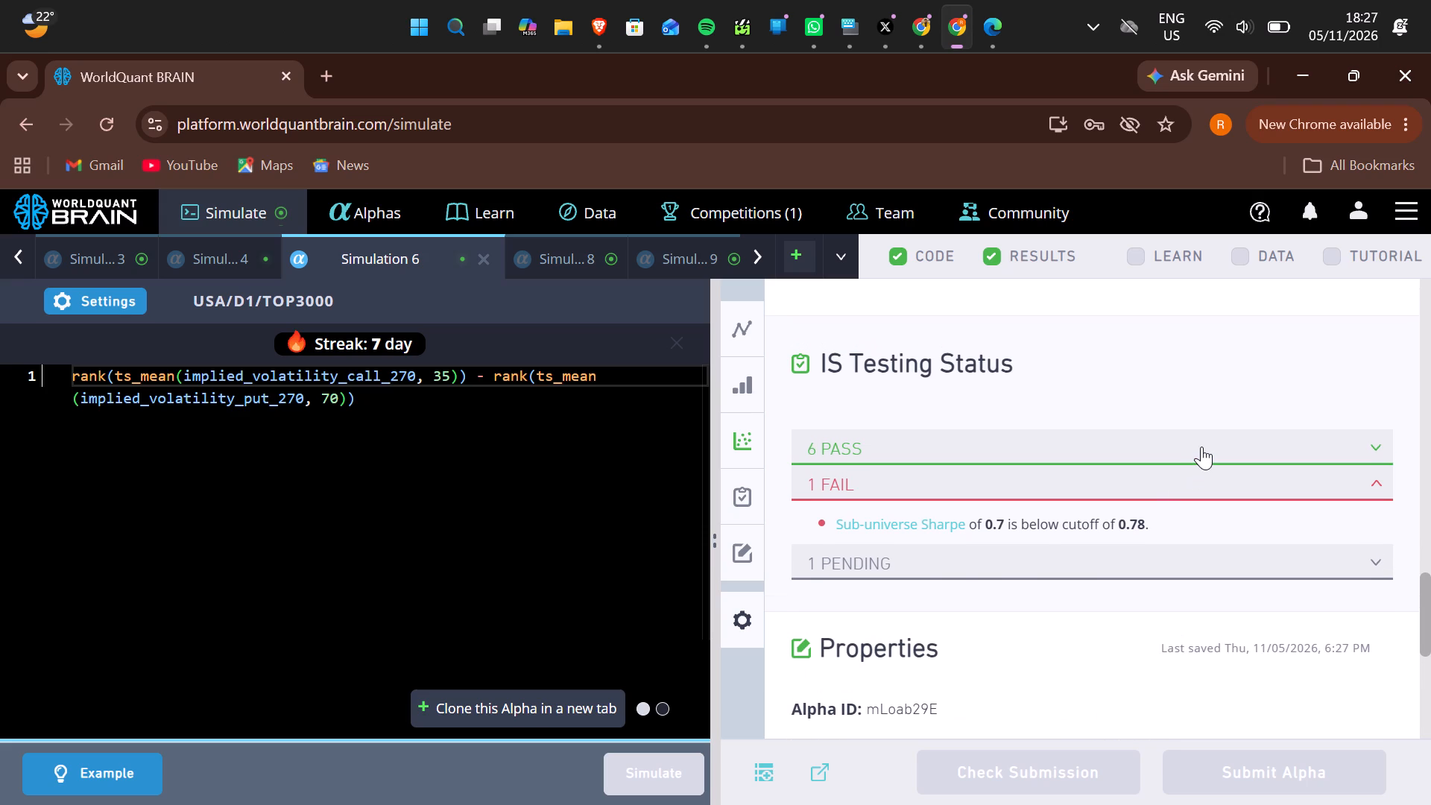
click(1201, 446)
scroll(1099, 555, down, 1)
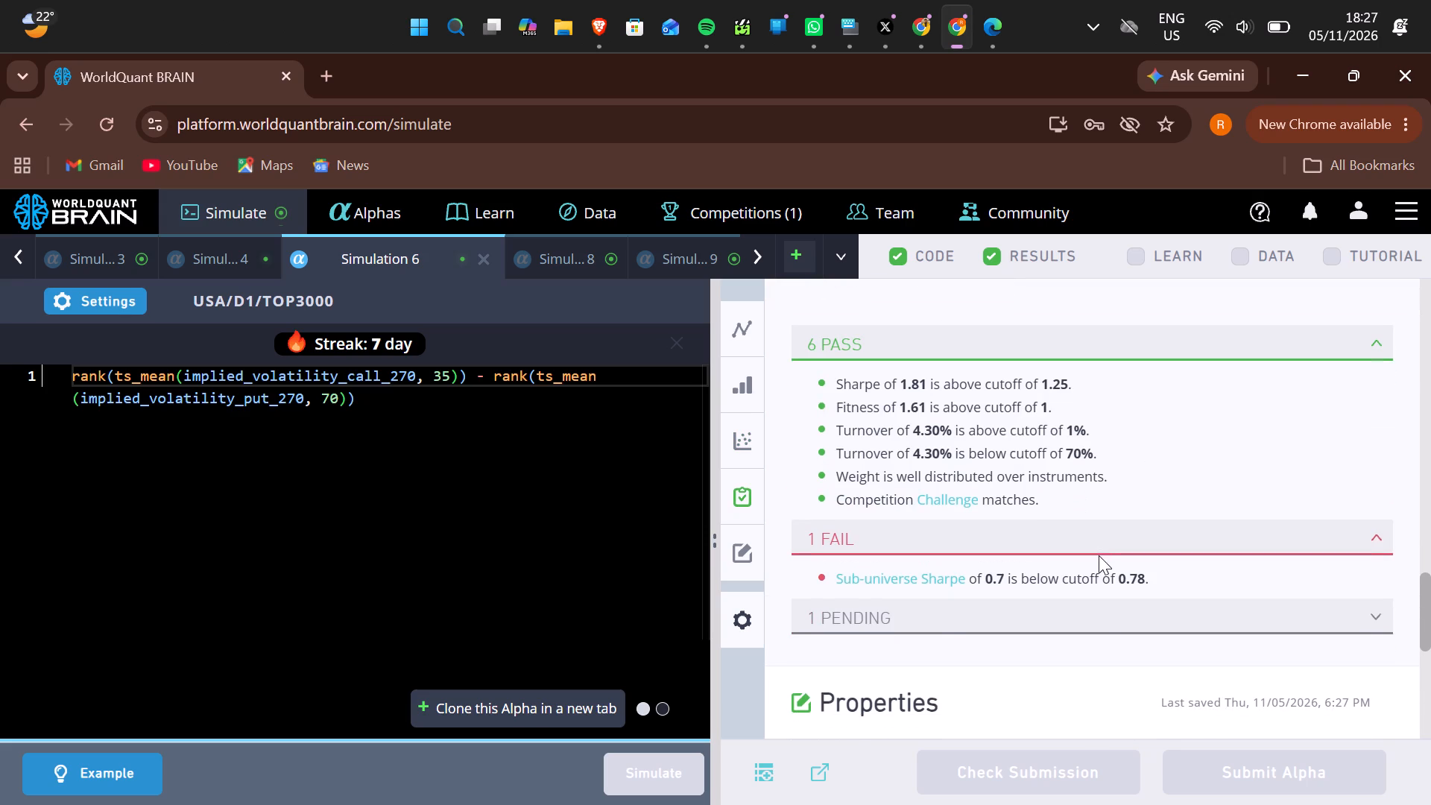
scroll(1099, 555, down, 1)
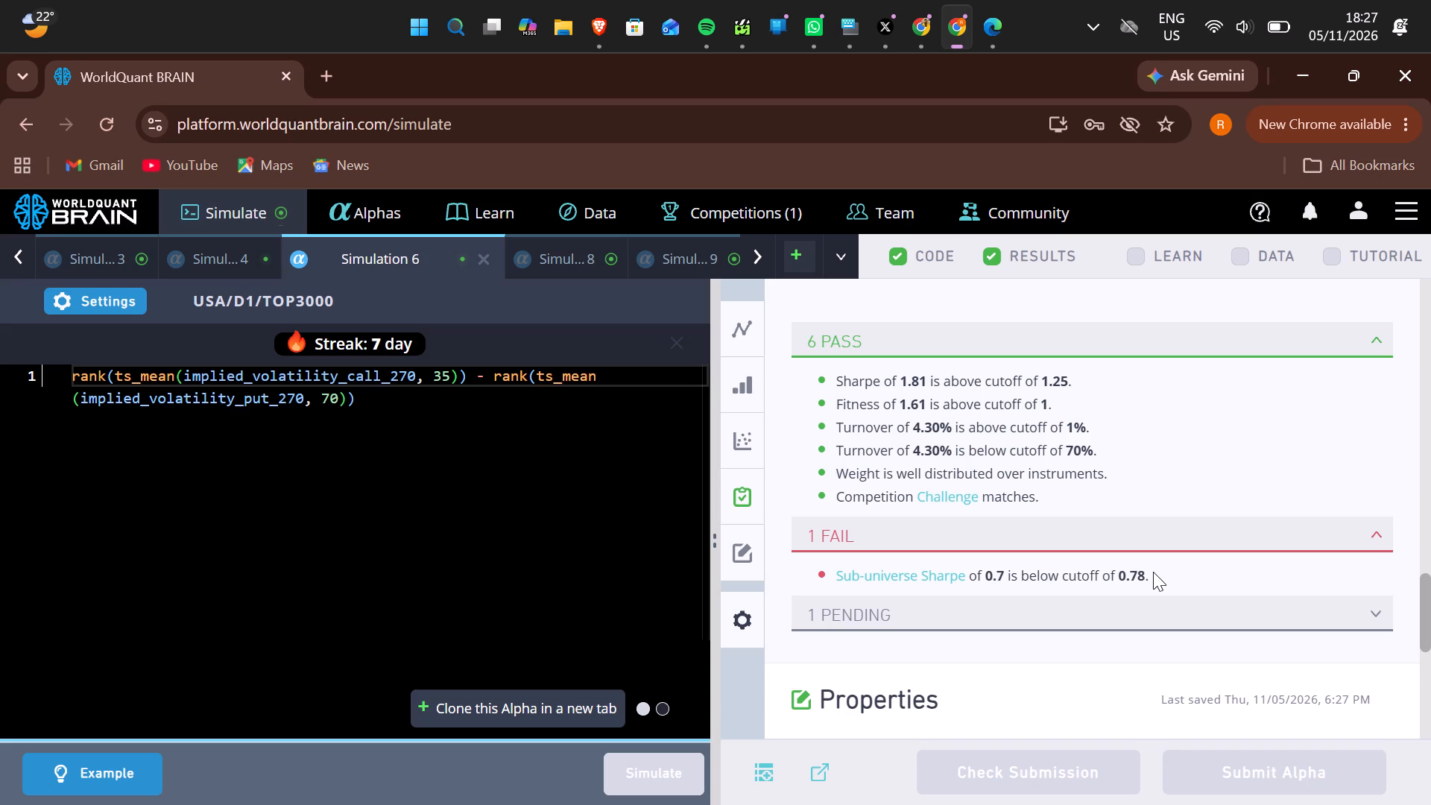
Show the IS period in Simulation 6's IS Summary and review its aggregate data against the IS Testing Status checks.
scroll(1033, 506, up, 3)
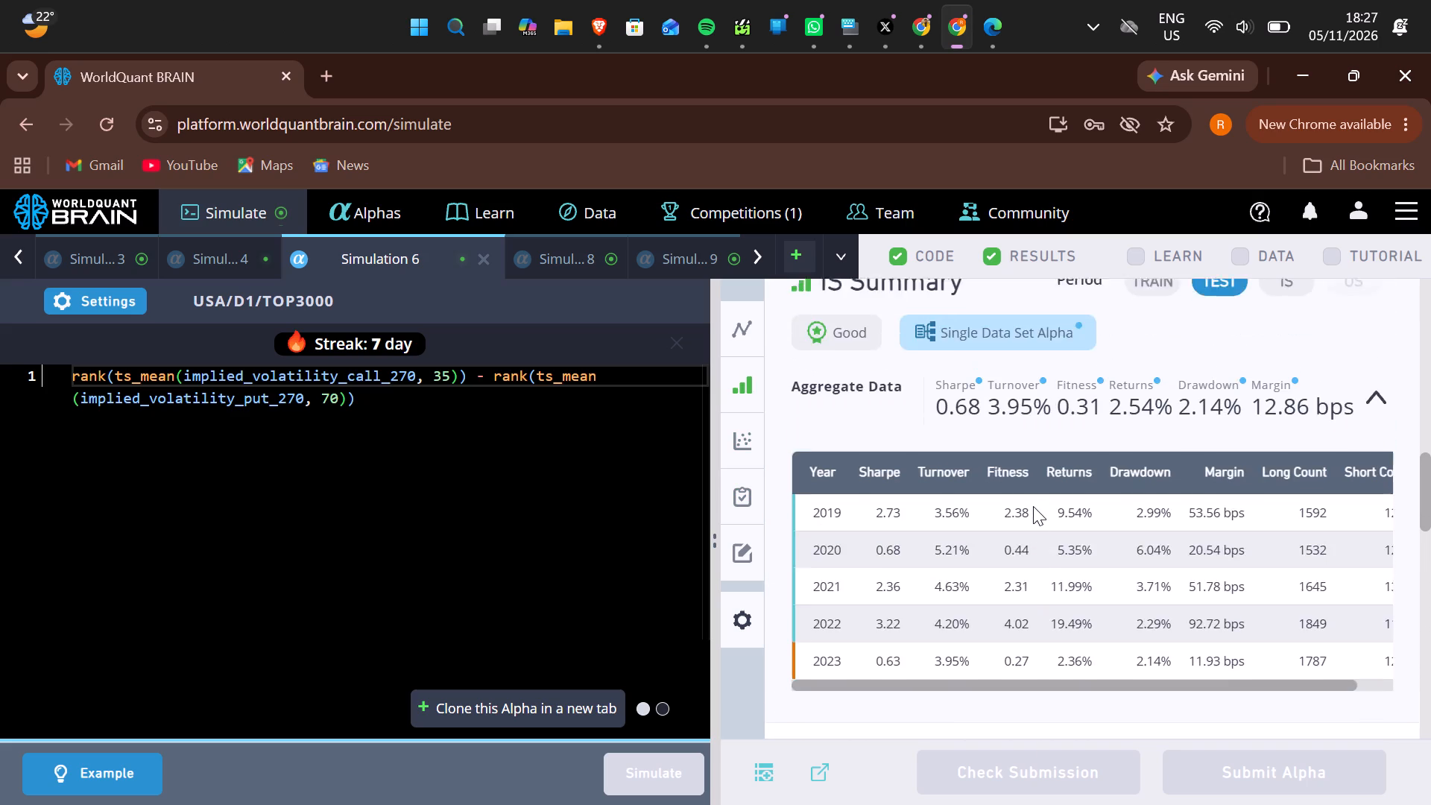
scroll(1033, 506, up, 2)
scroll(1033, 506, down, 2)
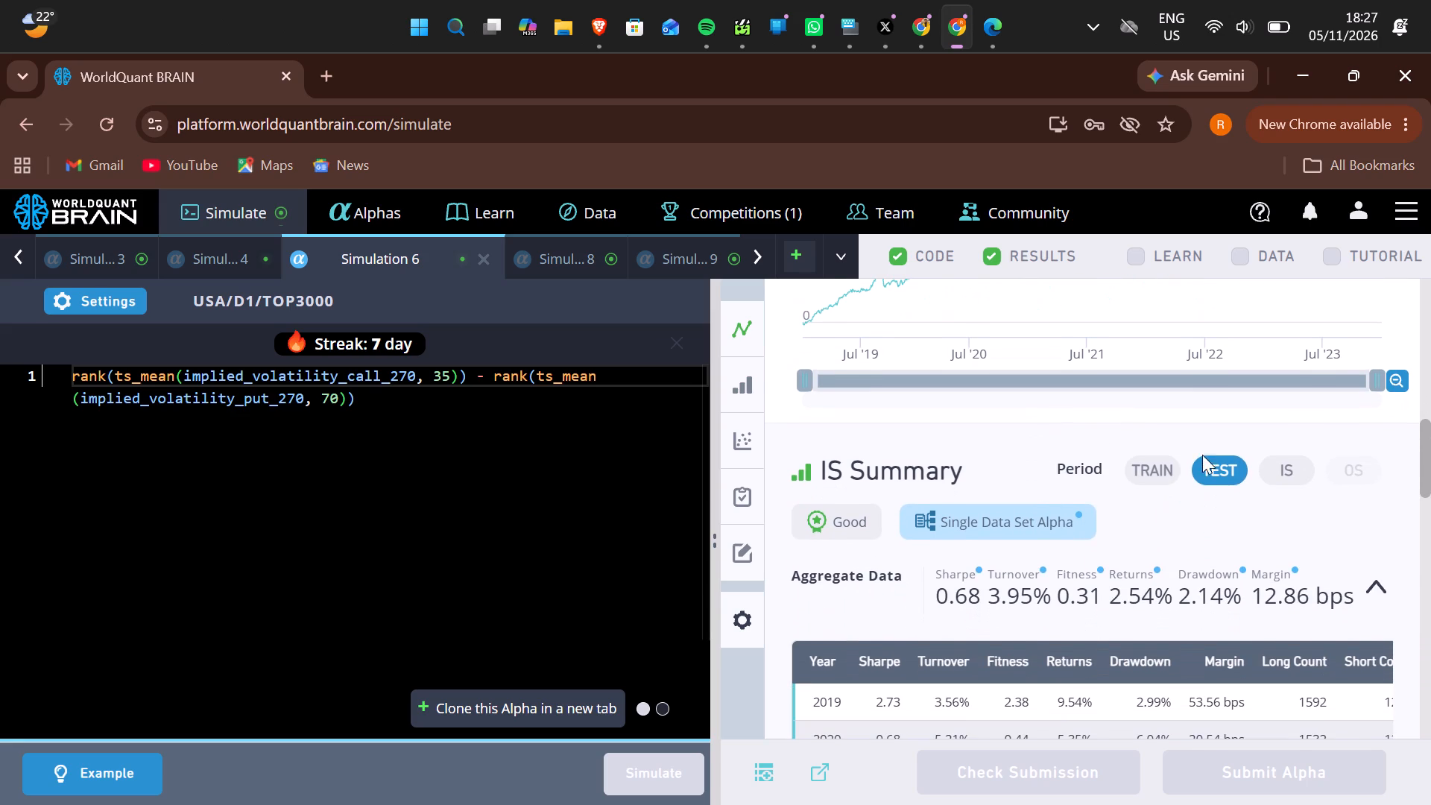
click(1282, 470)
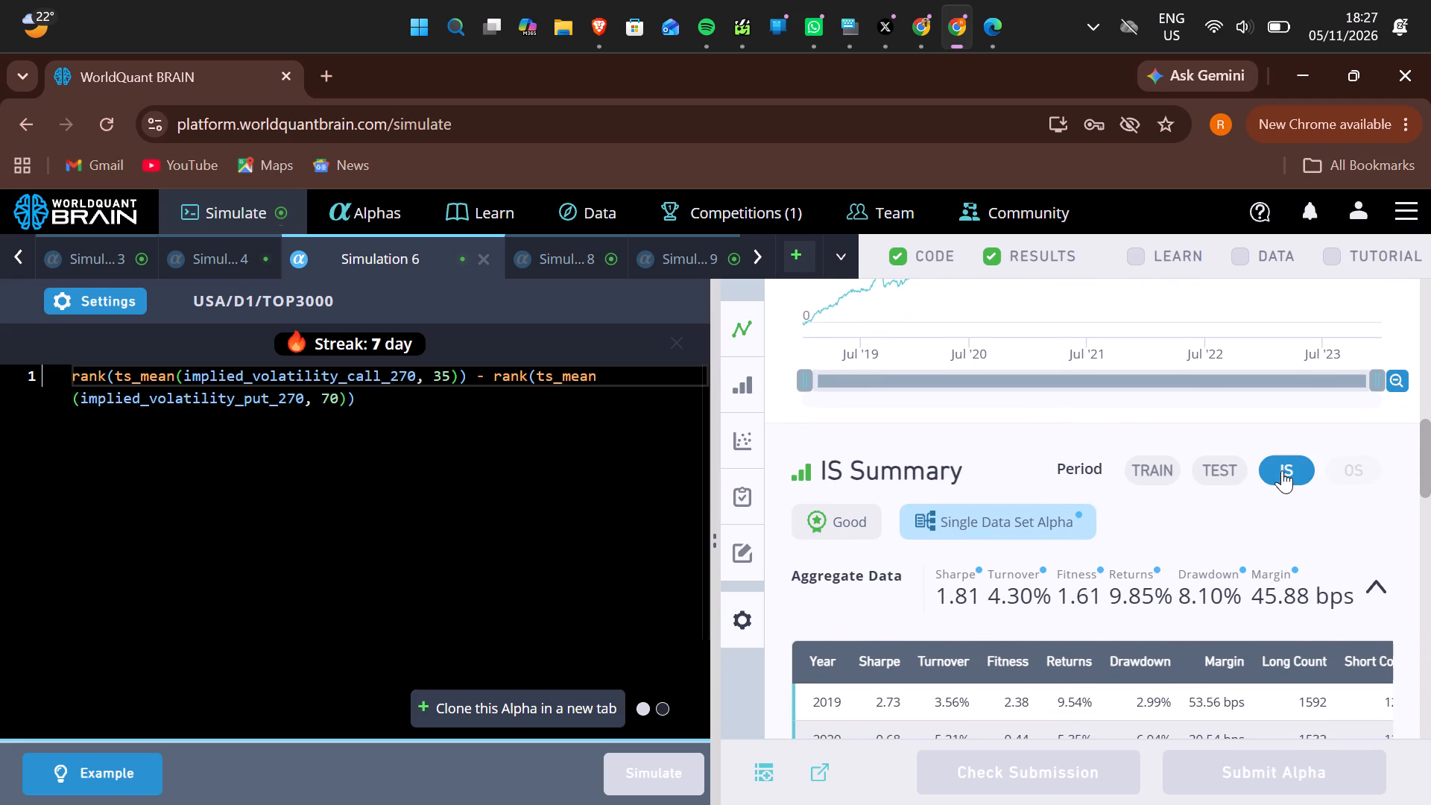
scroll(1034, 514, down, 3)
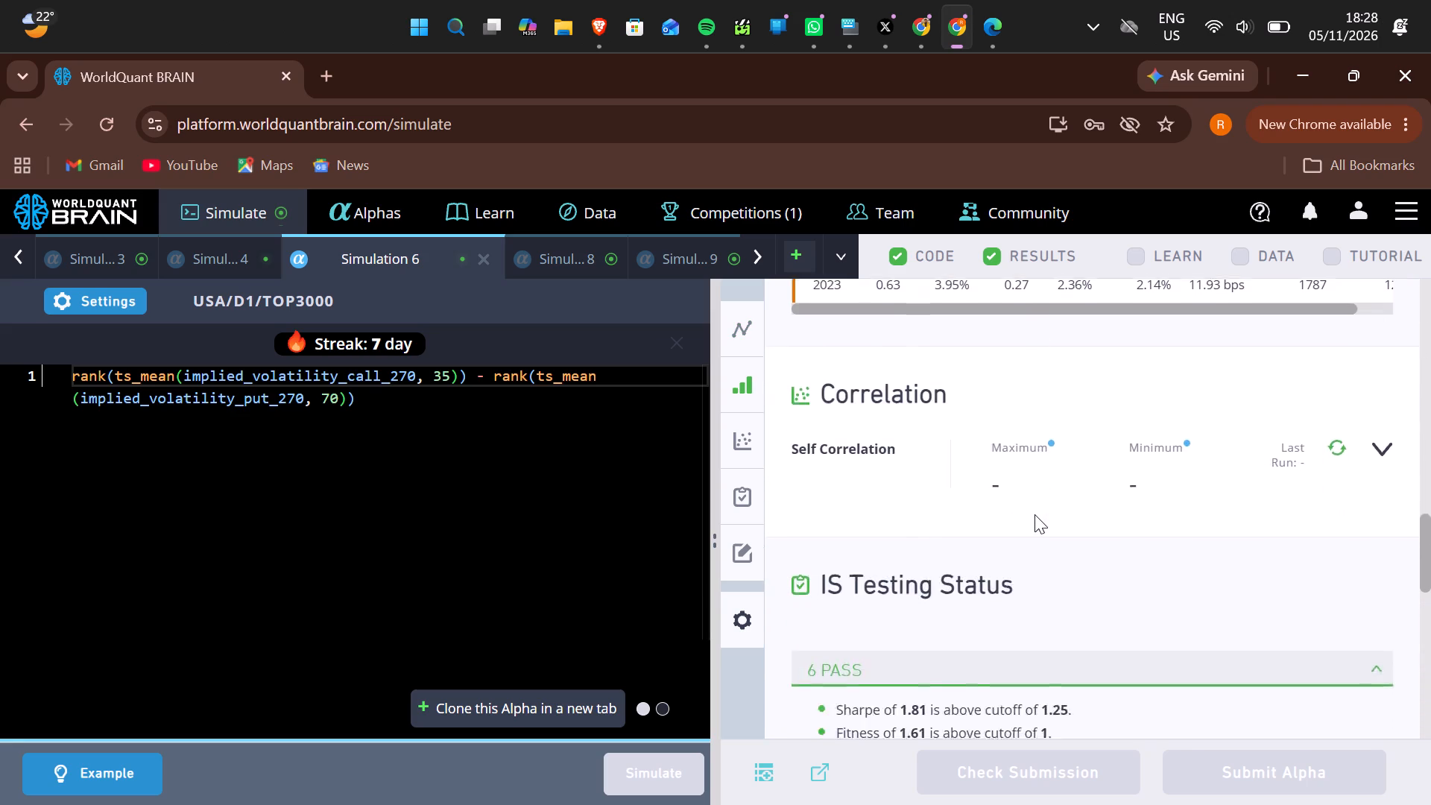
scroll(1034, 514, down, 1)
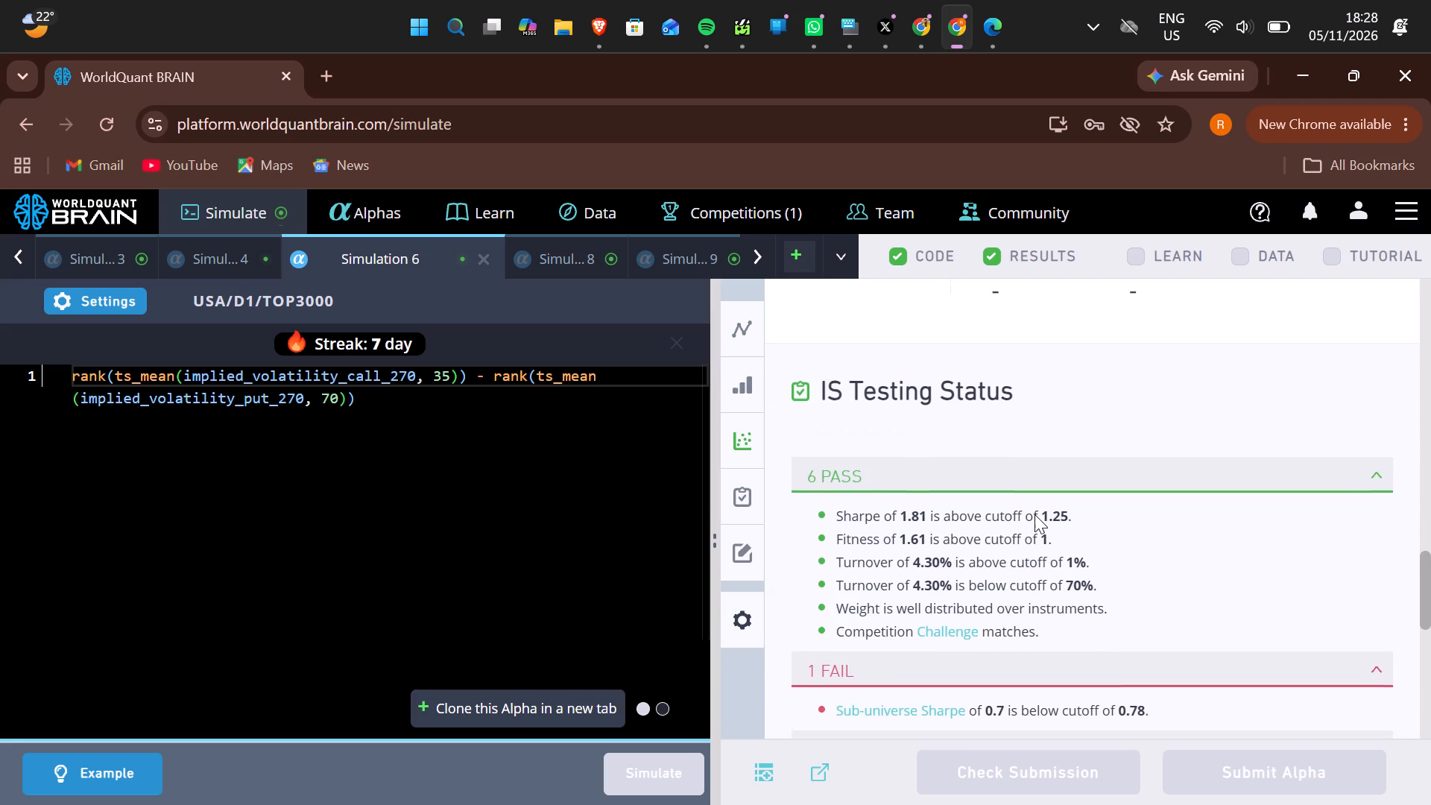
scroll(1034, 514, up, 1)
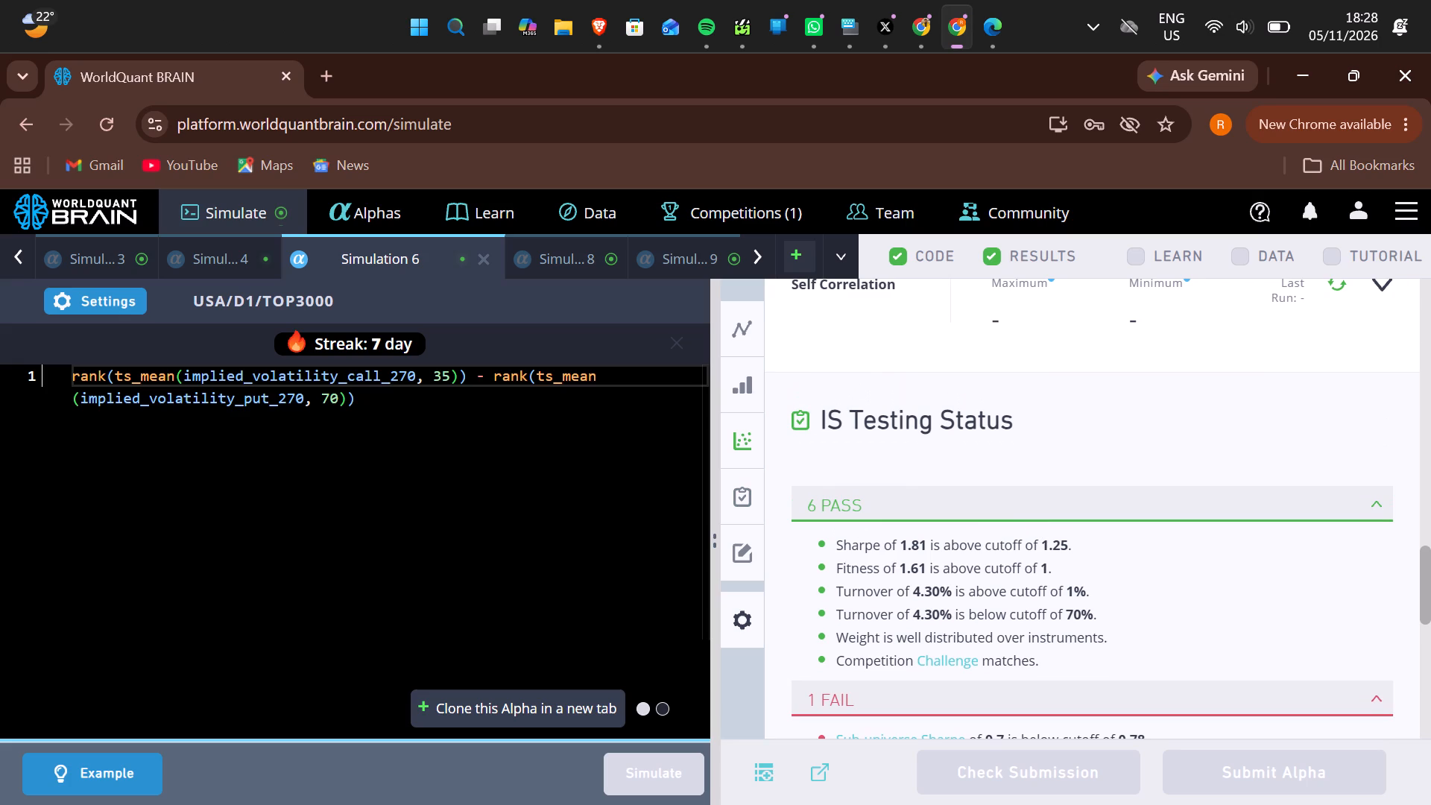
Set the implied_volatility_put_270 averaging window to 75 in Simulation 6's expression and run the simulation.
click(338, 402)
key(BackSpace)
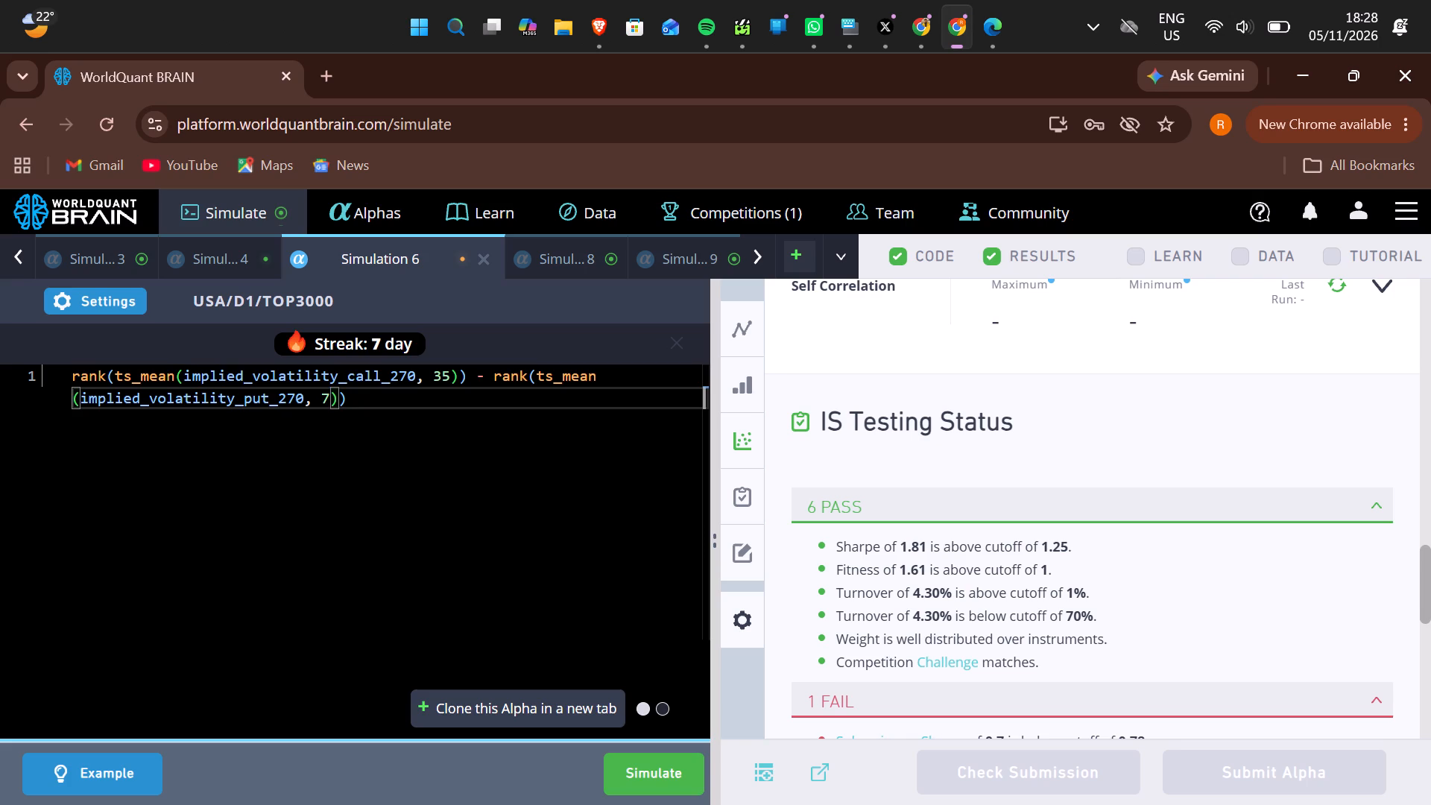
key(5)
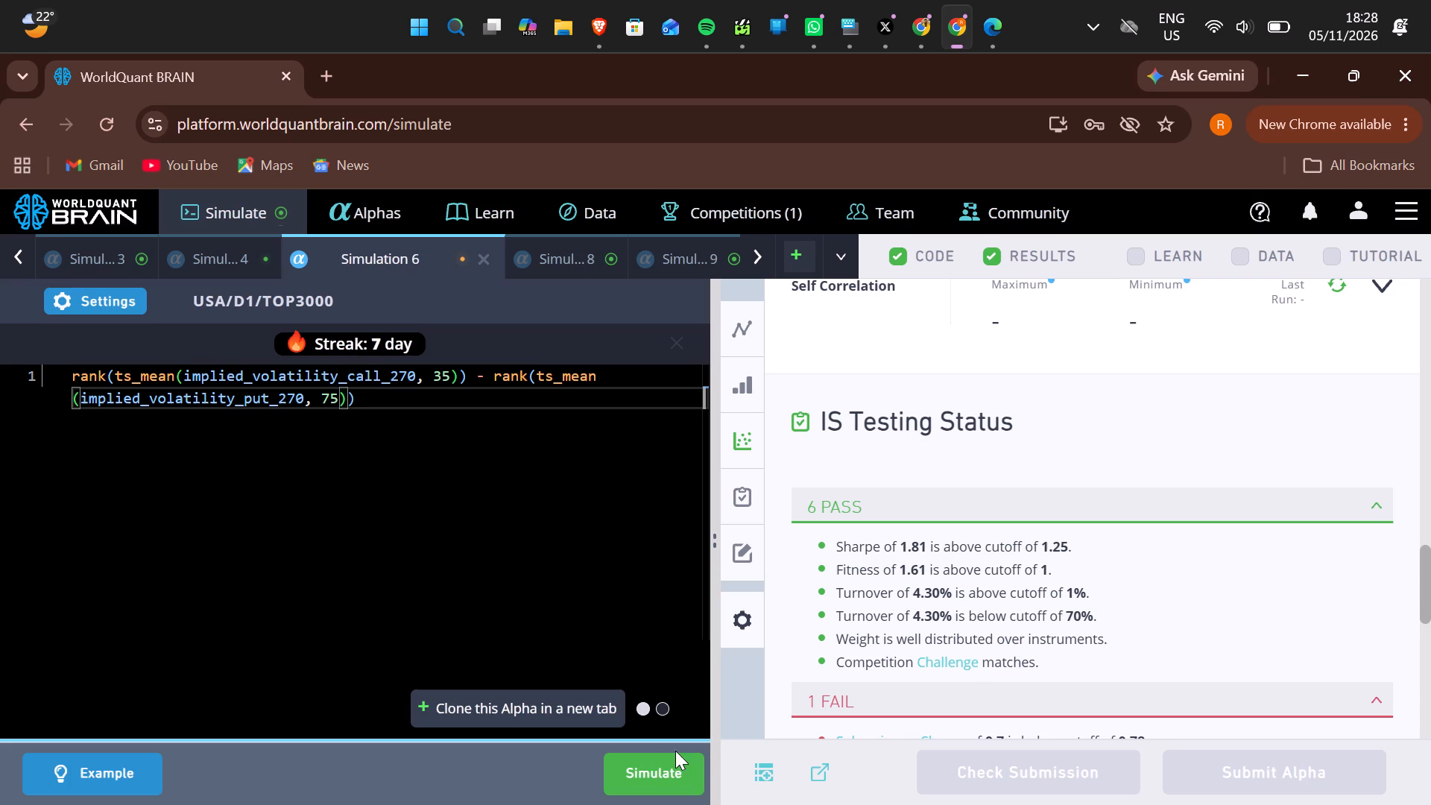
click(675, 754)
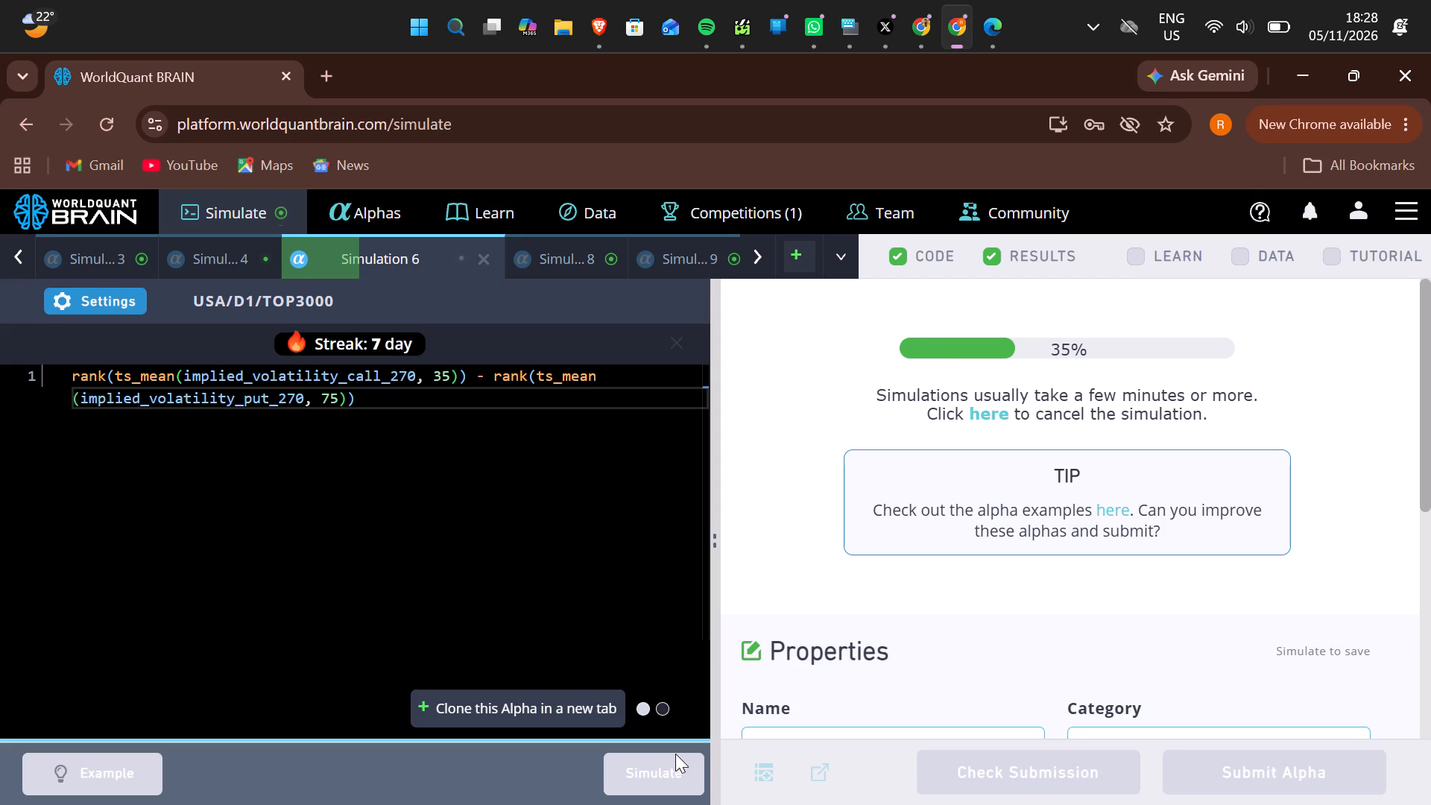
click(675, 754)
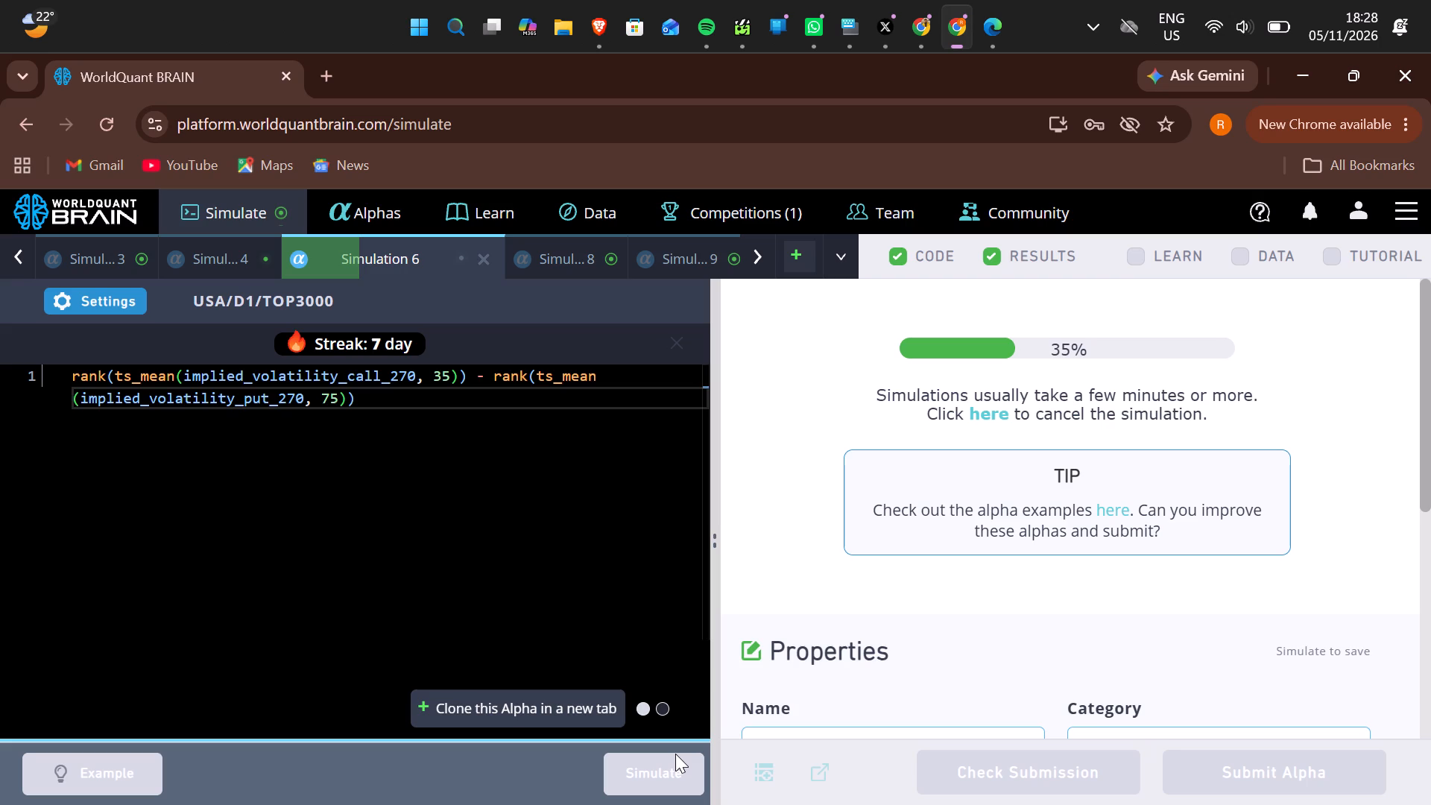
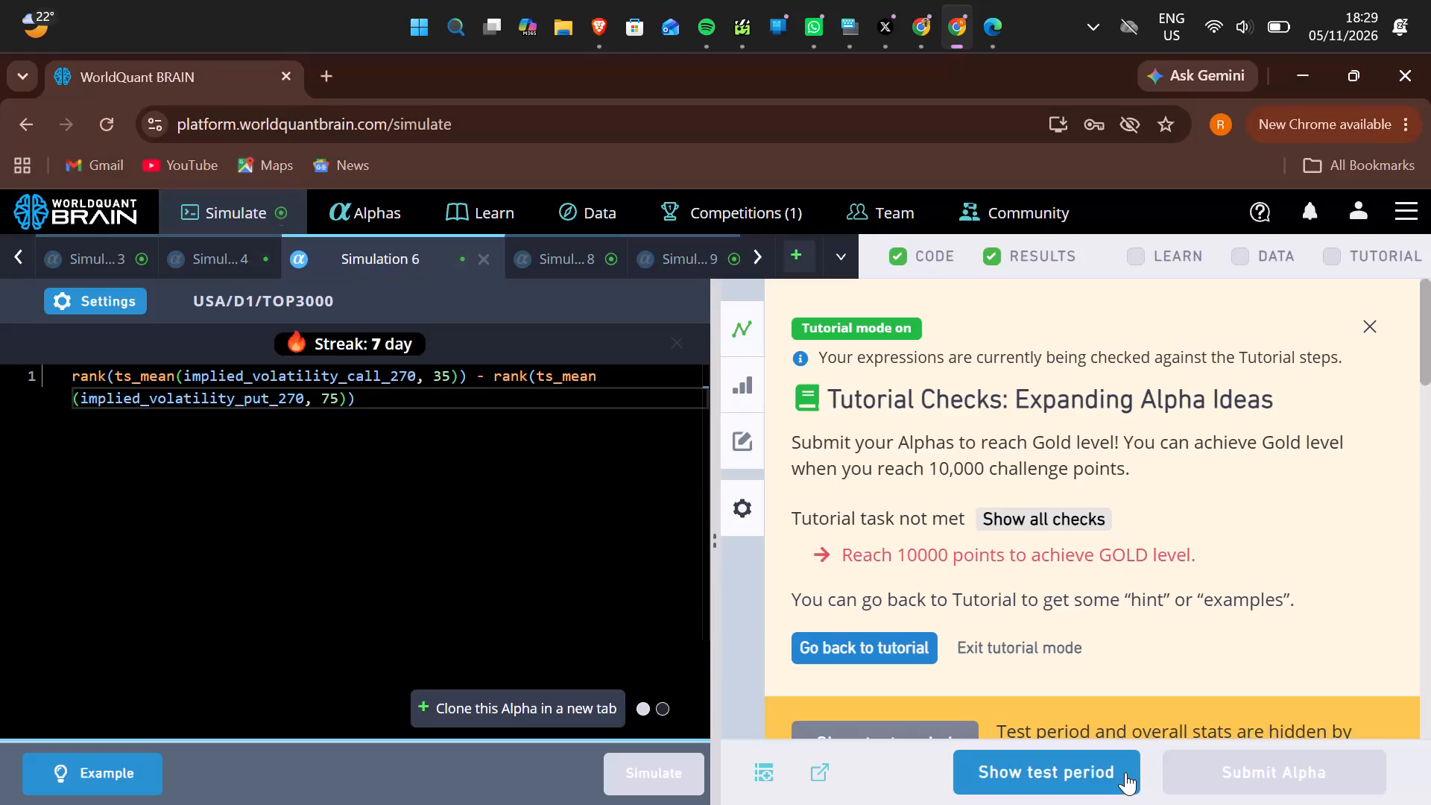
Expand the failed checks under Simulation 6's IS Testing Status and read the failing test against its cutoff.
scroll(1019, 647, down, 3)
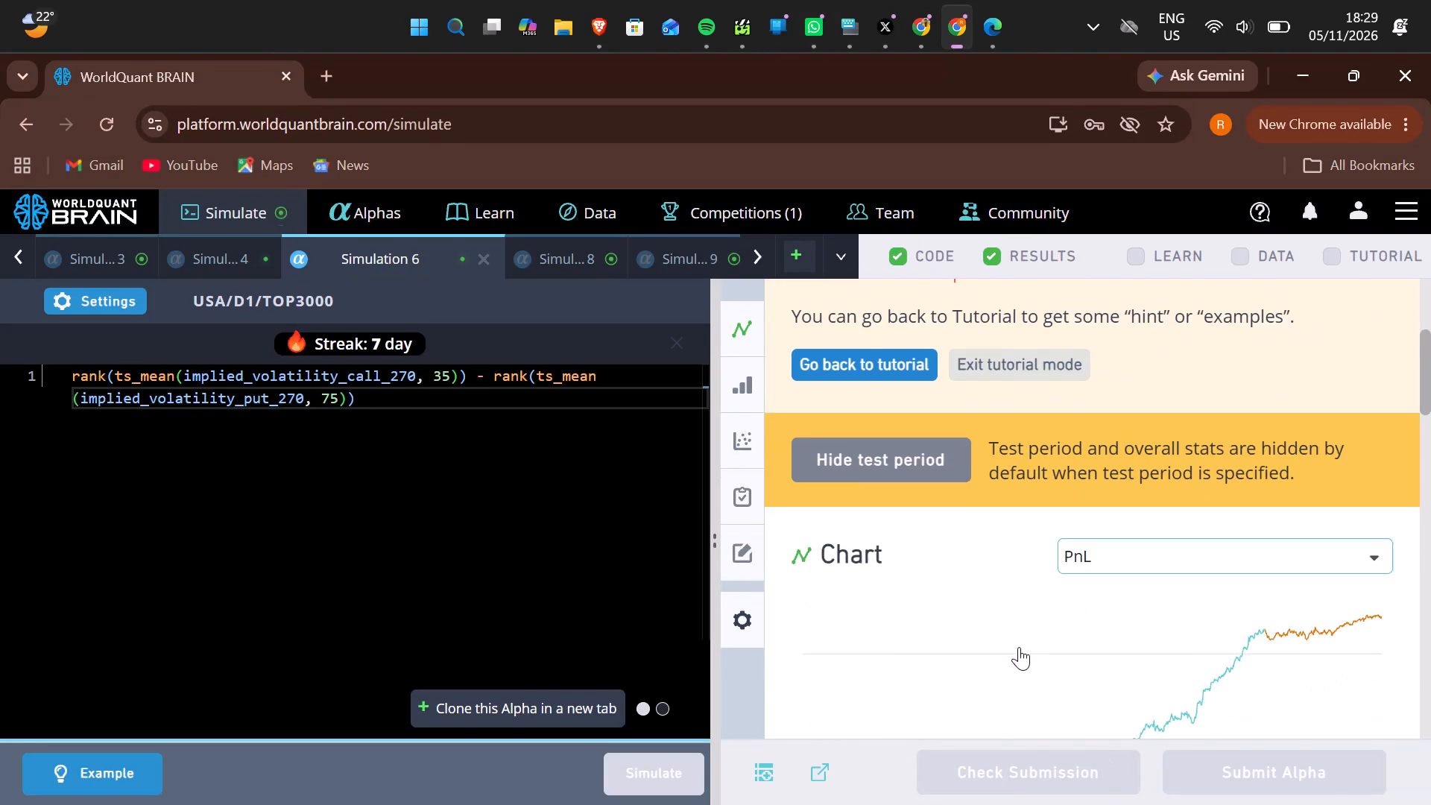
scroll(1019, 647, down, 4)
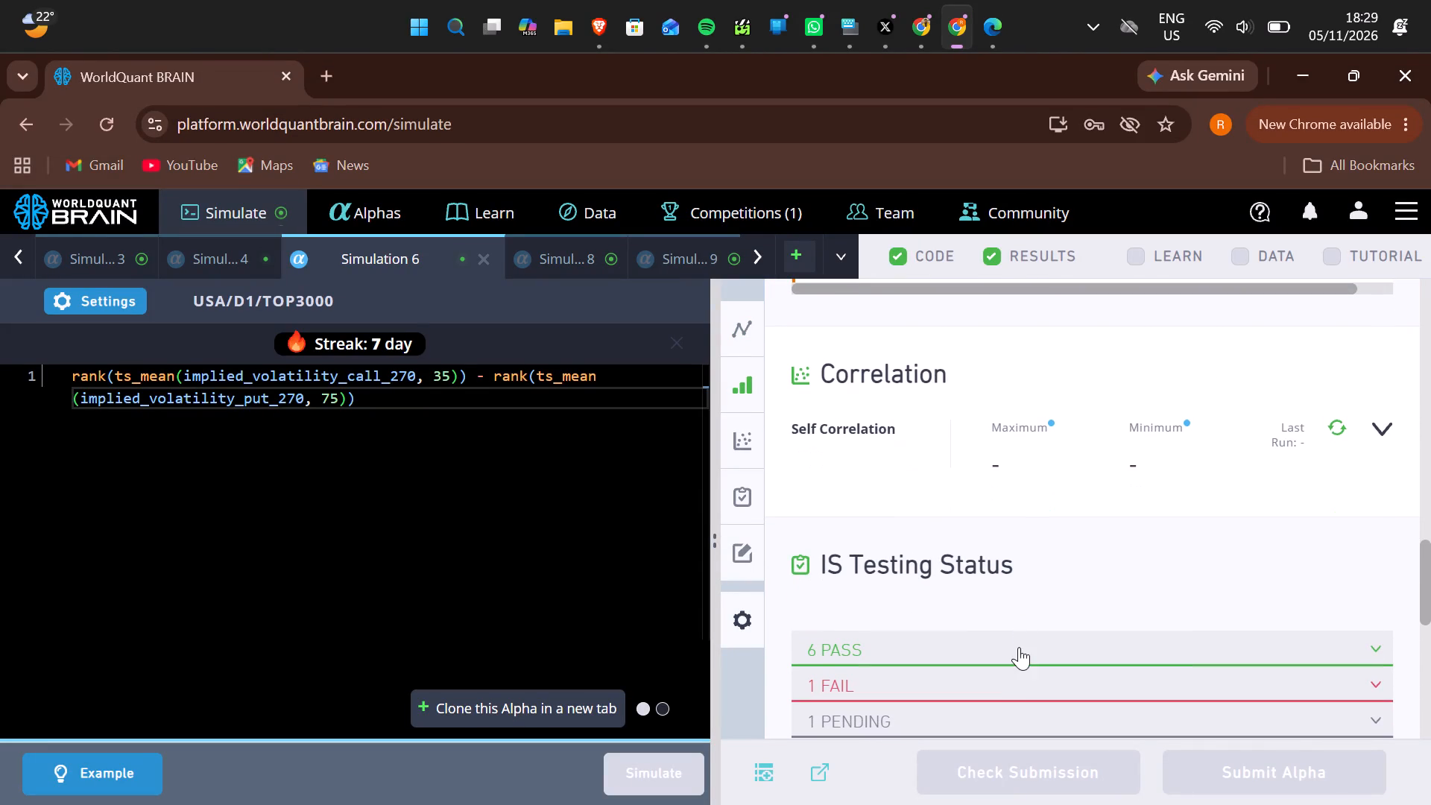
click(1019, 681)
scroll(1019, 681, down, 1)
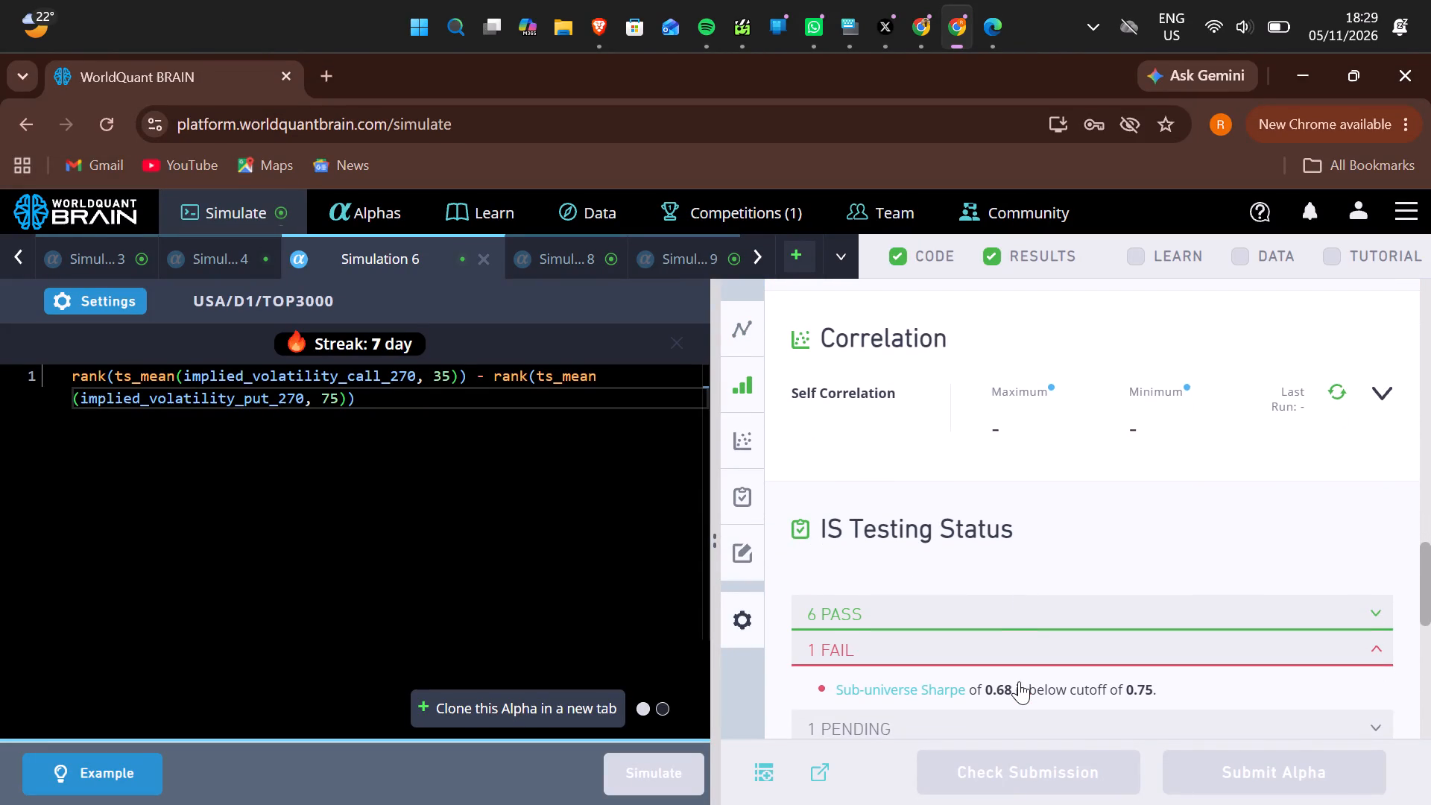
scroll(1019, 681, down, 1)
Show the IS period in Simulation 6's IS Summary and review its aggregate data.
scroll(1019, 681, up, 3)
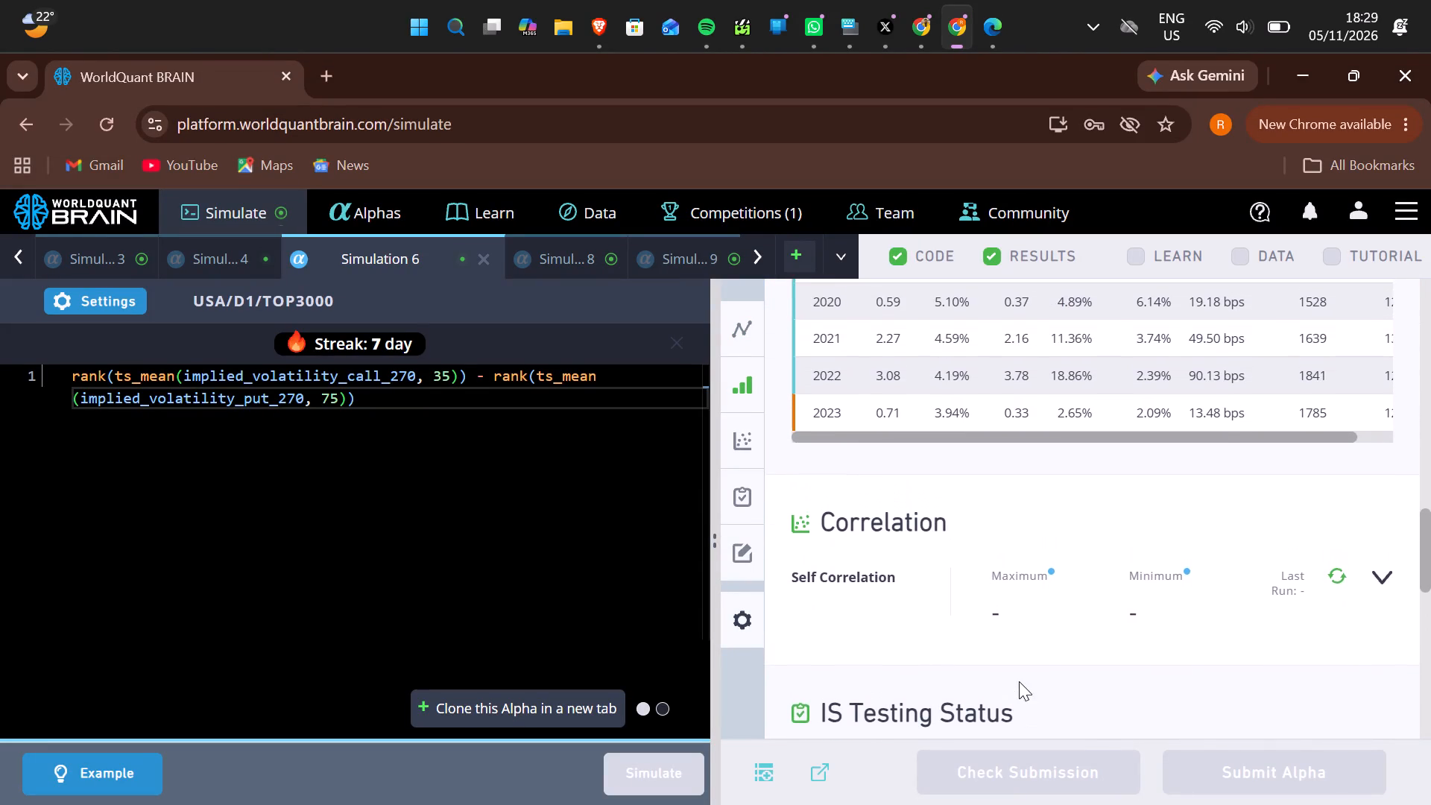
scroll(1019, 681, up, 2)
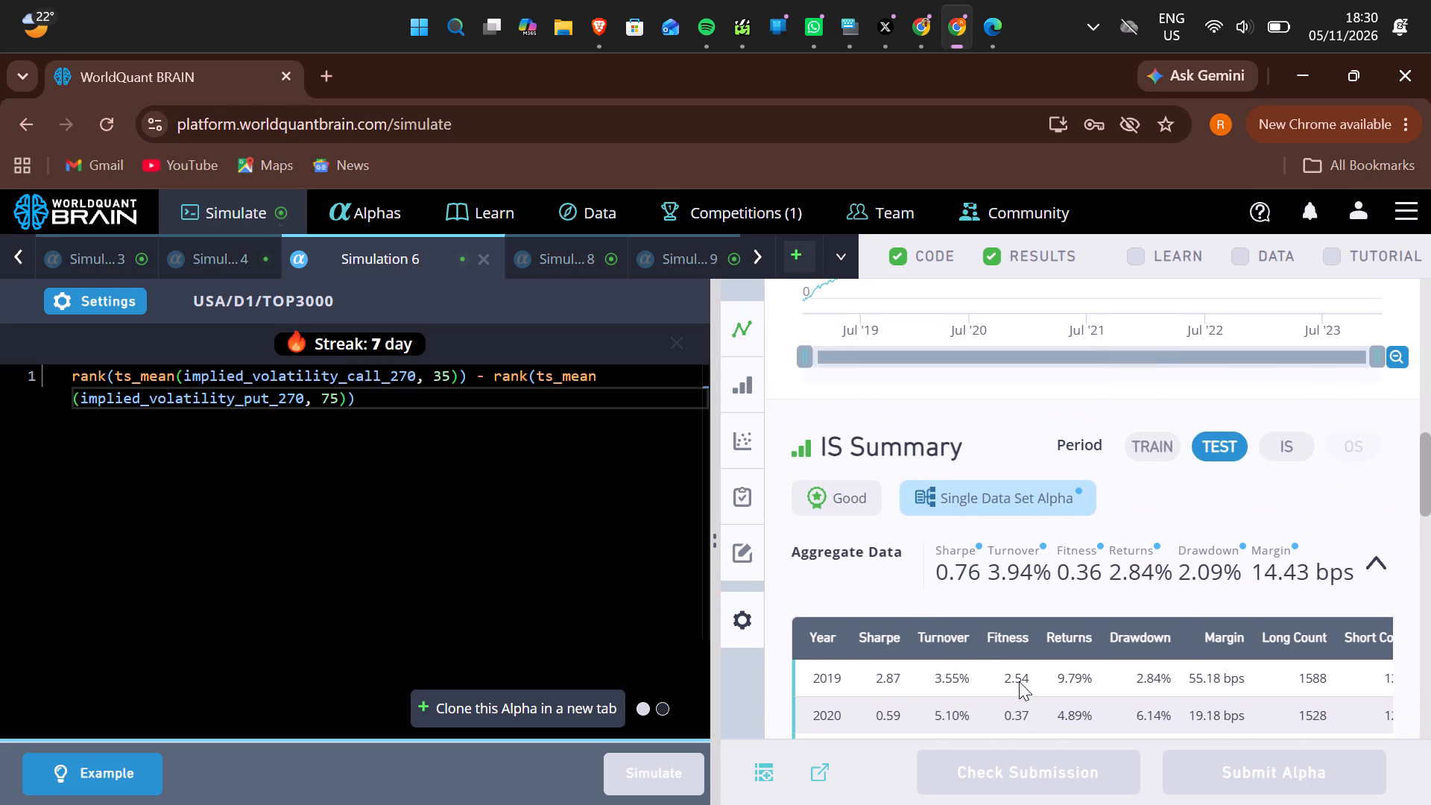
click(1285, 443)
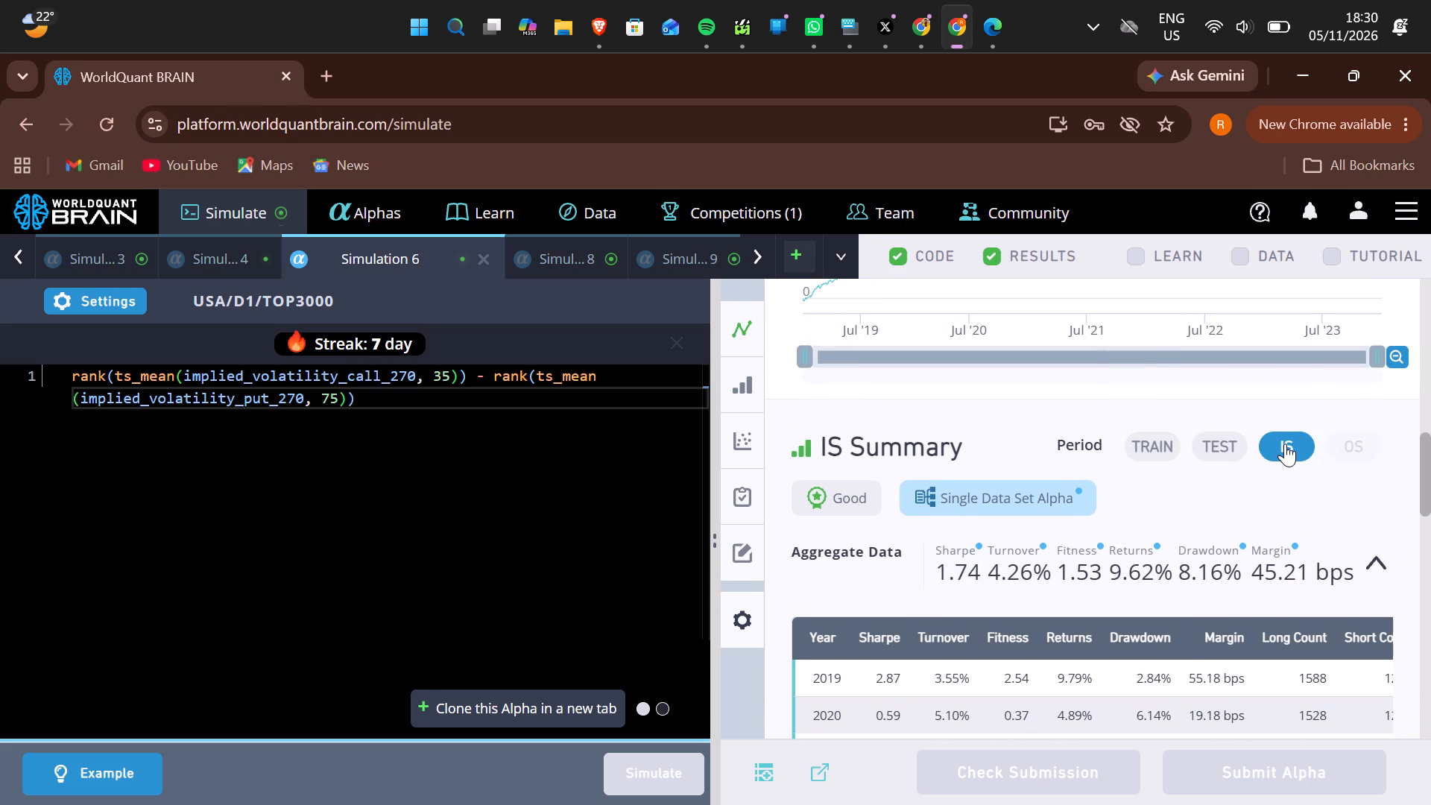
Set the implied_volatility_call_270 averaging window to 40 in Simulation 6's expression and run the simulation.
click(452, 370)
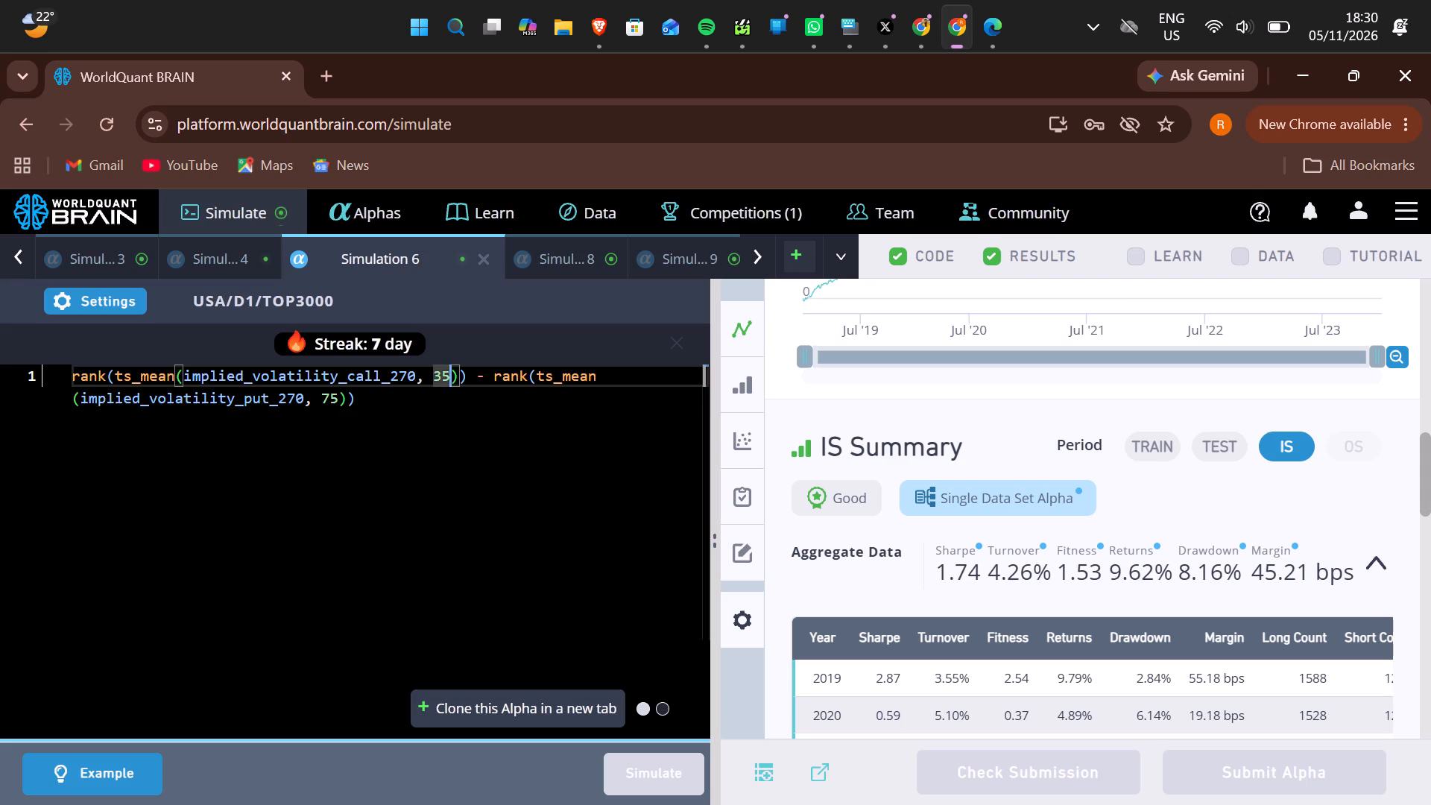
key(BackSpace)
key(BackSpace)
text(40)
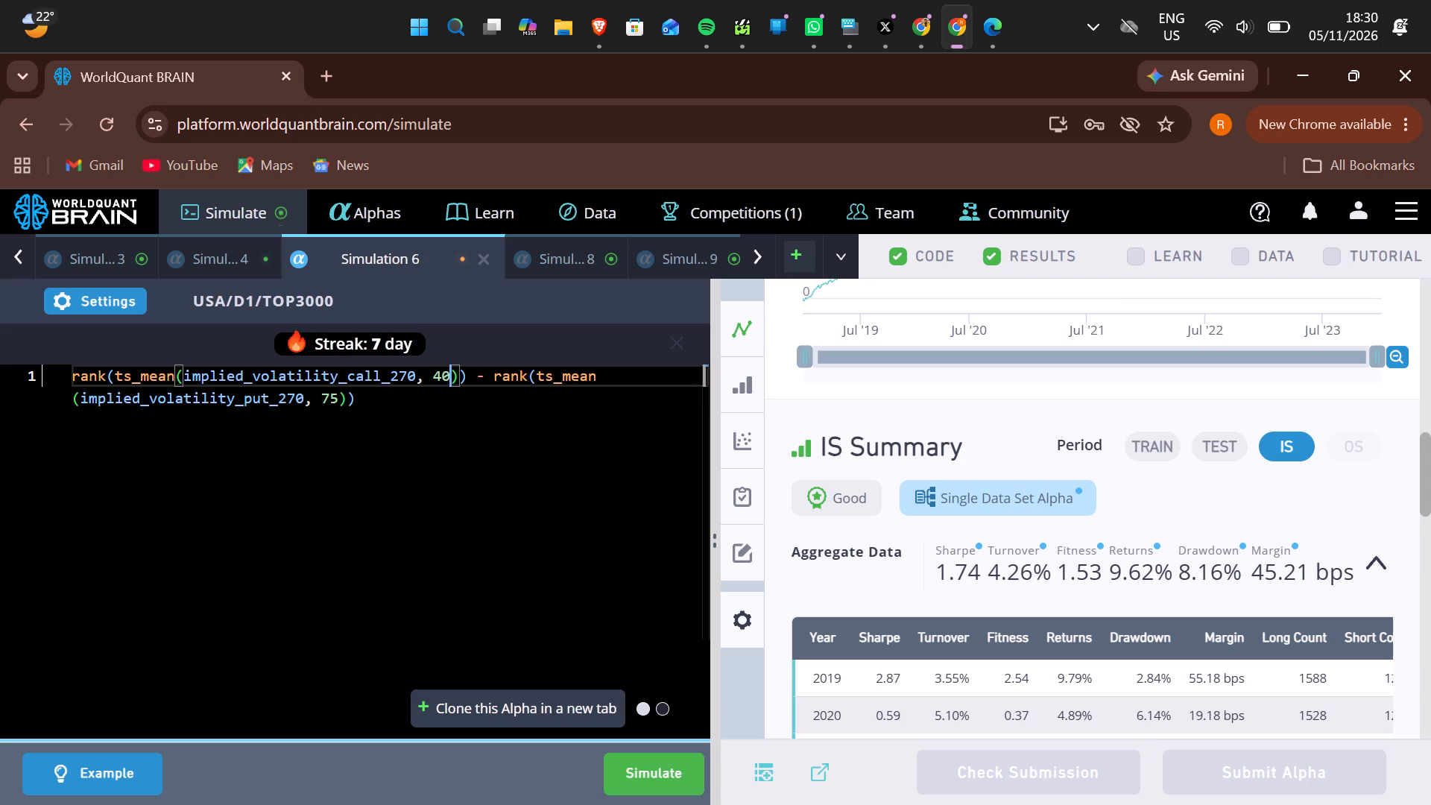
click(645, 765)
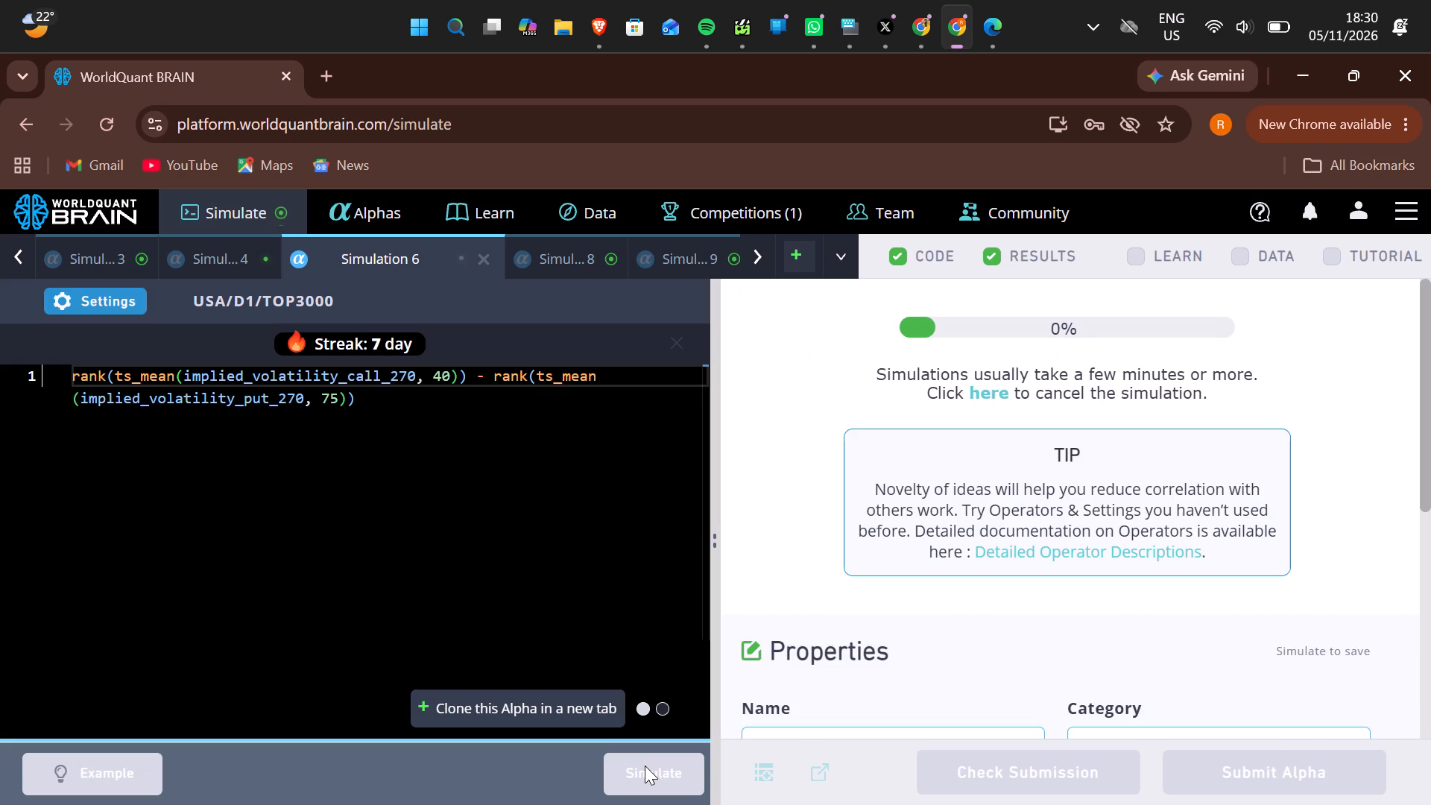
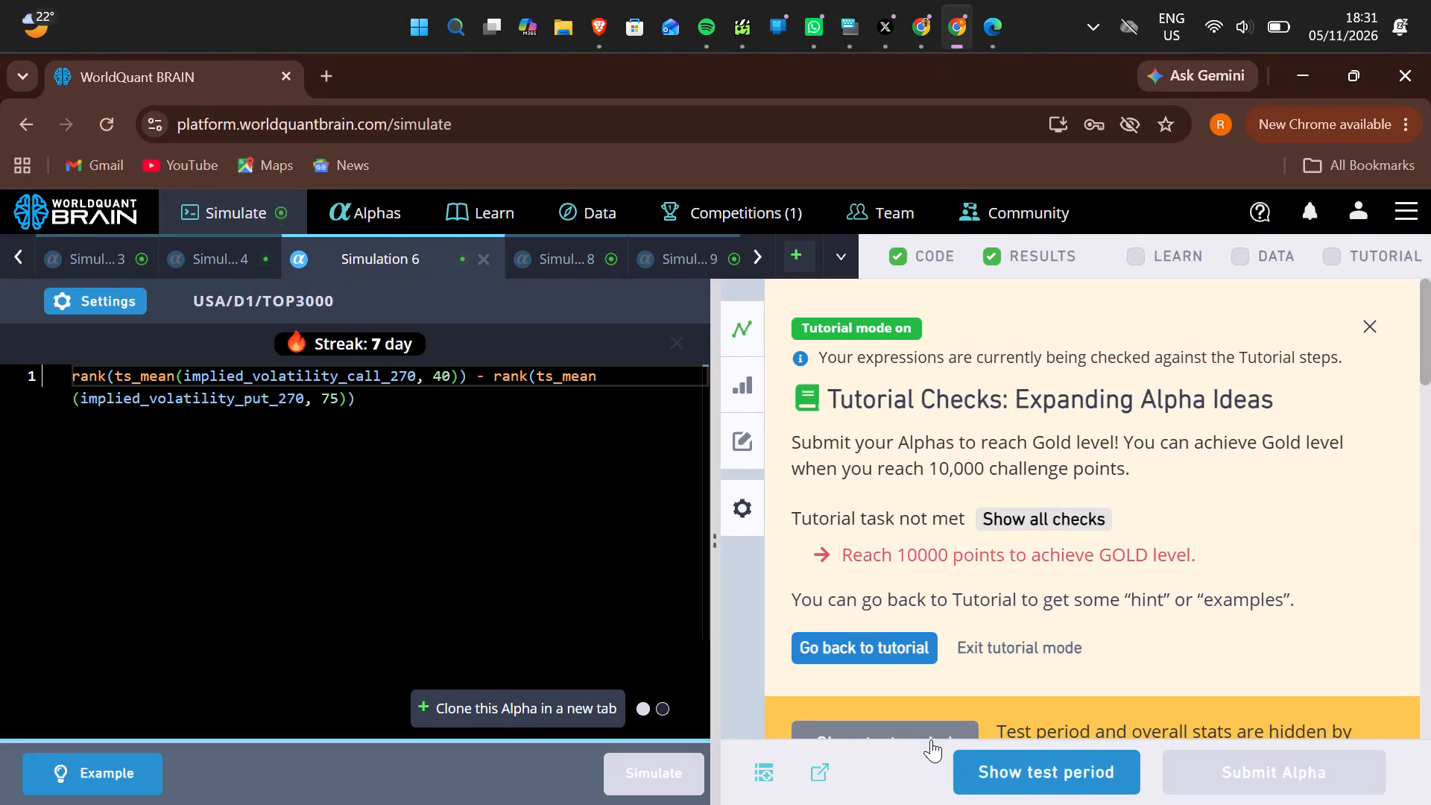
Show Simulation 6's test period and expand the failed checks under IS Testing Status to read the failing test against its cutoff.
click(995, 774)
scroll(1009, 601, down, 3)
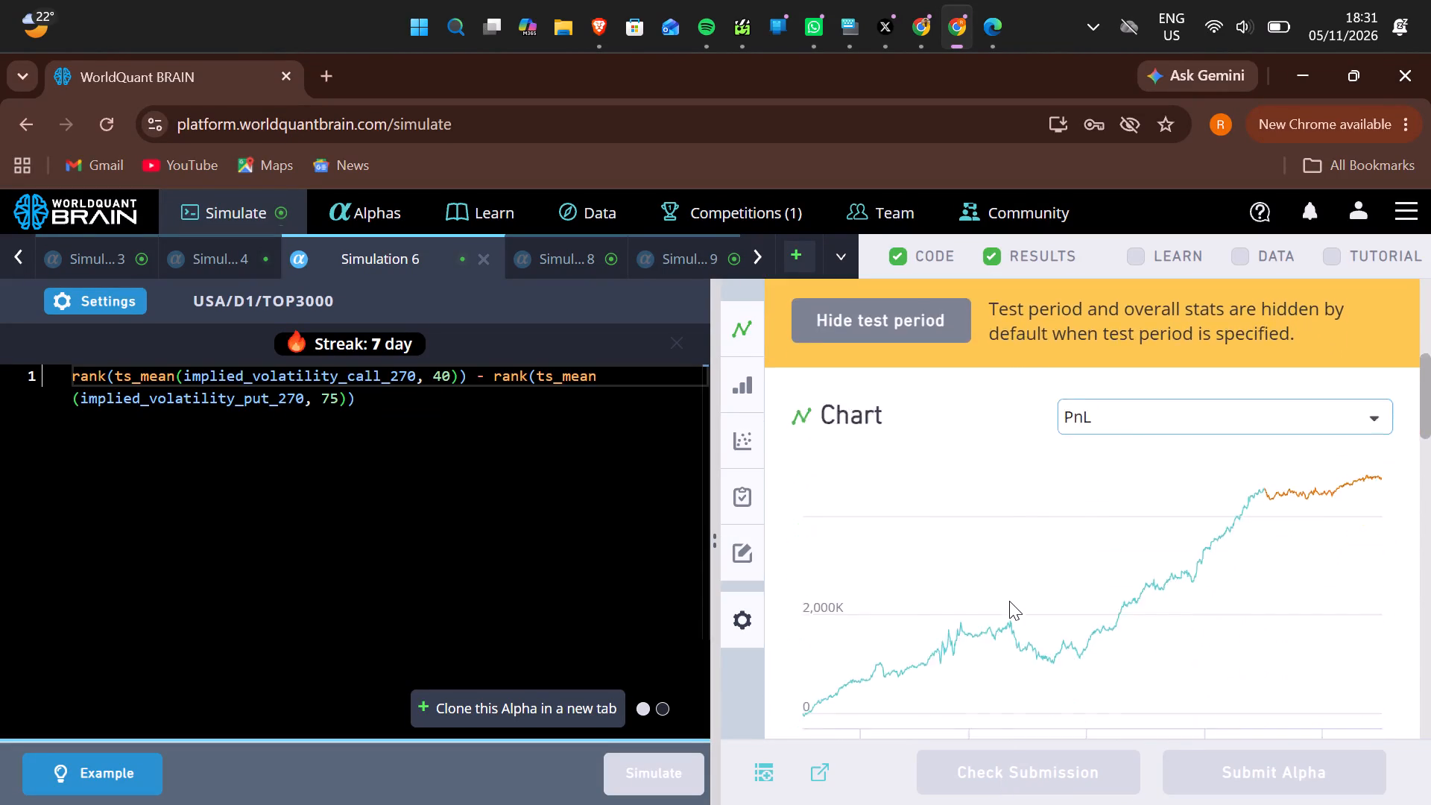
scroll(1009, 601, down, 5)
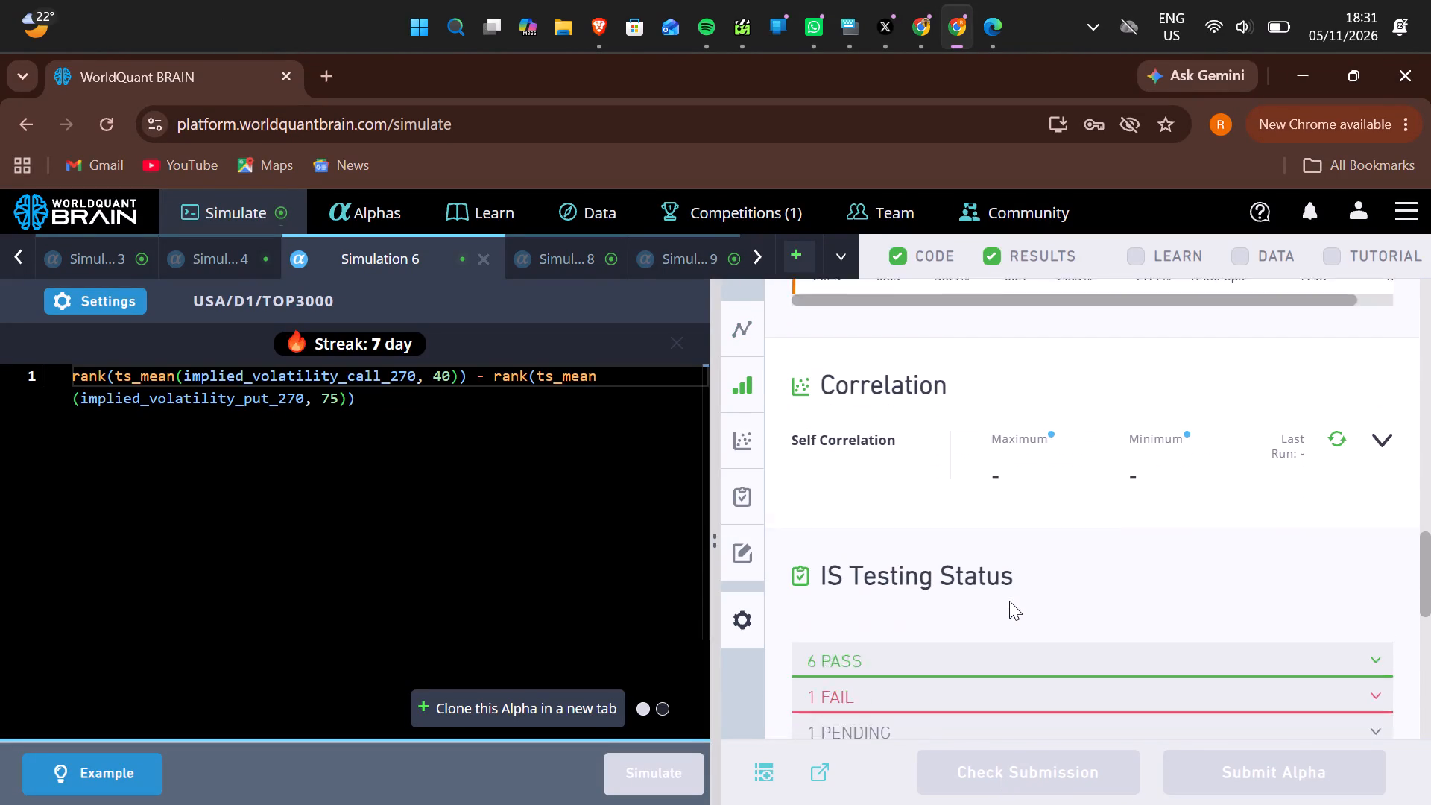
scroll(1009, 601, down, 1)
click(1017, 649)
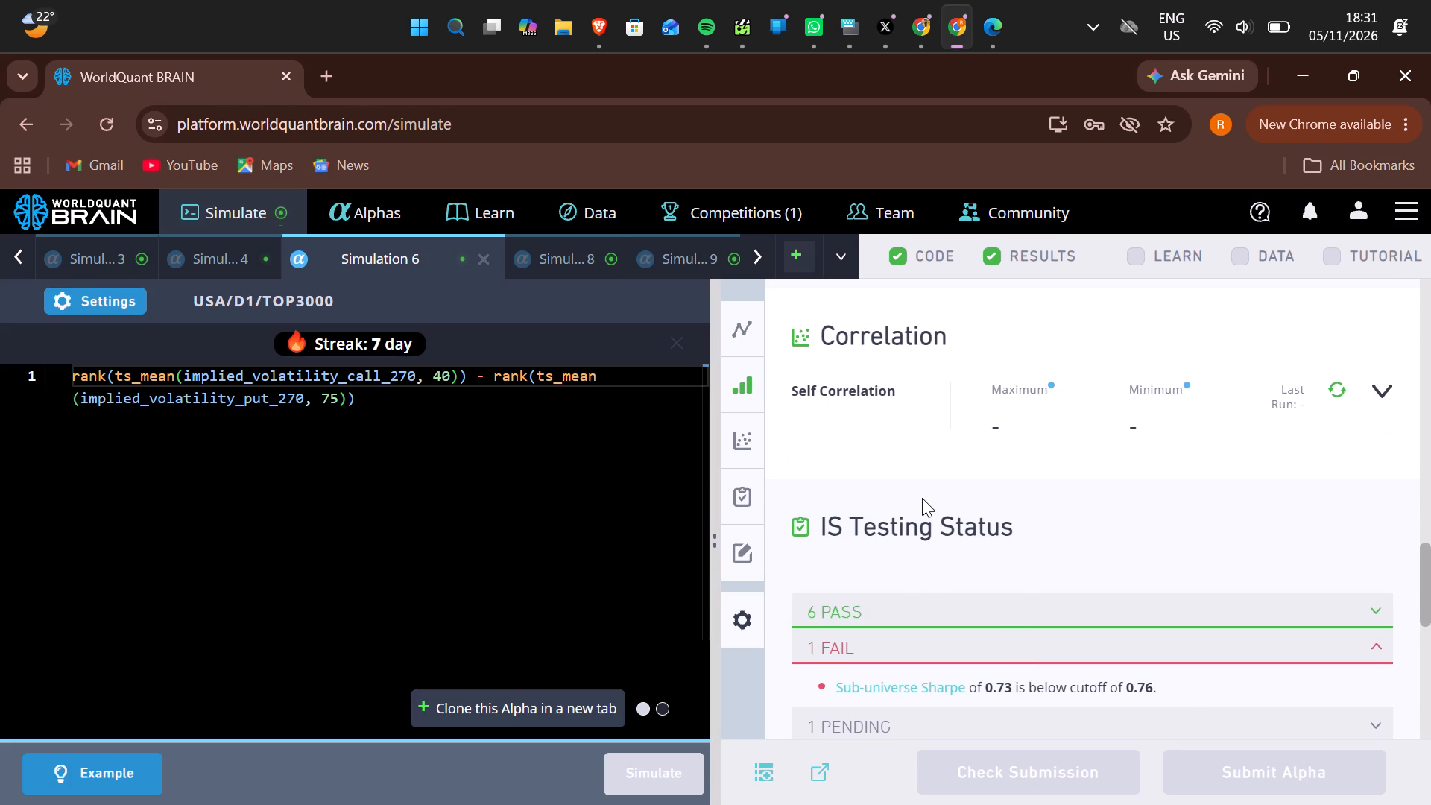
Show the IS period in Simulation 6's IS Summary and review its aggregate data.
scroll(922, 498, up, 3)
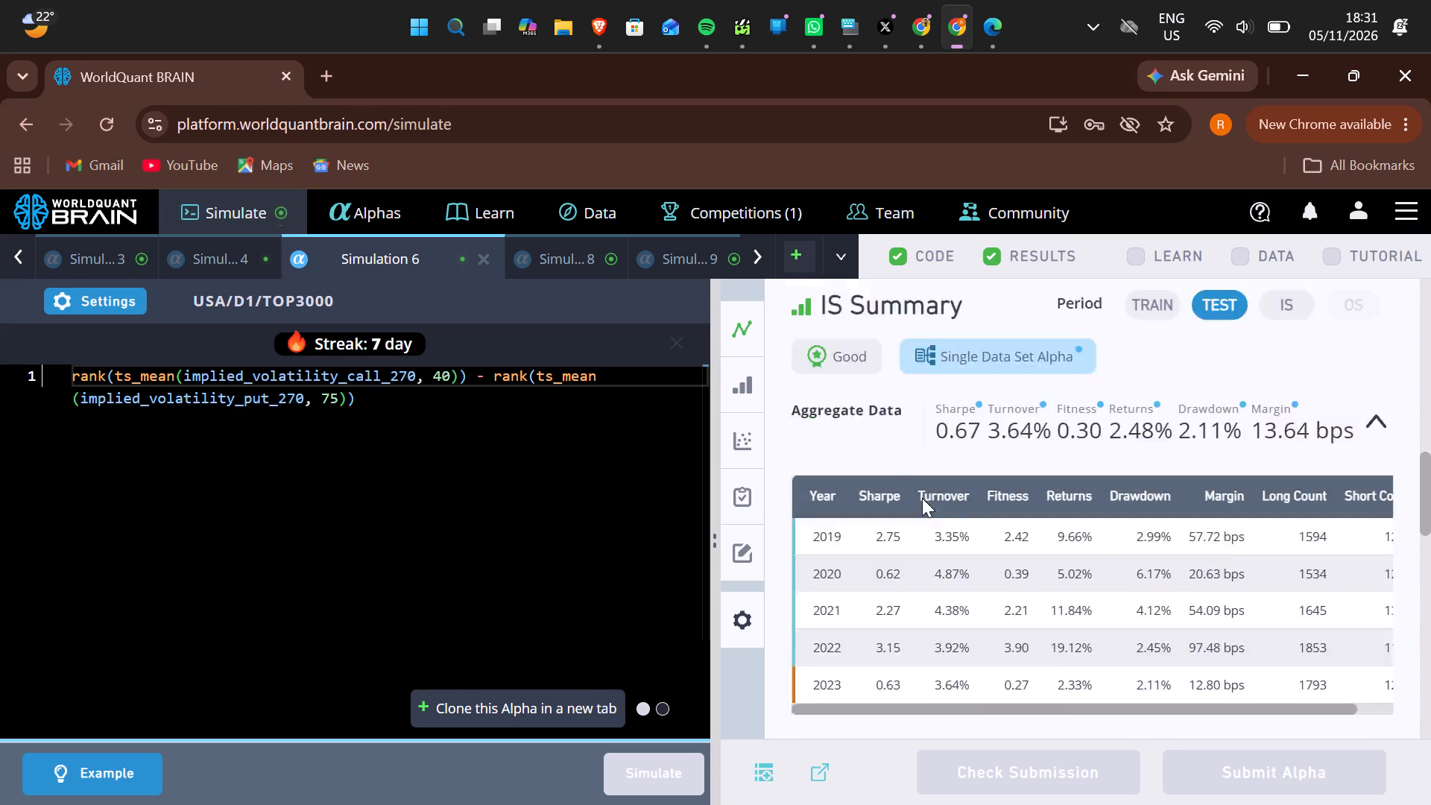
scroll(922, 498, up, 2)
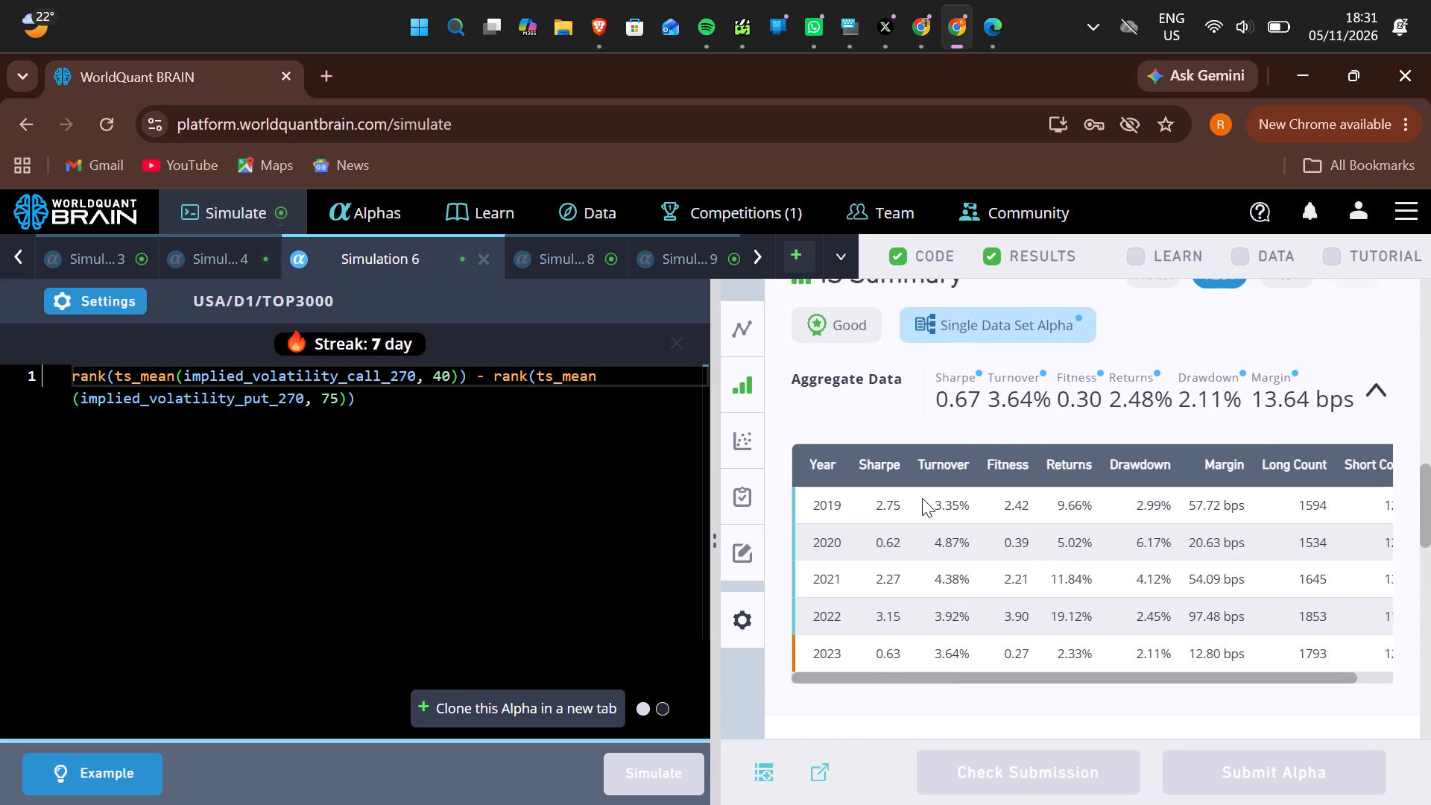
scroll(1263, 350, up, 1)
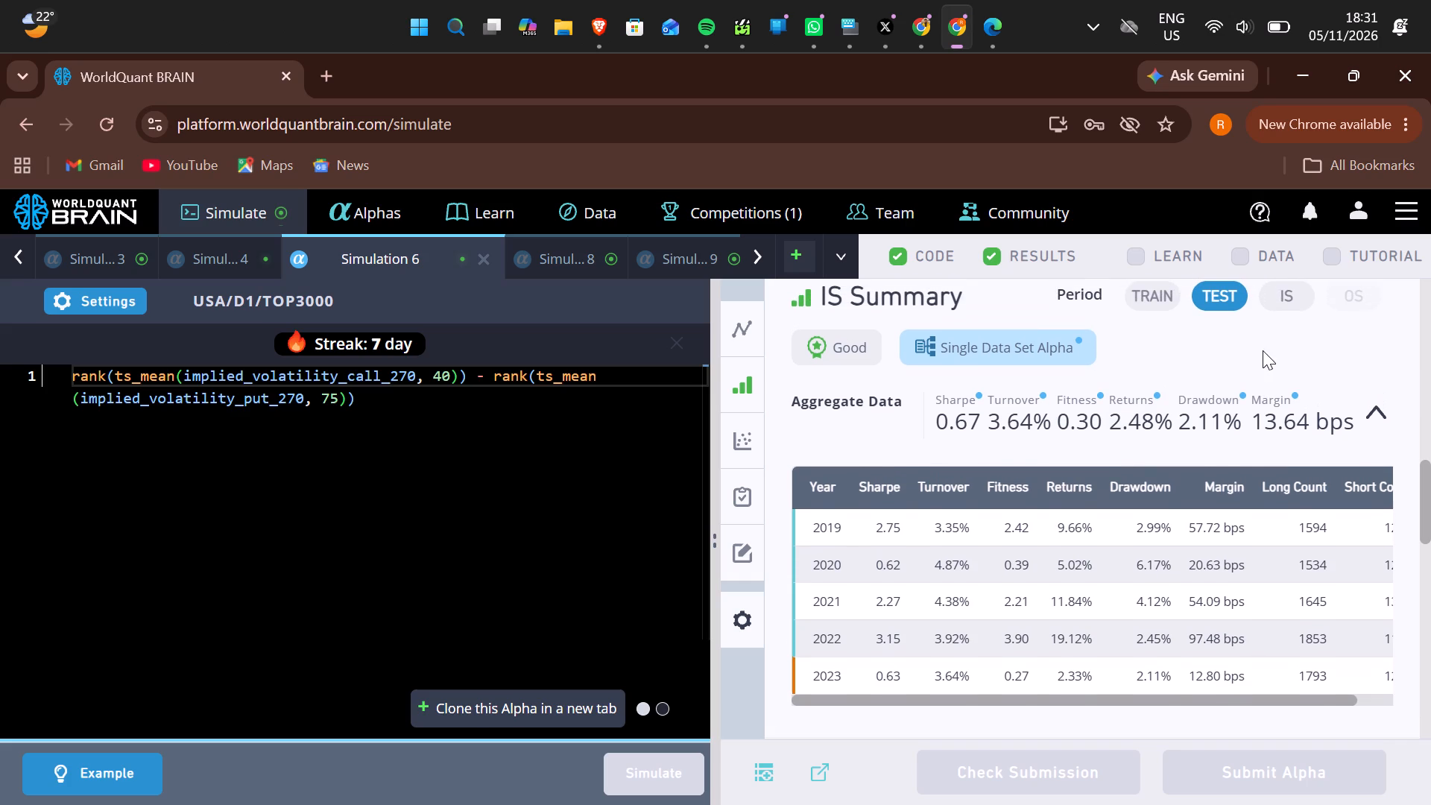
click(1272, 302)
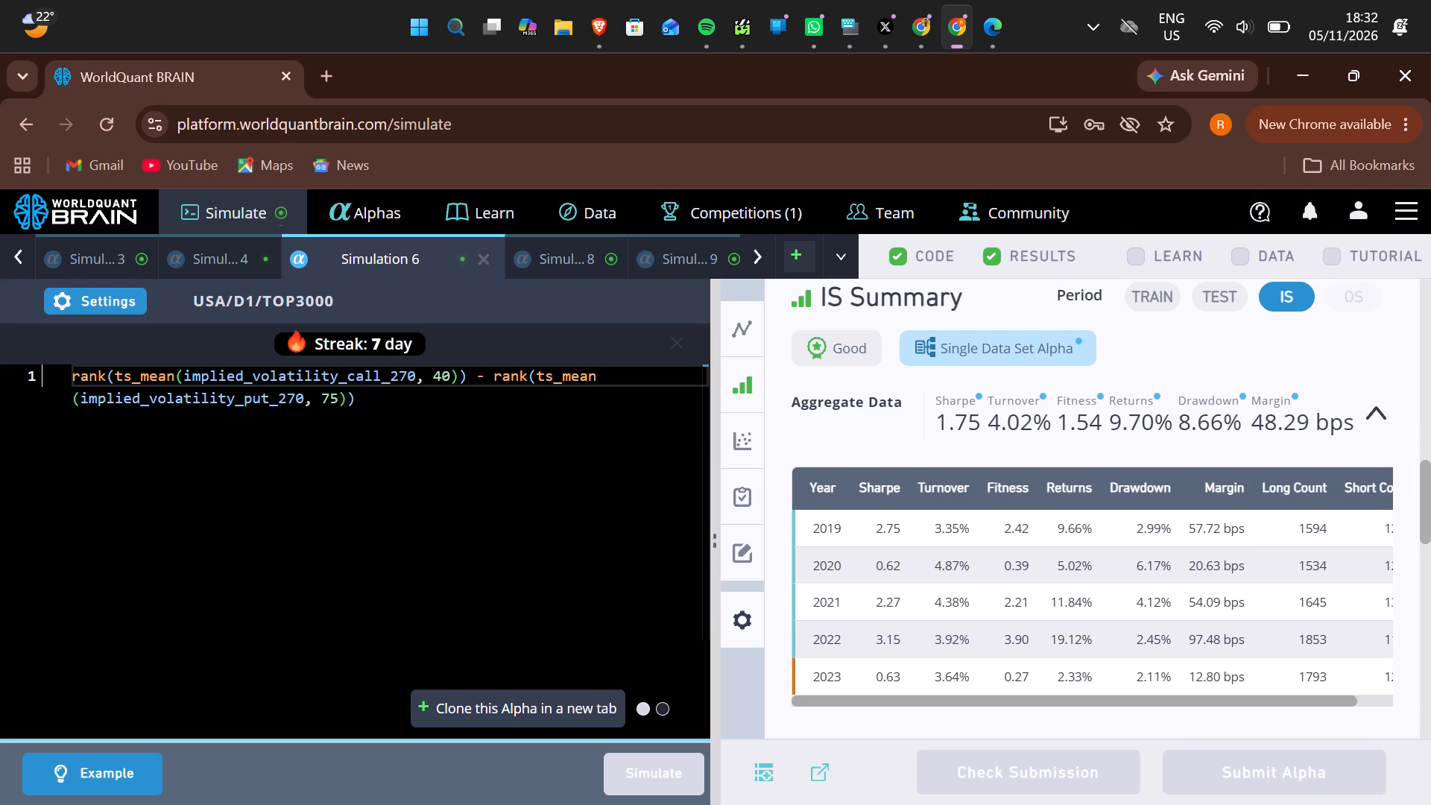
Set the implied_volatility_call_270 averaging window to 45 in Simulation 6's expression and run the simulation.
click(450, 372)
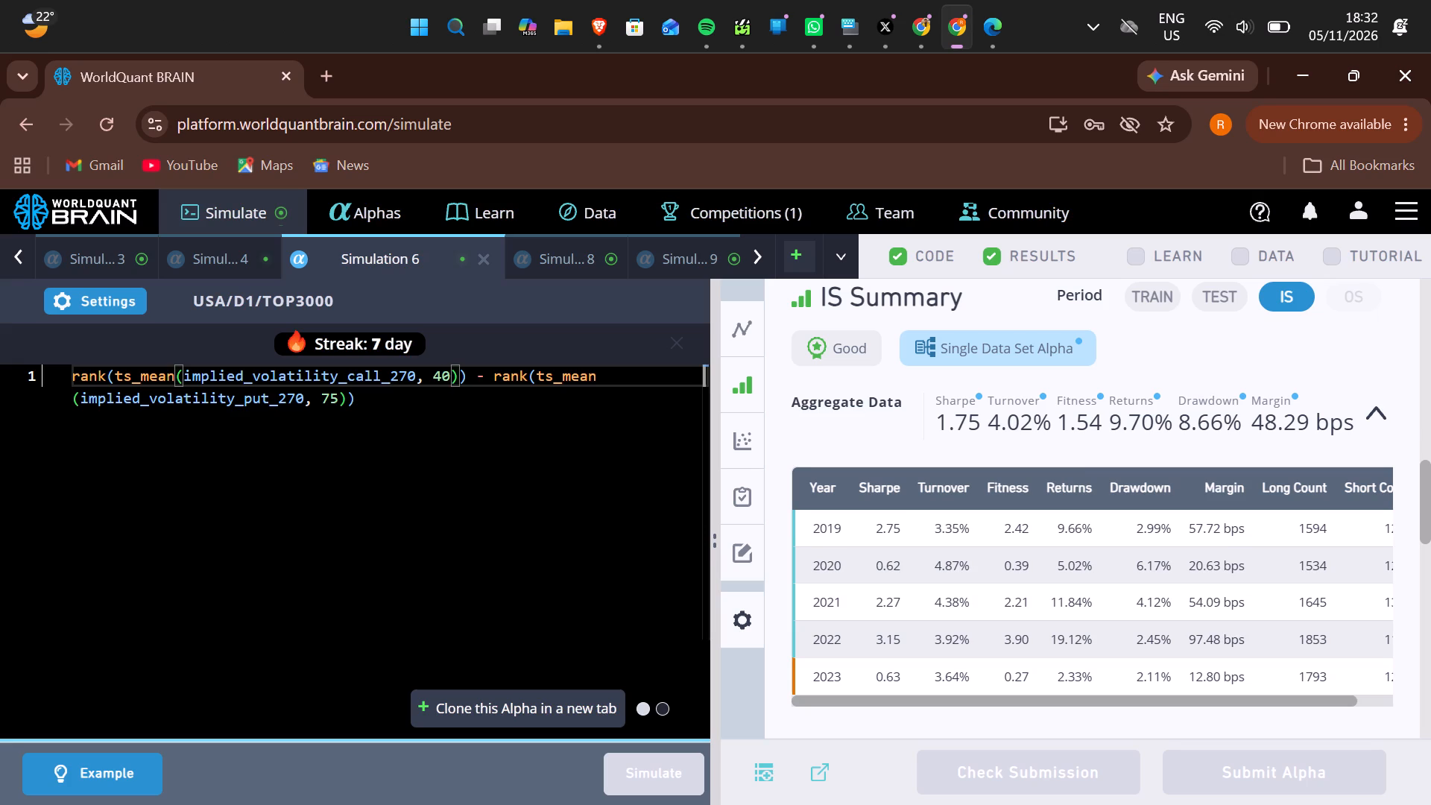
key(BackSpace)
key(5)
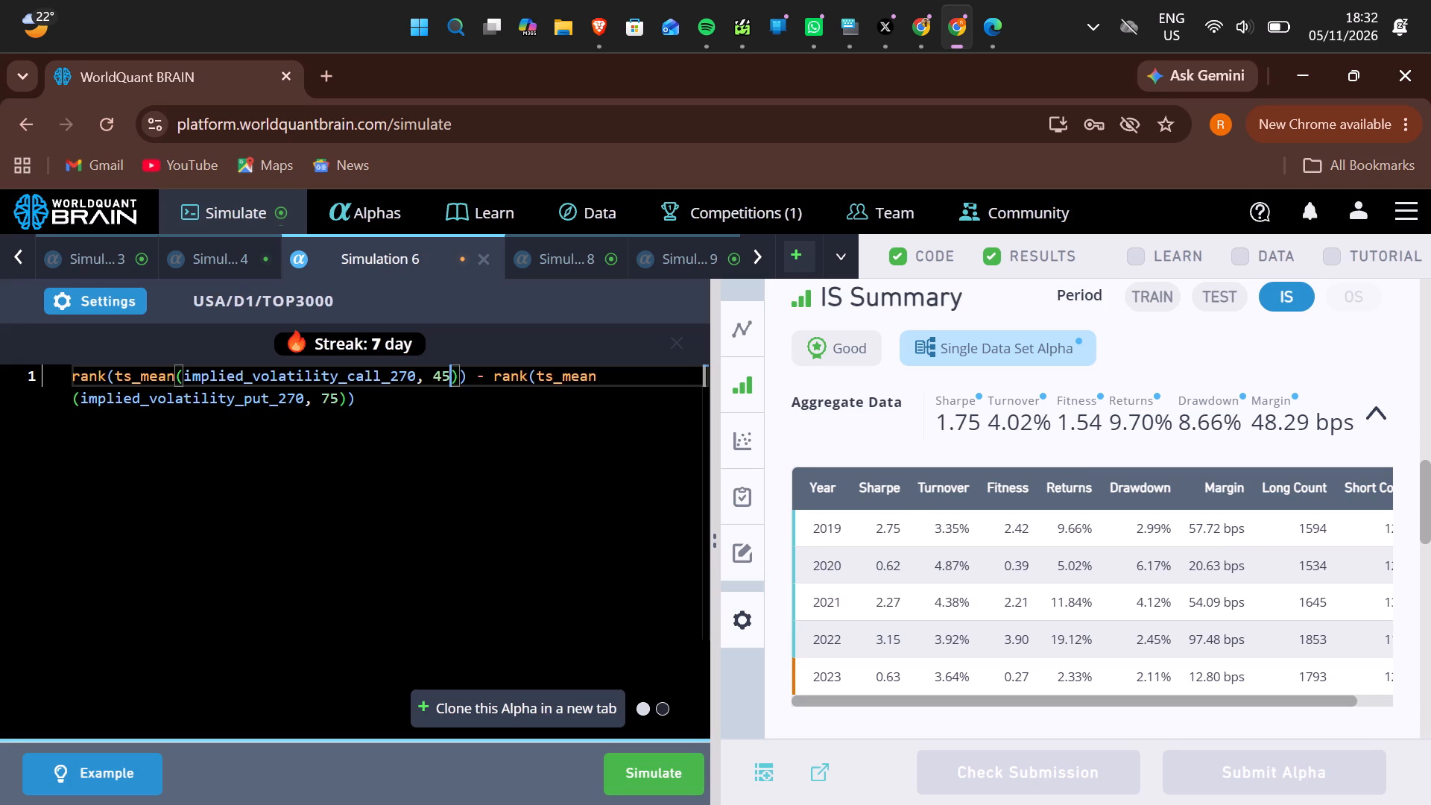
click(646, 758)
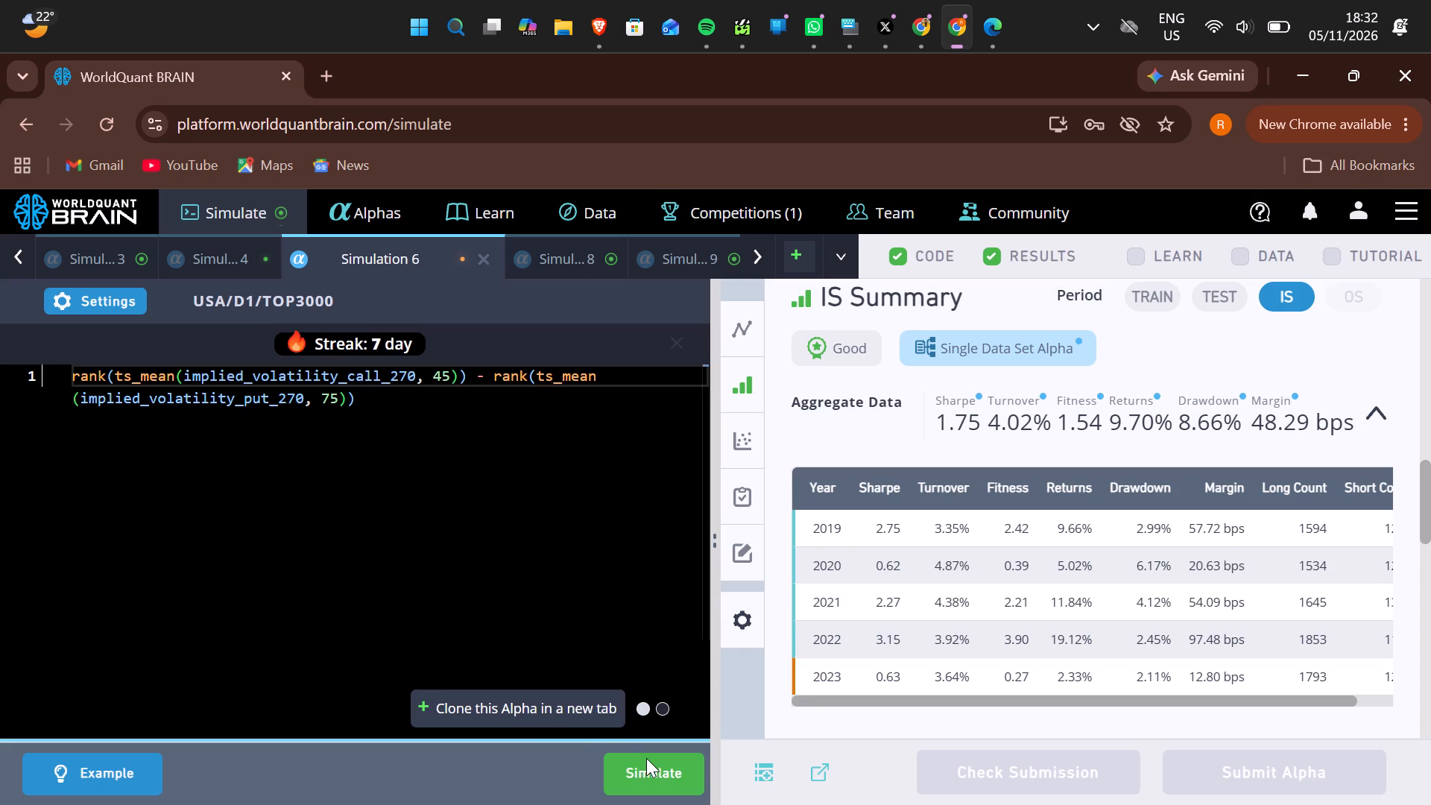
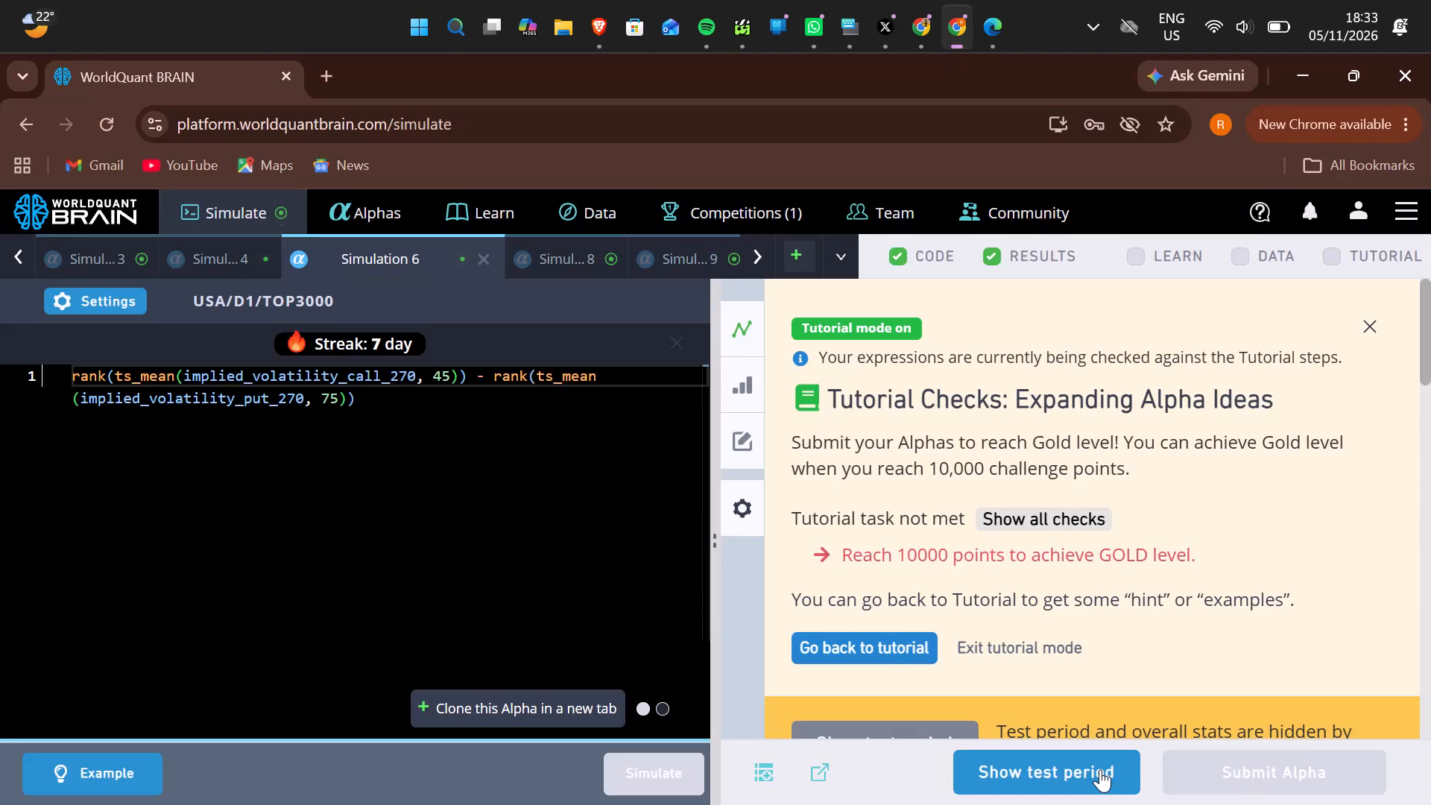
Show Simulation 6's test period and expand the failed checks under IS Testing Status to compare the failing test with its cutoff.
click(1100, 769)
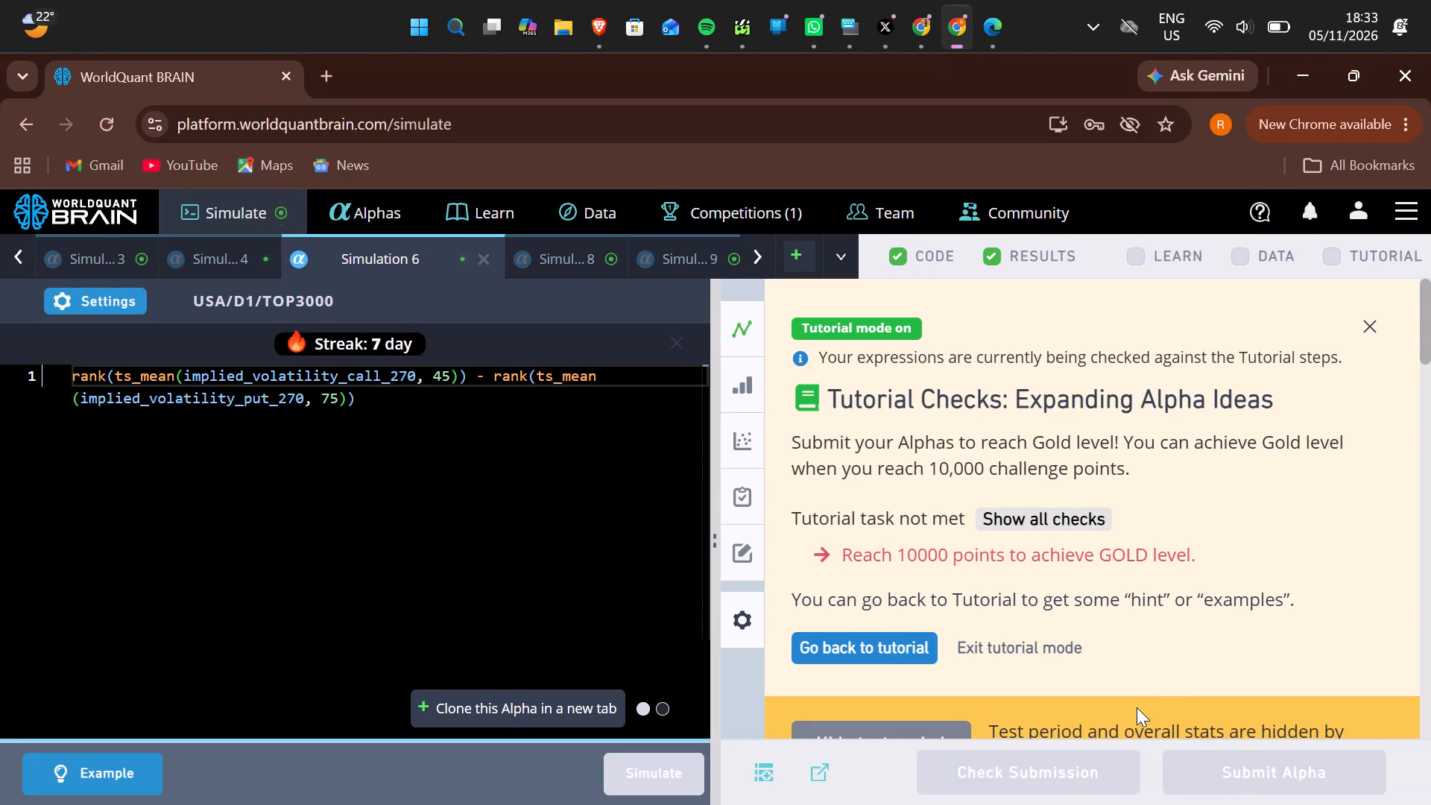
scroll(1234, 656, down, 4)
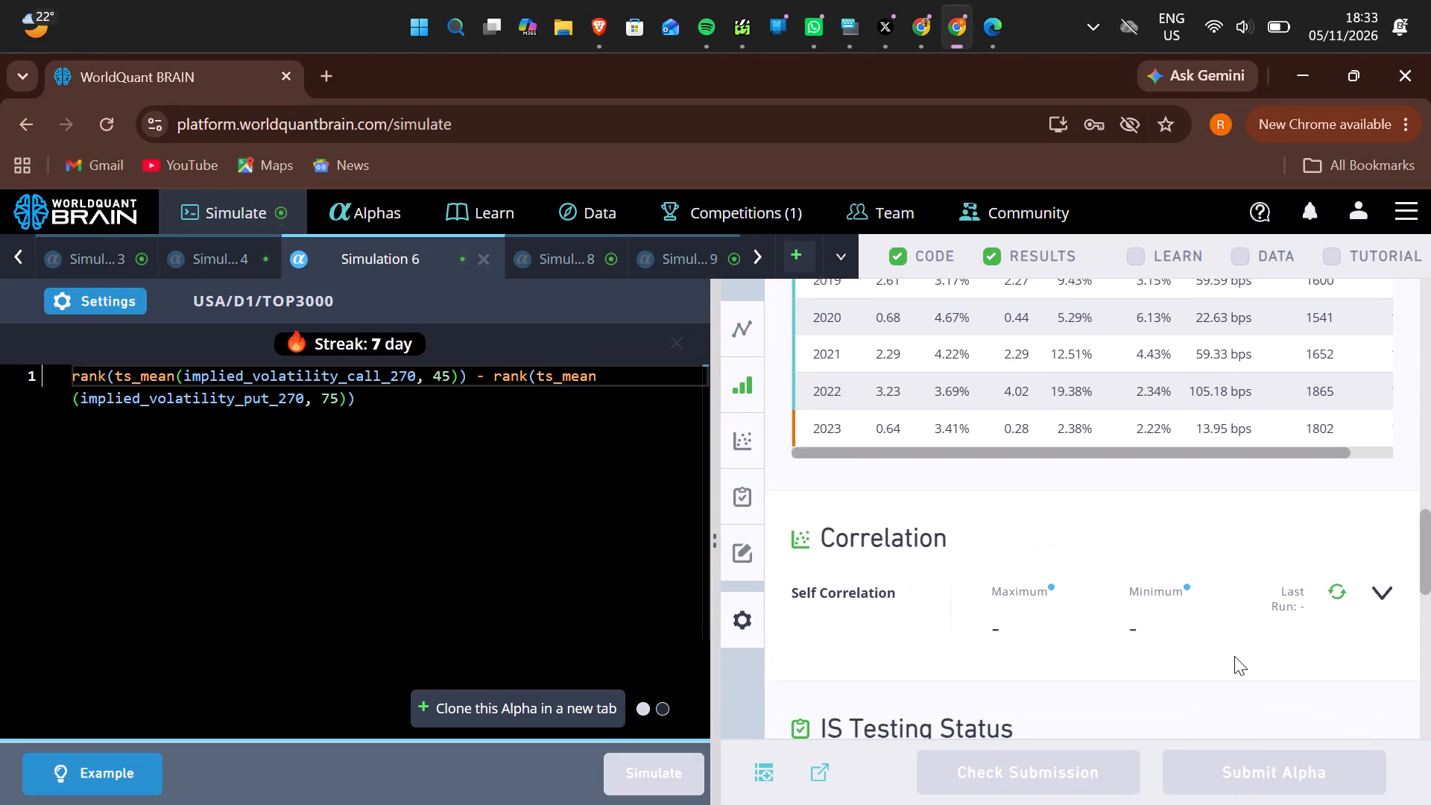
scroll(1234, 656, down, 1)
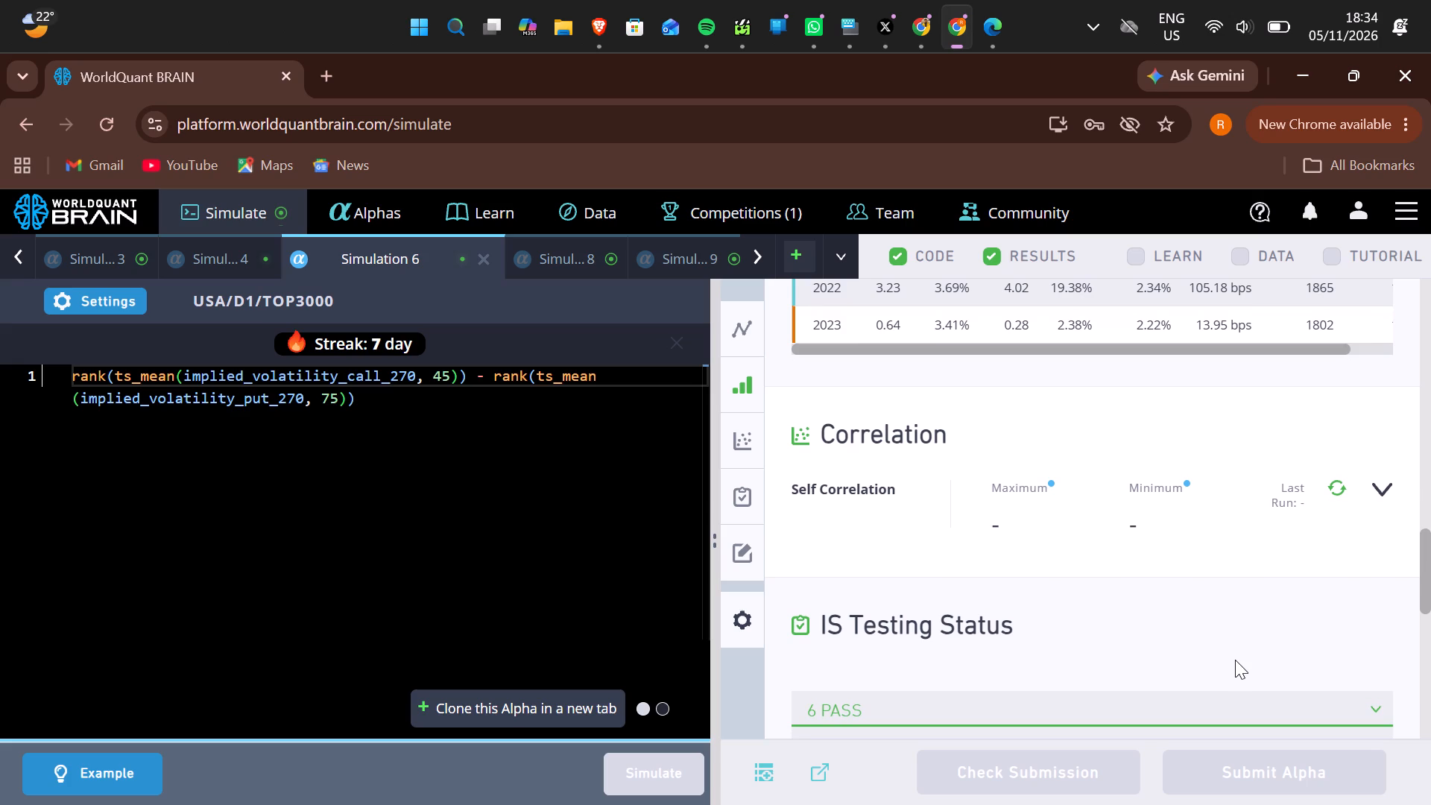
scroll(1225, 643, down, 1)
click(1249, 608)
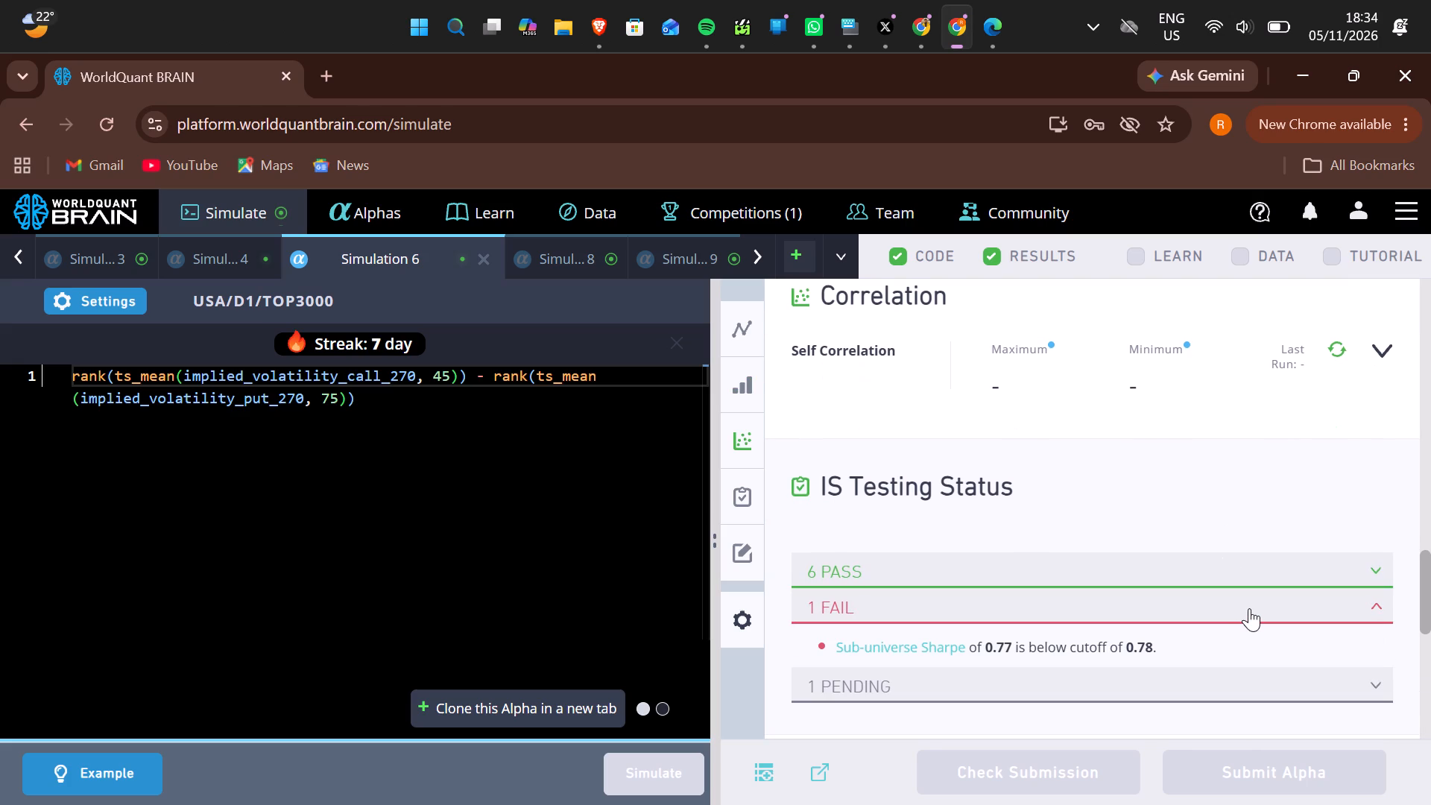
Set the implied_volatility_call_270 averaging window to 47 in Simulation 6's expression and run the simulation.
click(448, 375)
key(BackSpace)
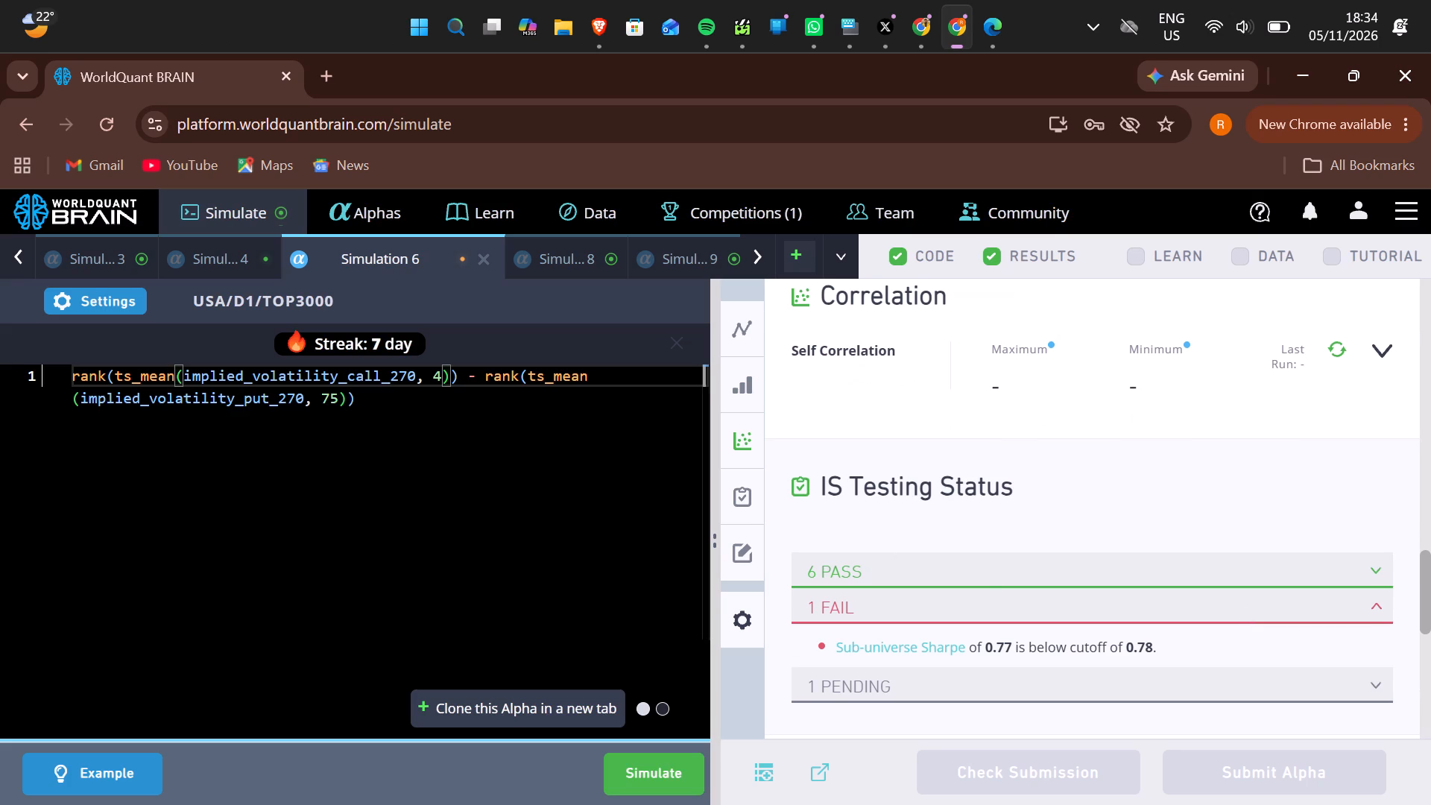
key(7)
click(676, 771)
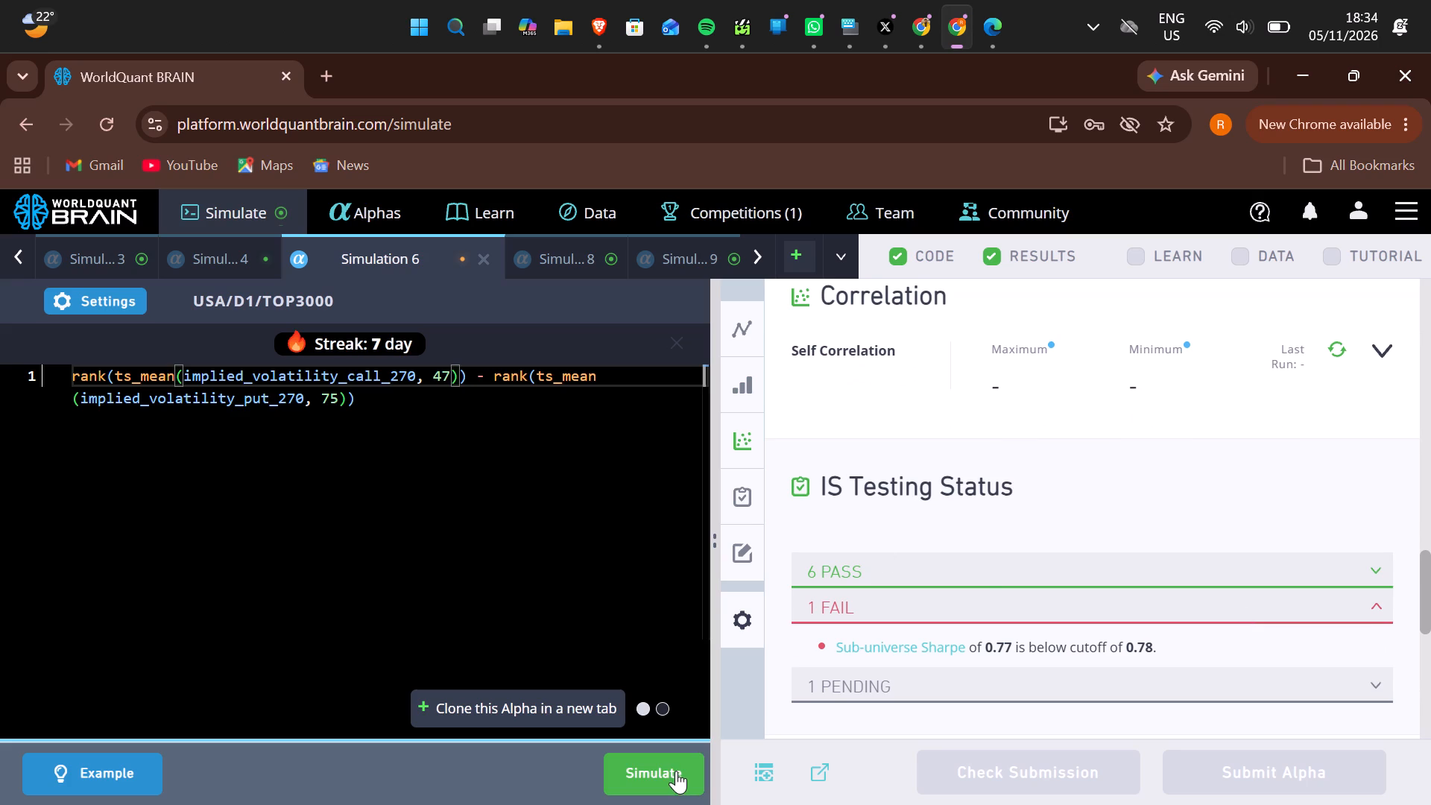
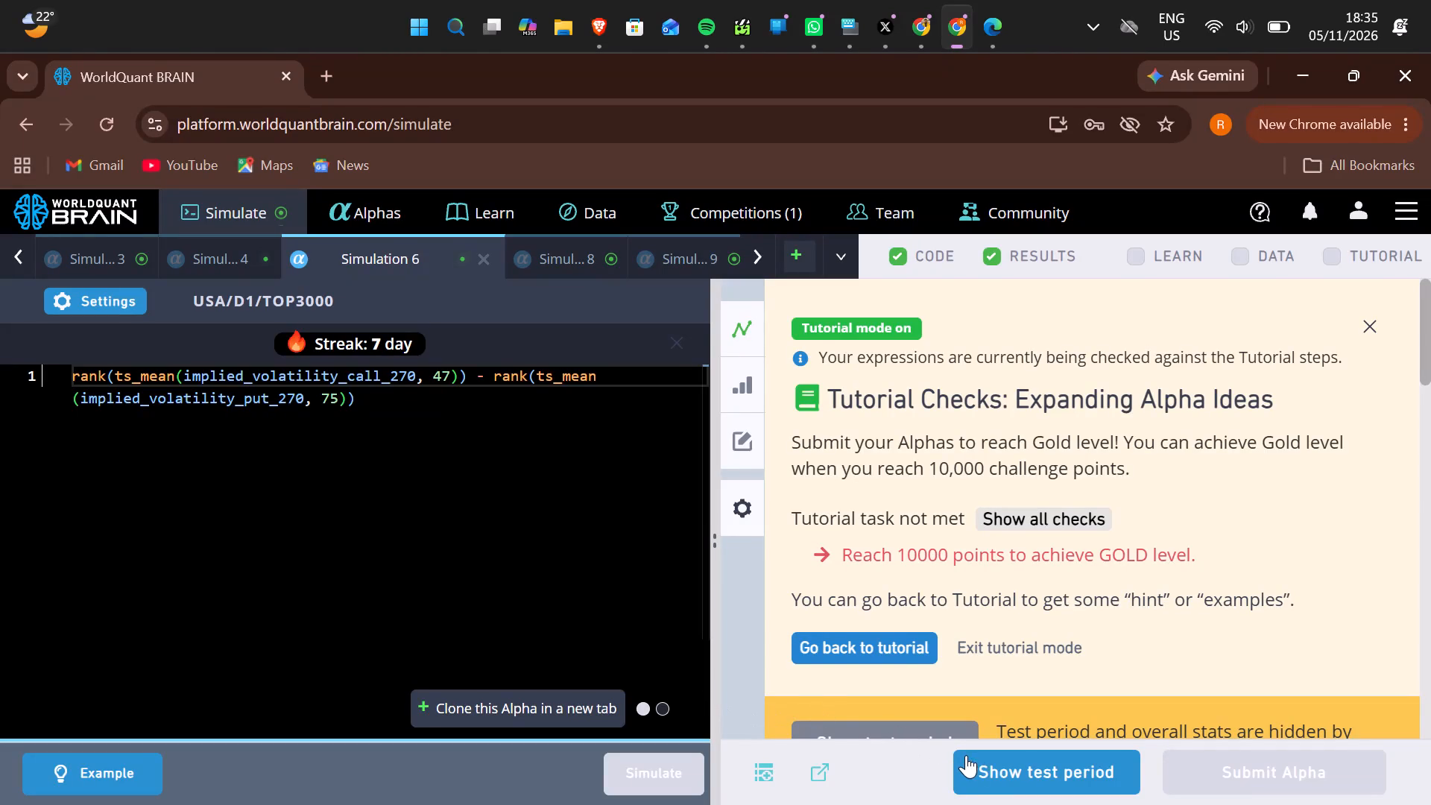
Show Simulation 6's test period, check its IS Testing Status, and switch the summary period to IS to read the aggregate data.
click(990, 763)
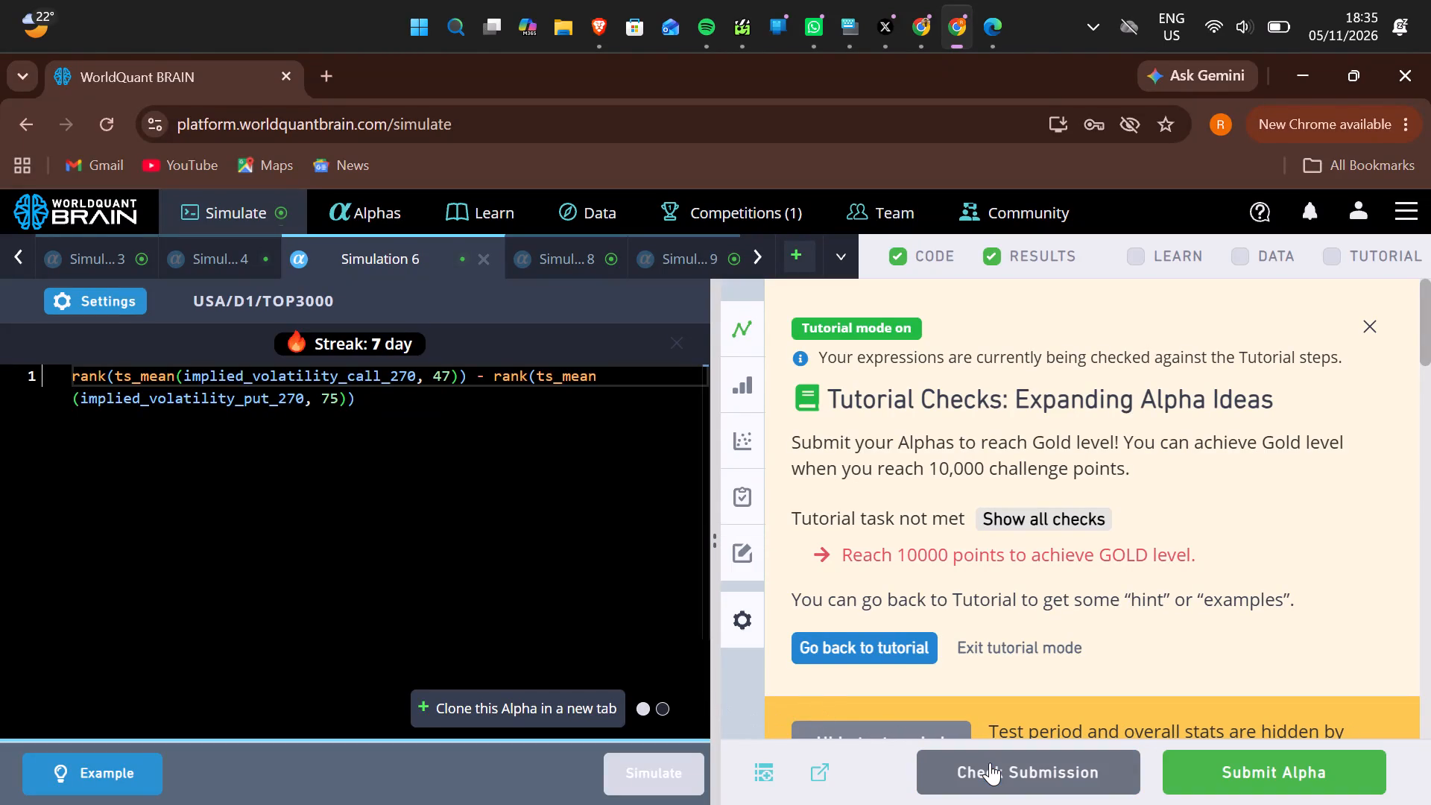
scroll(990, 763, down, 2)
scroll(1181, 647, down, 3)
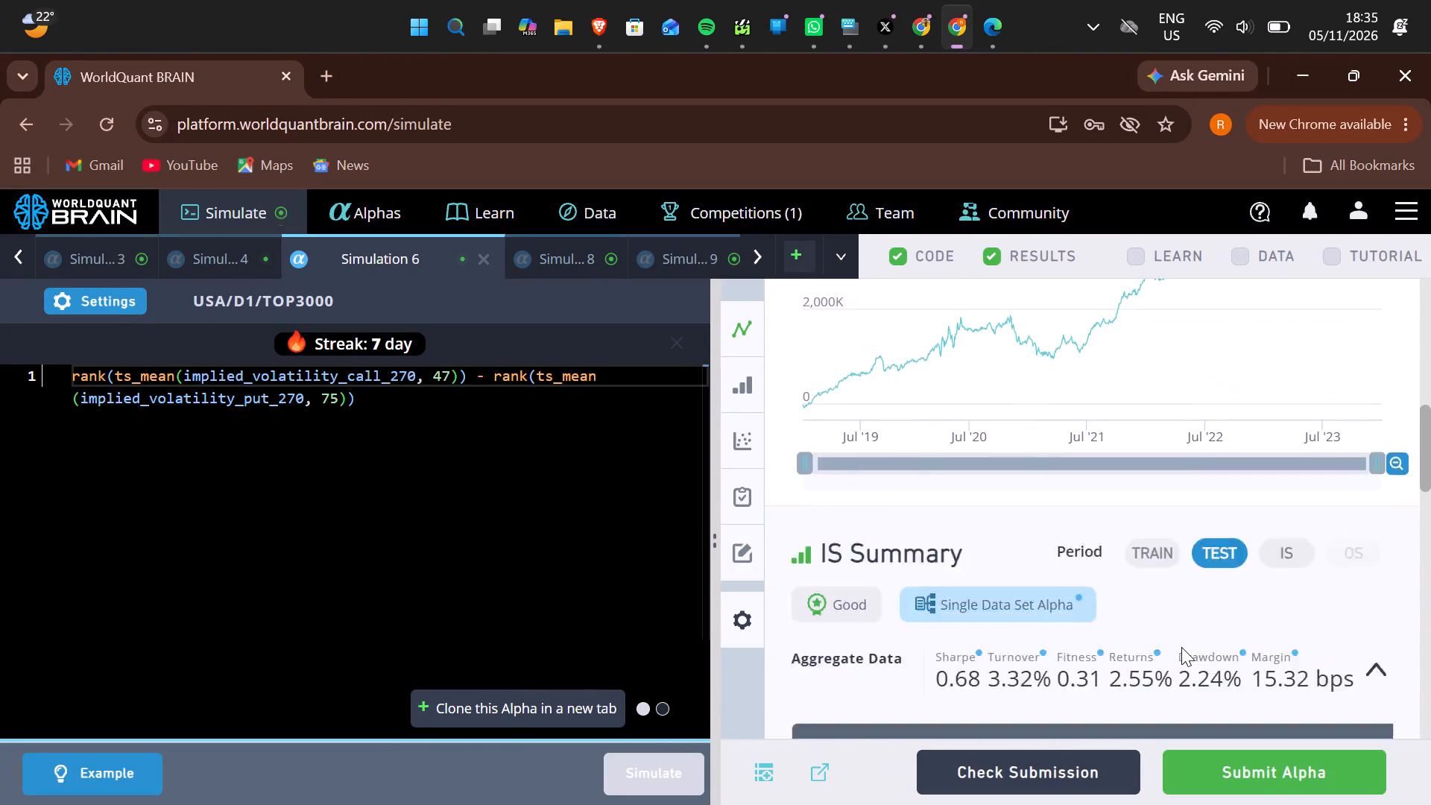
scroll(1181, 647, down, 3)
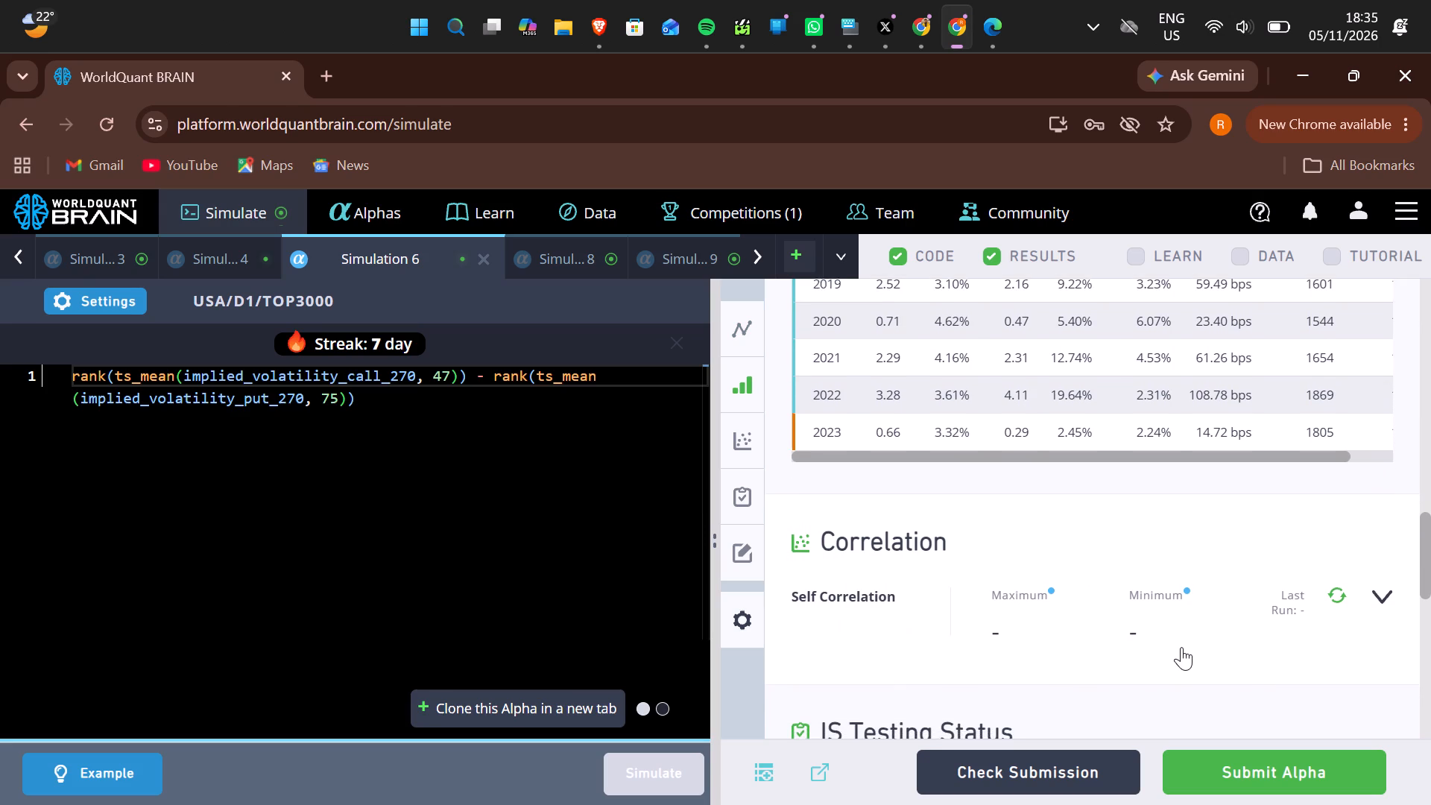
scroll(1181, 647, down, 2)
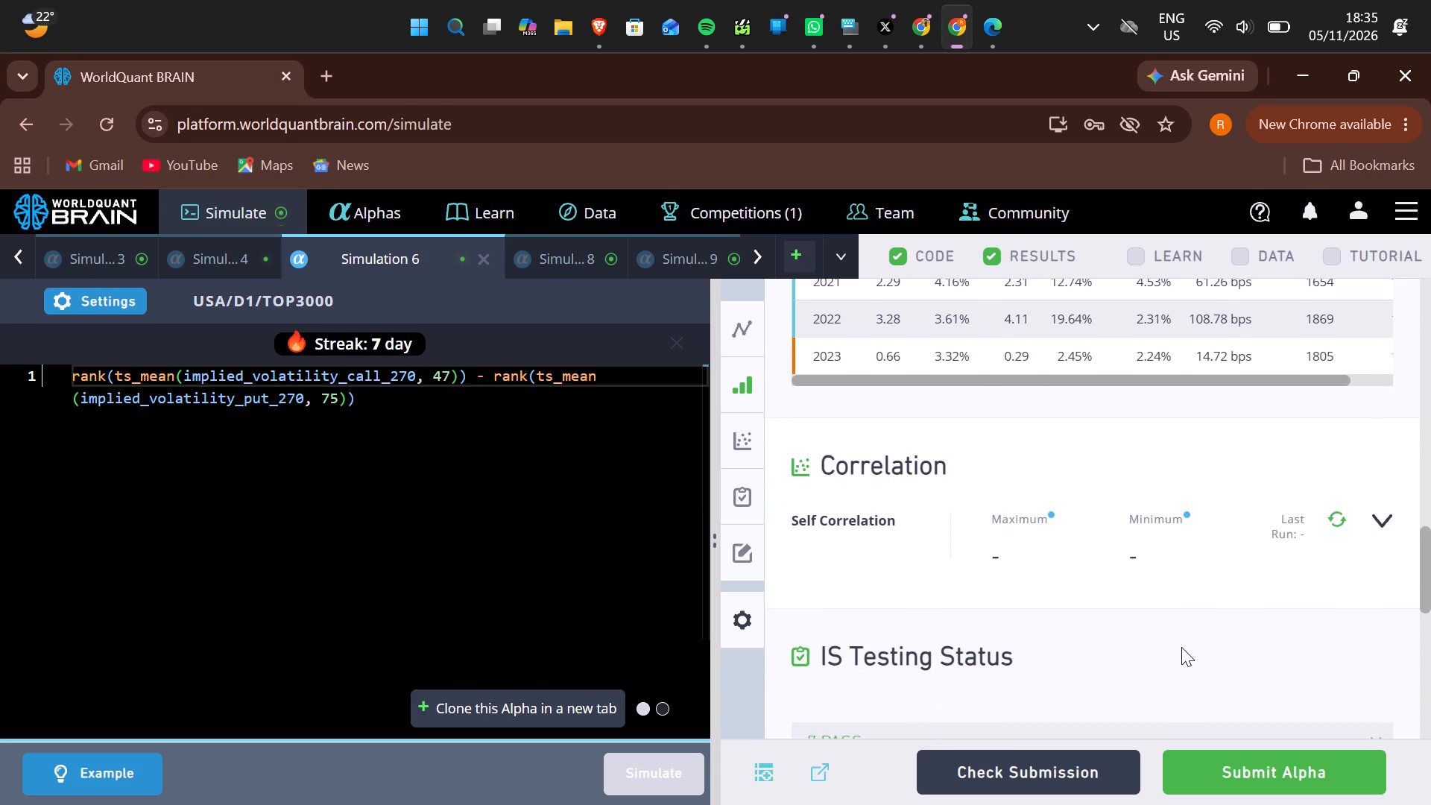
scroll(1181, 647, down, 1)
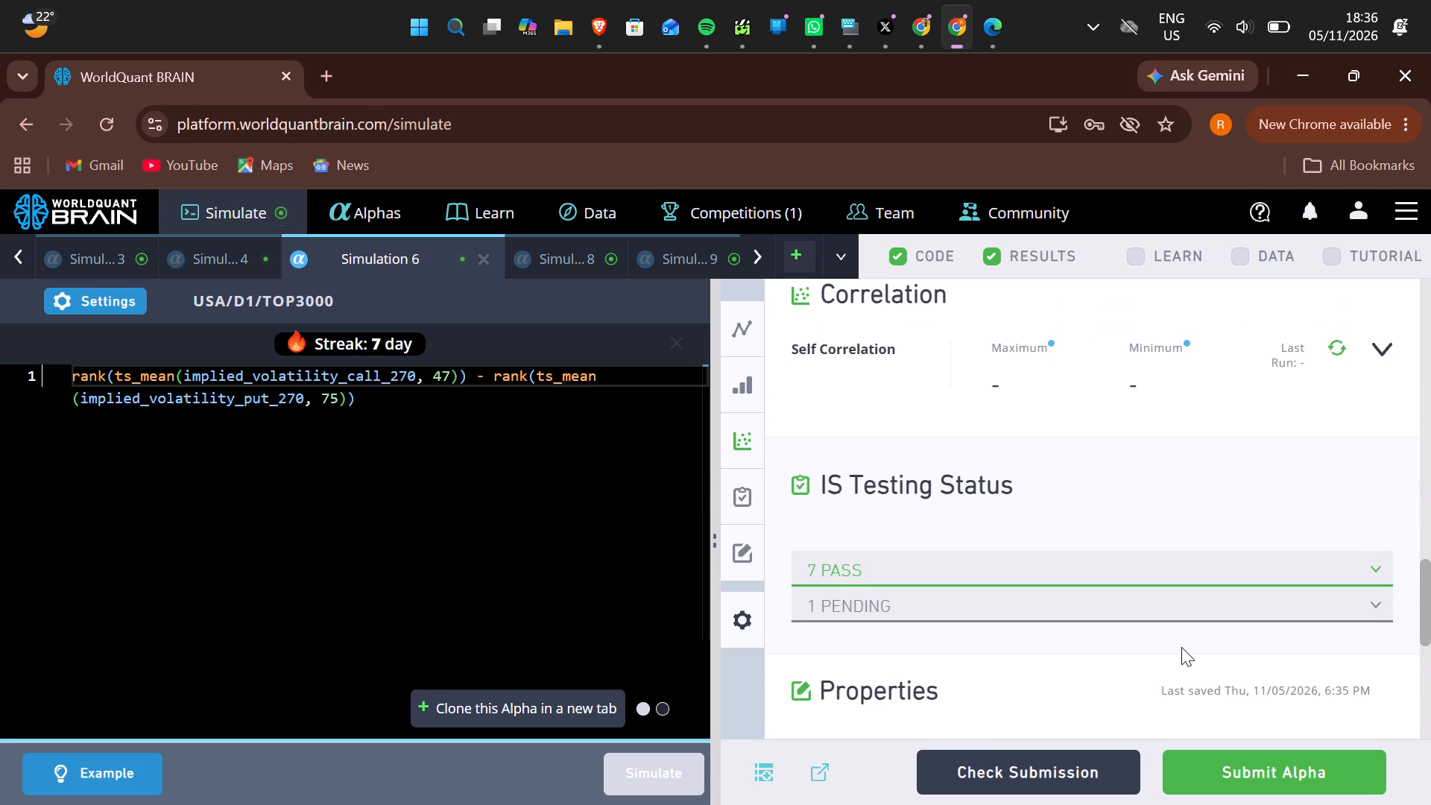
scroll(1181, 647, up, 2)
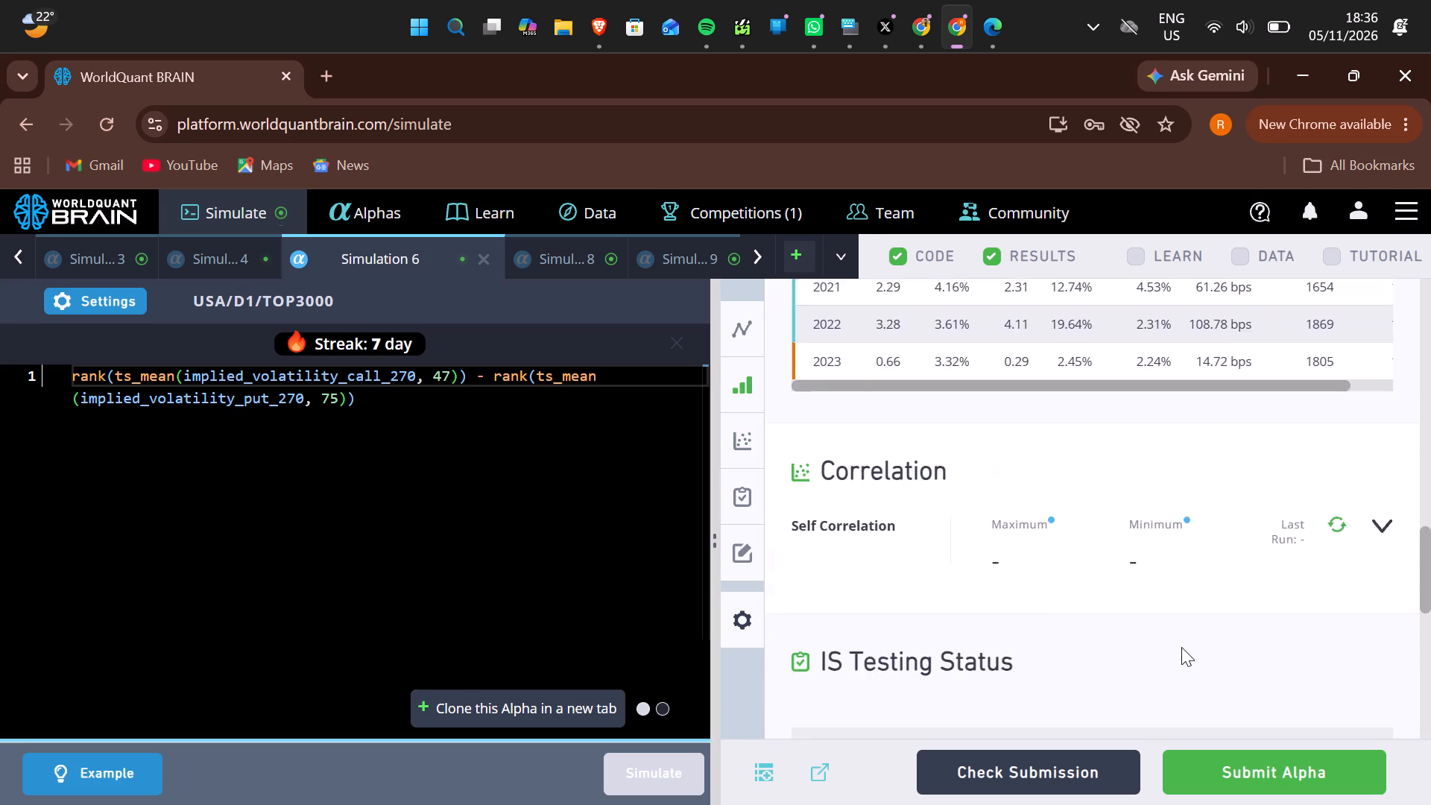
scroll(1181, 647, up, 1)
click(1292, 593)
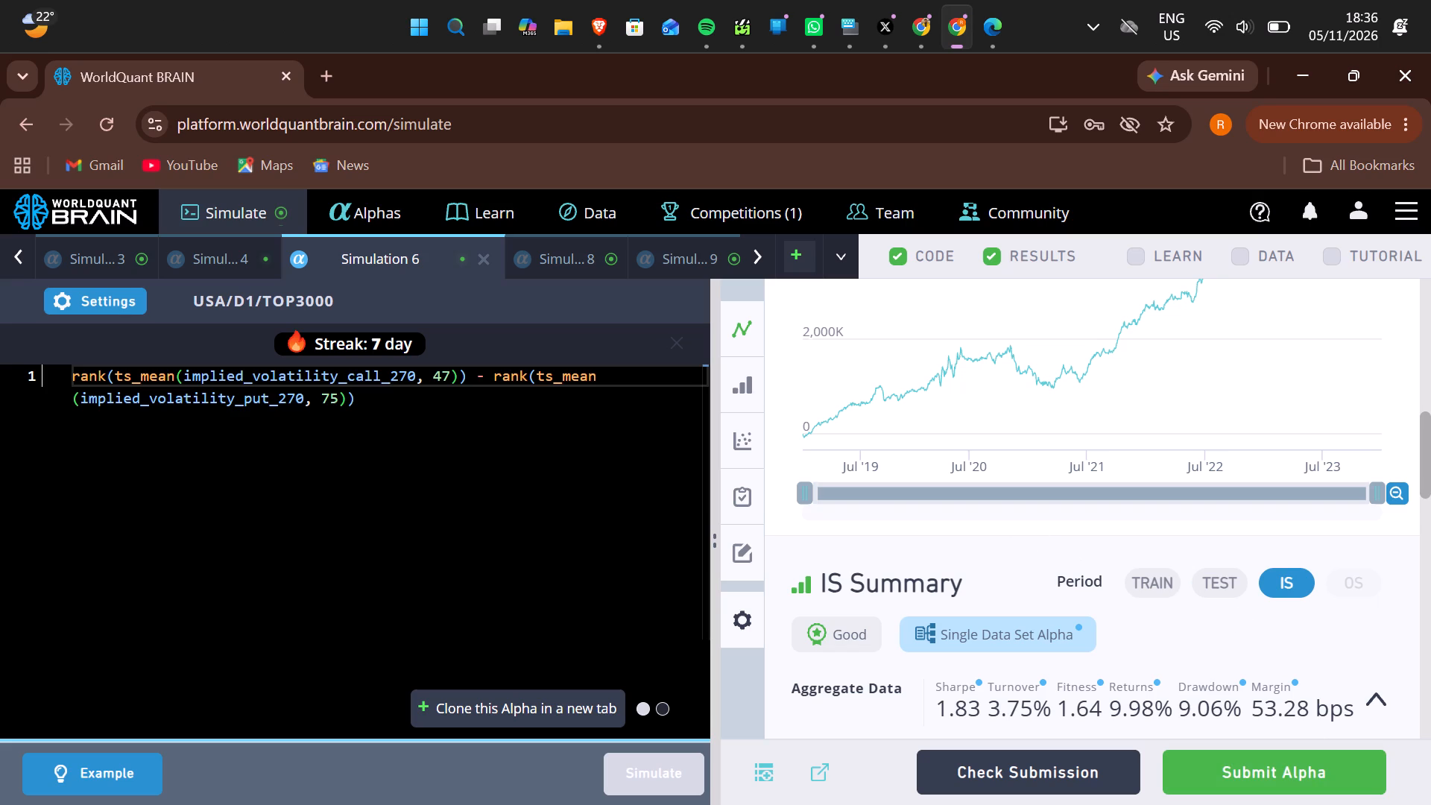
Assign the blue colour label to Simulation 6's alpha in its Properties.
drag(388, 400, 61, 368)
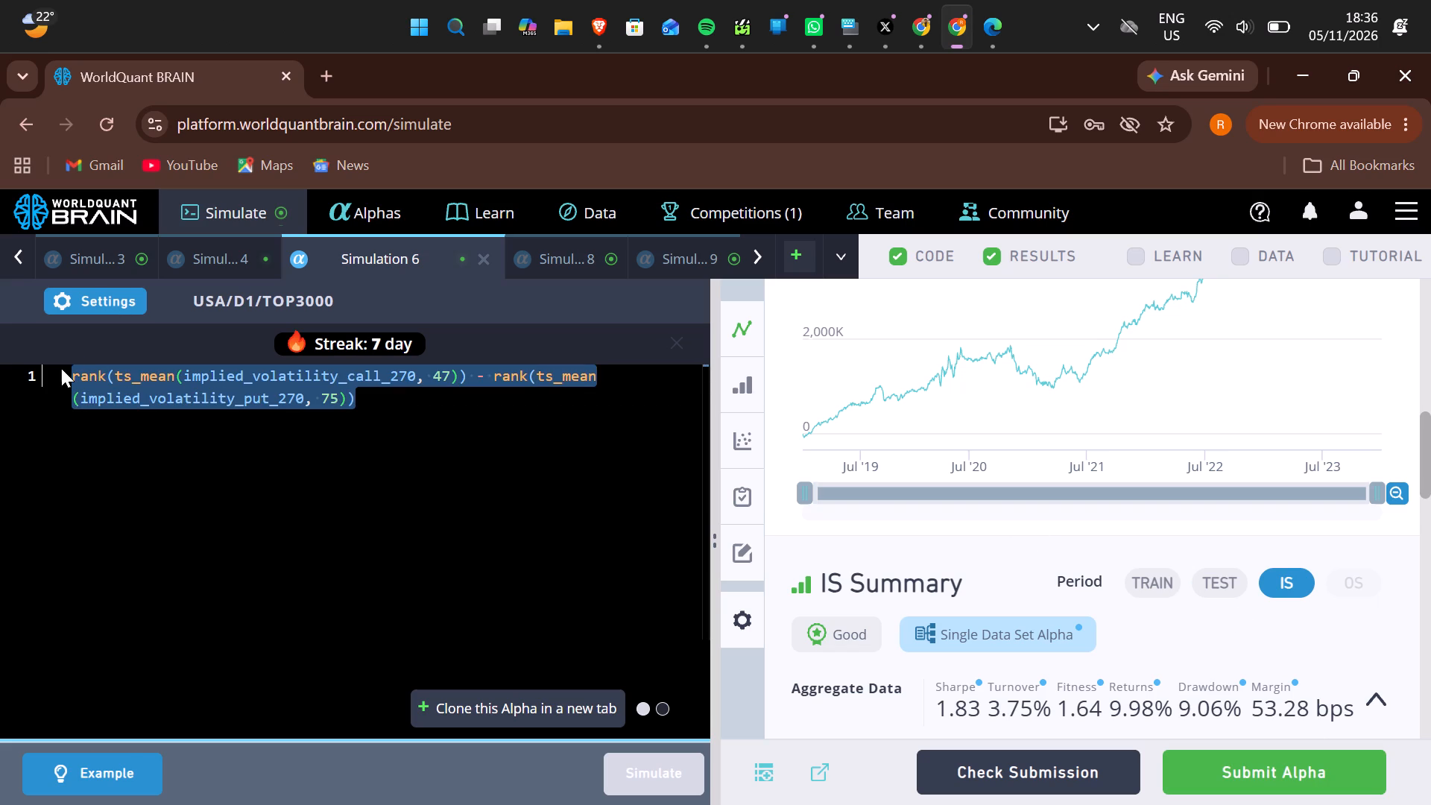
scroll(1170, 452, down, 5)
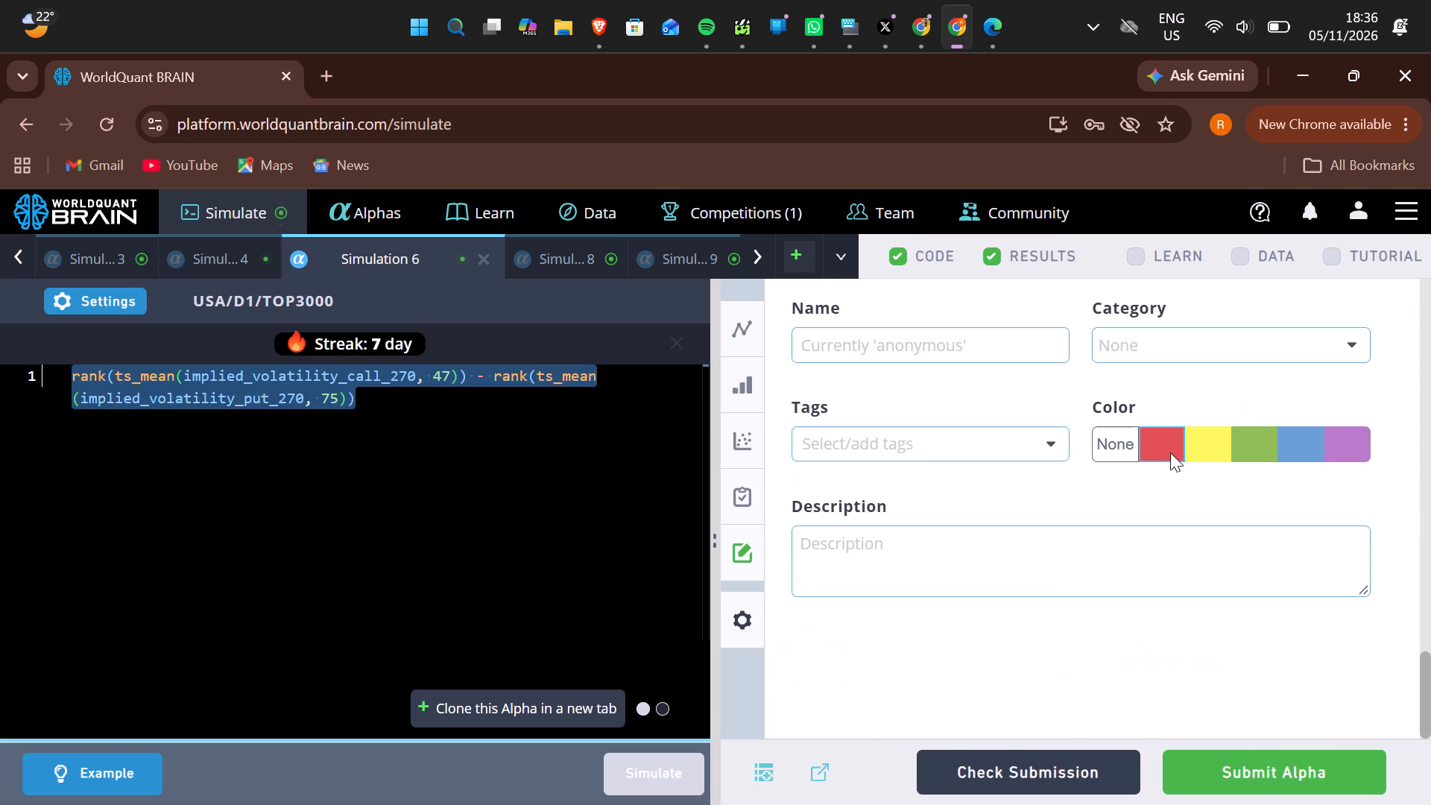
click(1310, 437)
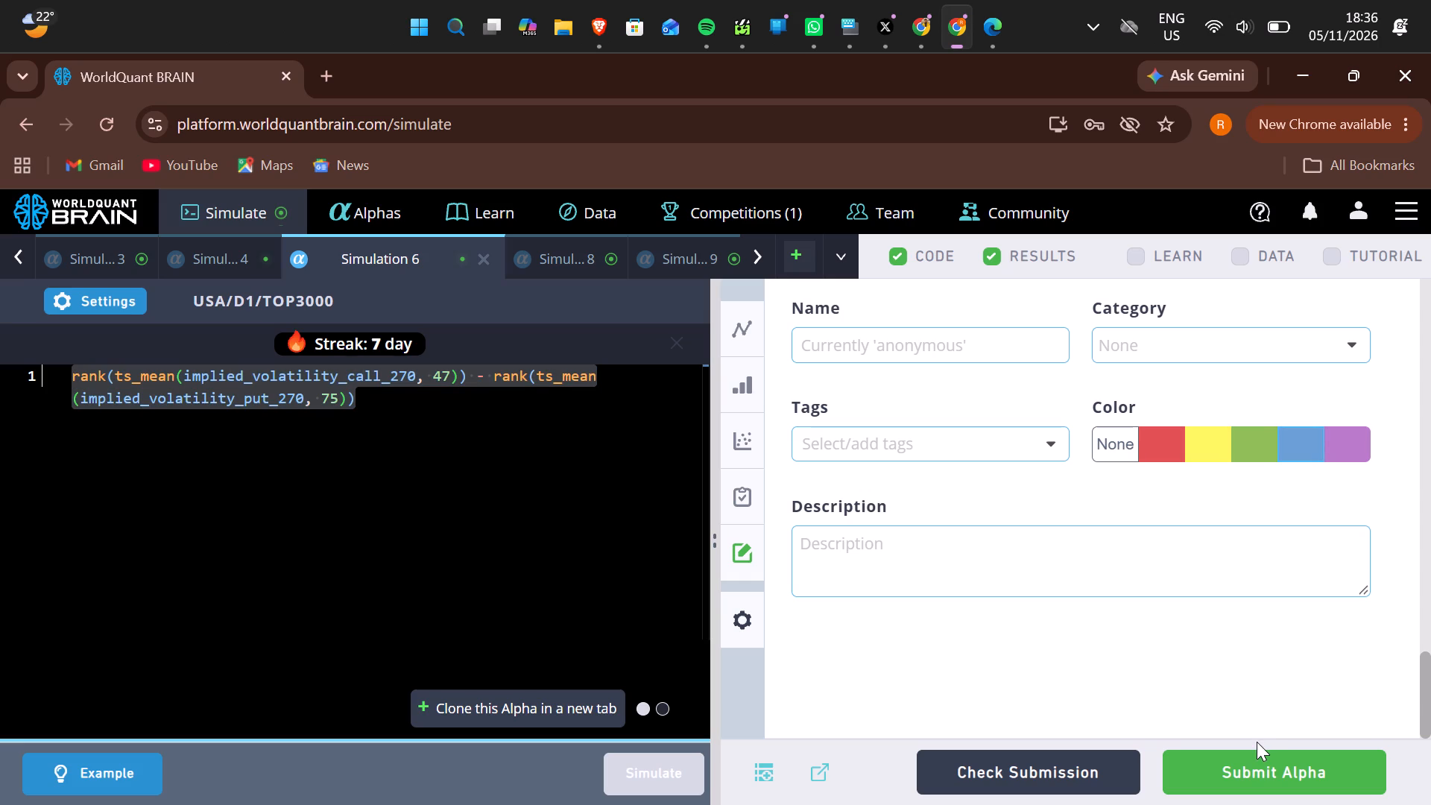
Run the self-correlation calculation for Simulation 6's alpha.
scroll(1257, 742, up, 2)
scroll(1192, 615, up, 4)
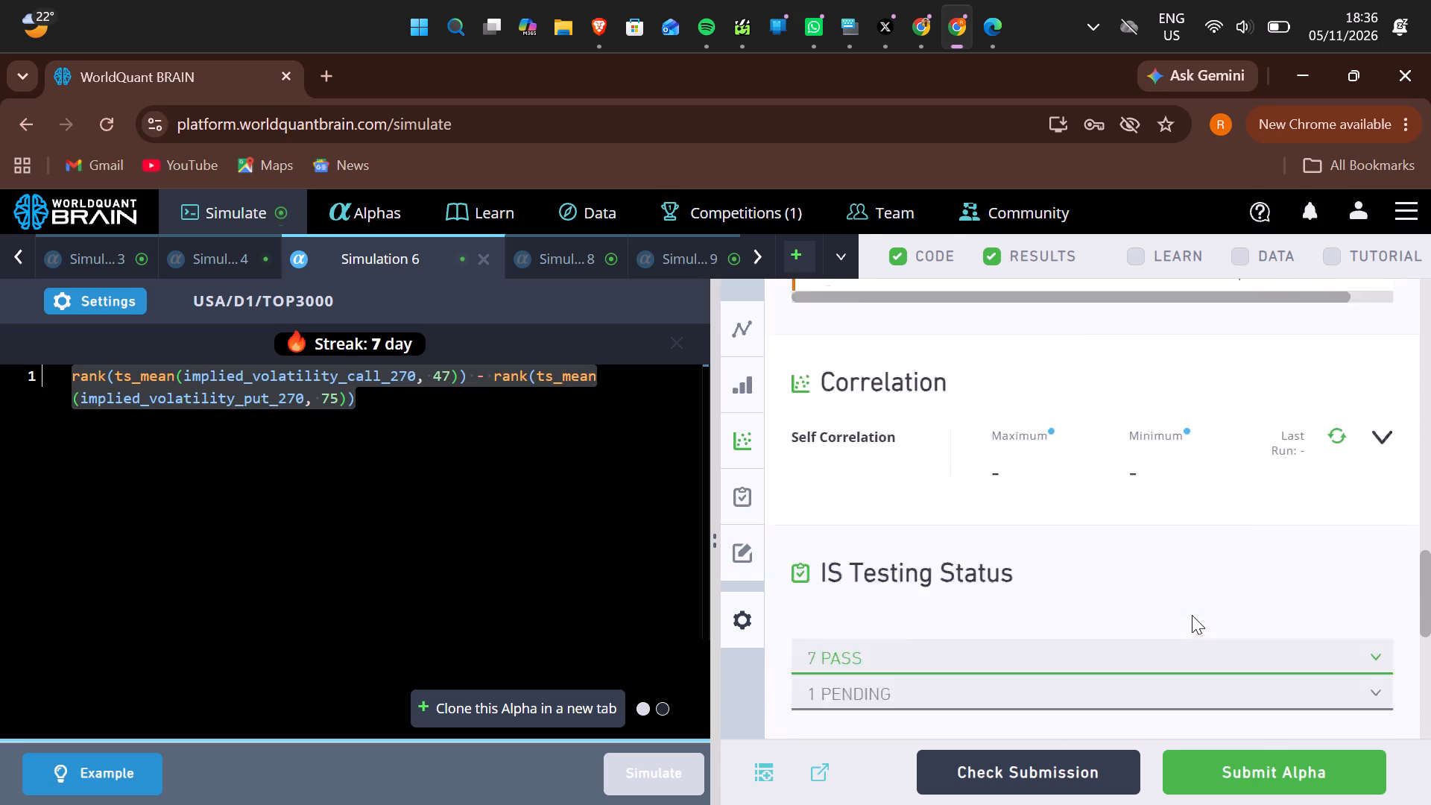
scroll(1192, 615, up, 1)
scroll(1192, 615, down, 1)
scroll(1281, 493, up, 2)
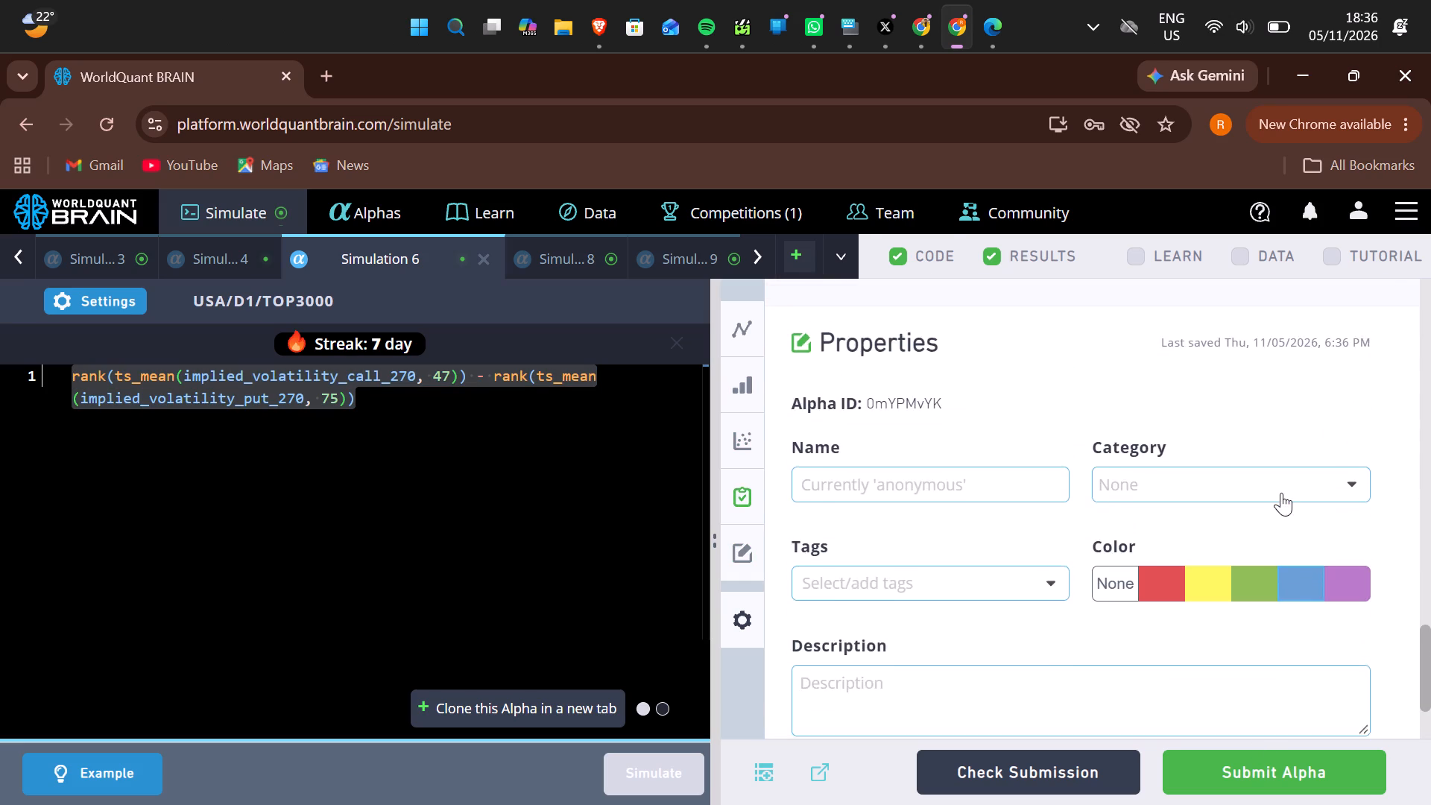
scroll(1281, 493, up, 3)
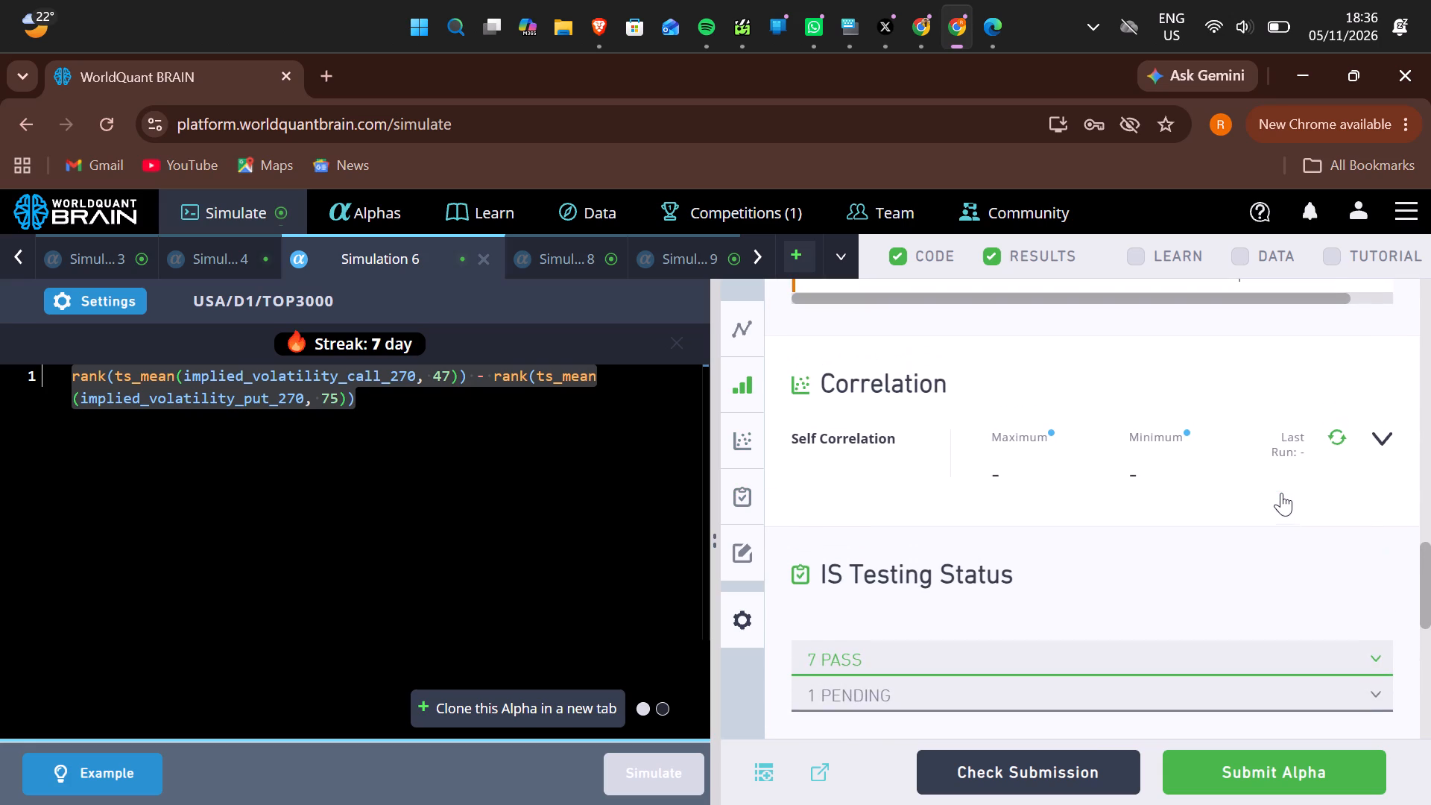
click(1333, 434)
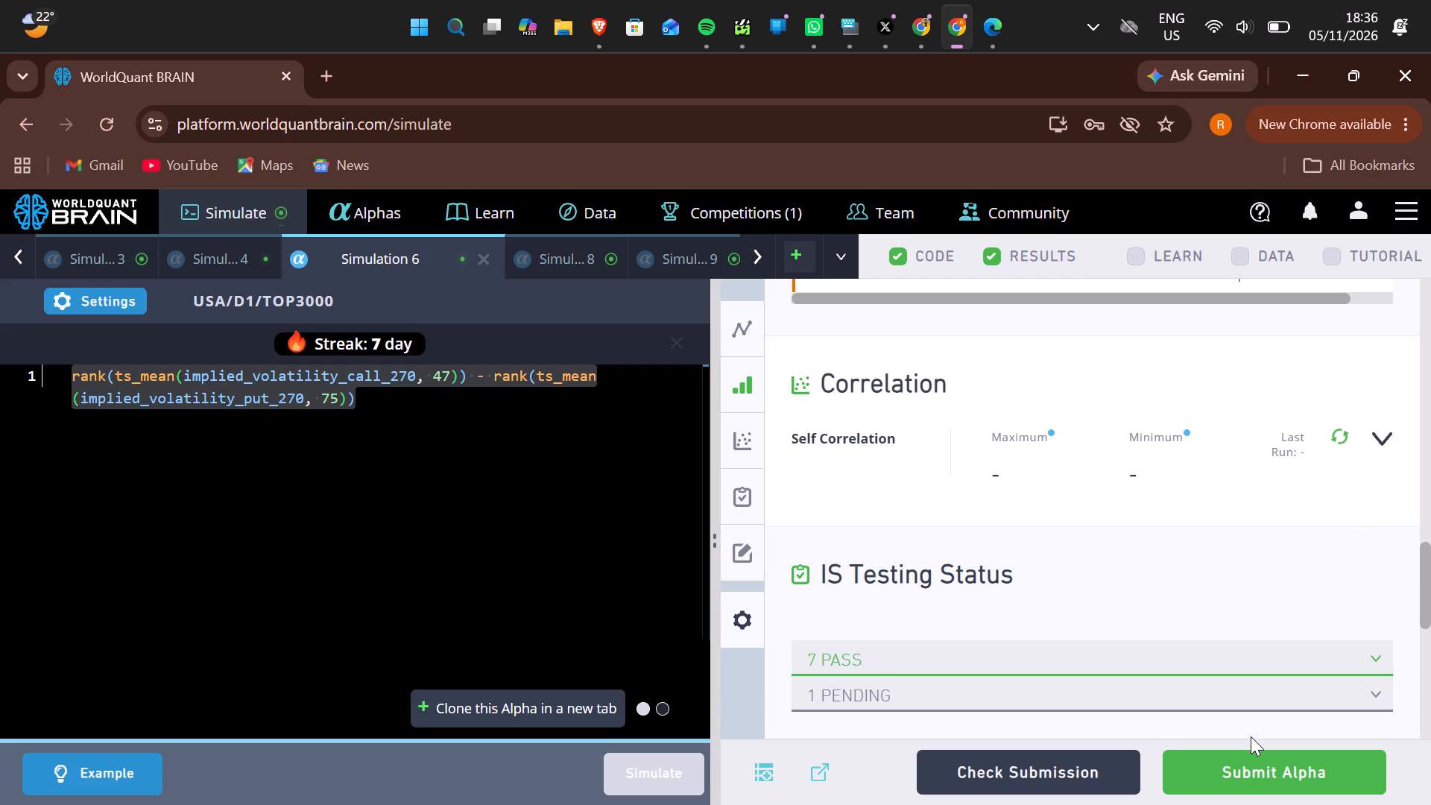
Expand the passed checks under Simulation 6's IS Testing Status to compare each metric with its cutoff.
click(1345, 649)
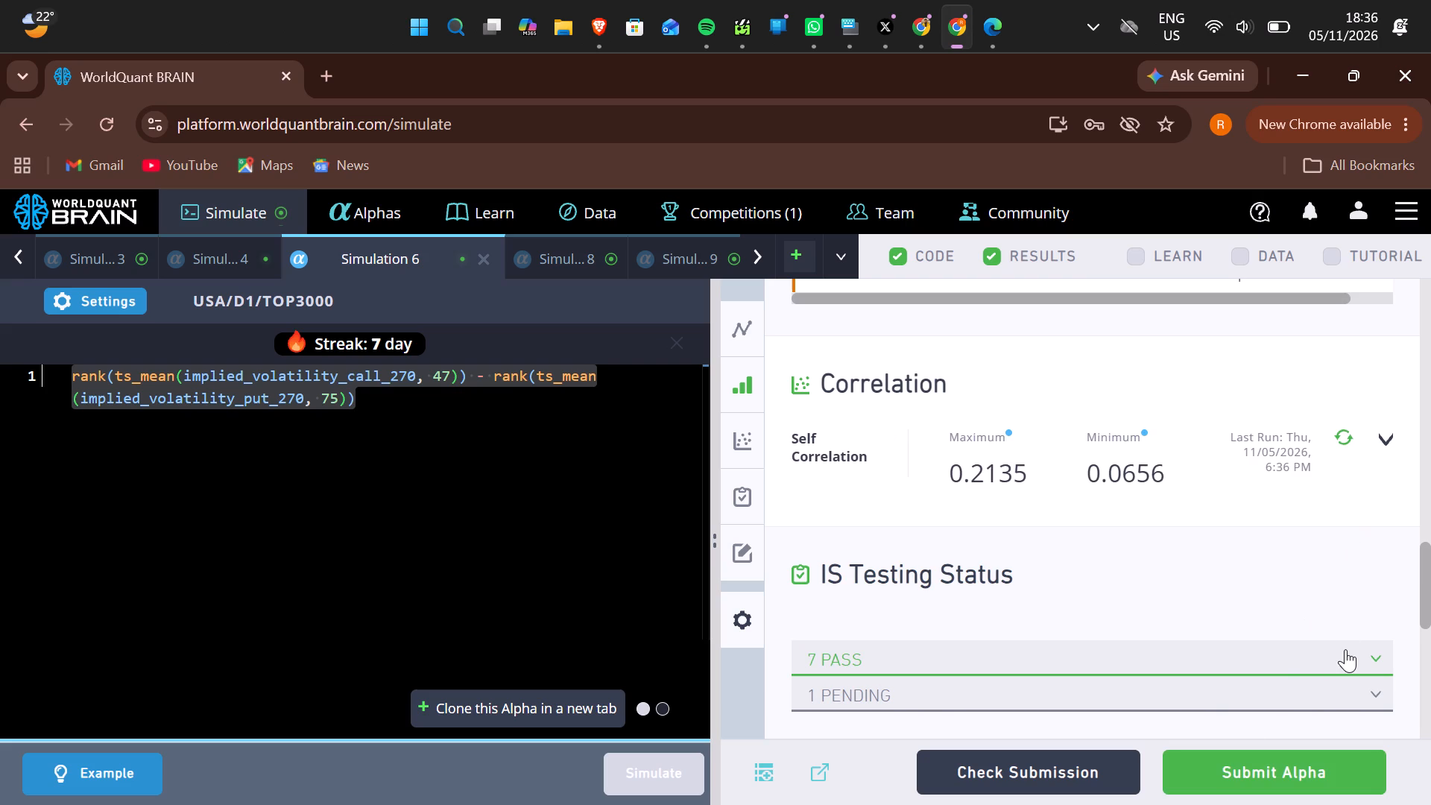
scroll(1345, 649, down, 1)
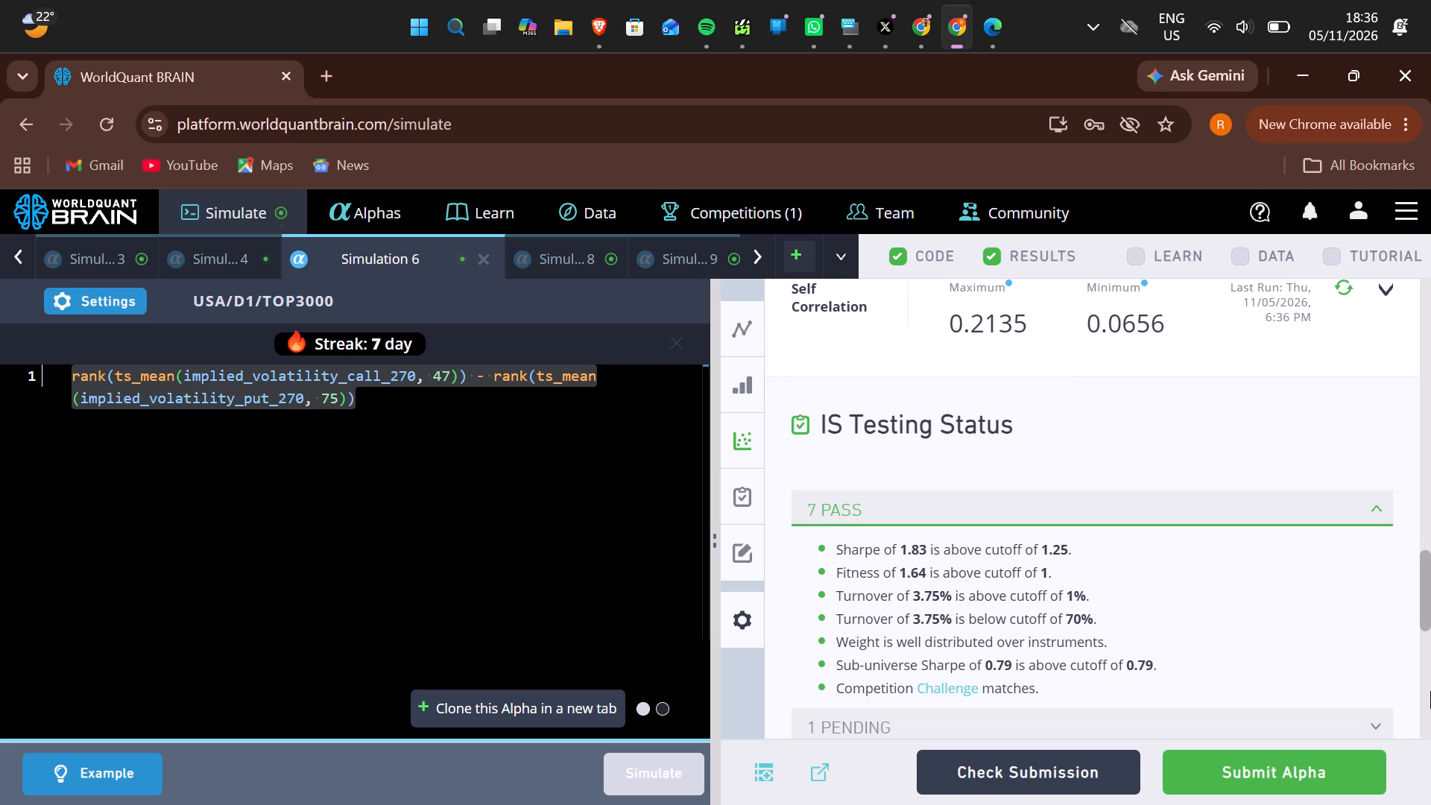
Submit Simulation 6's alpha.
click(1204, 768)
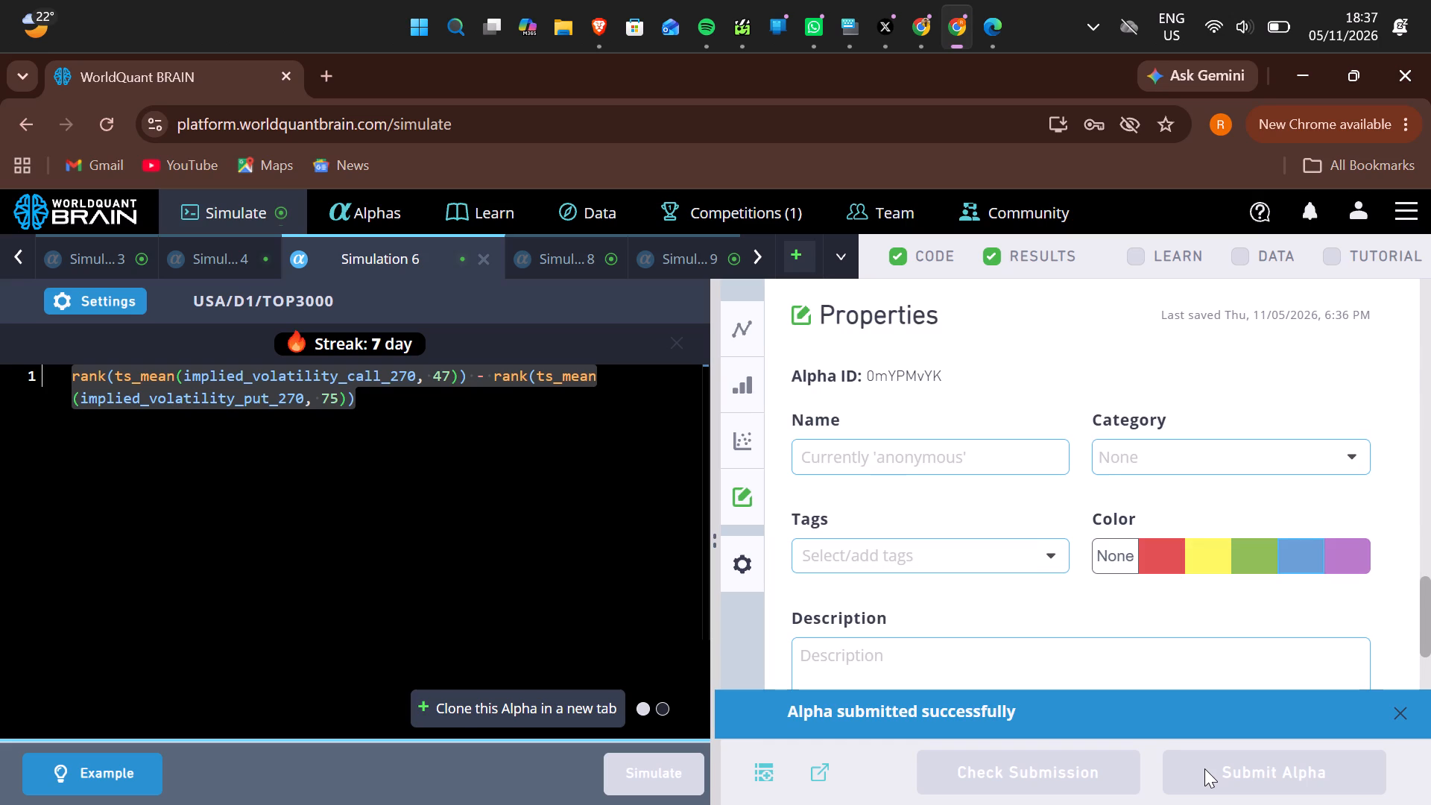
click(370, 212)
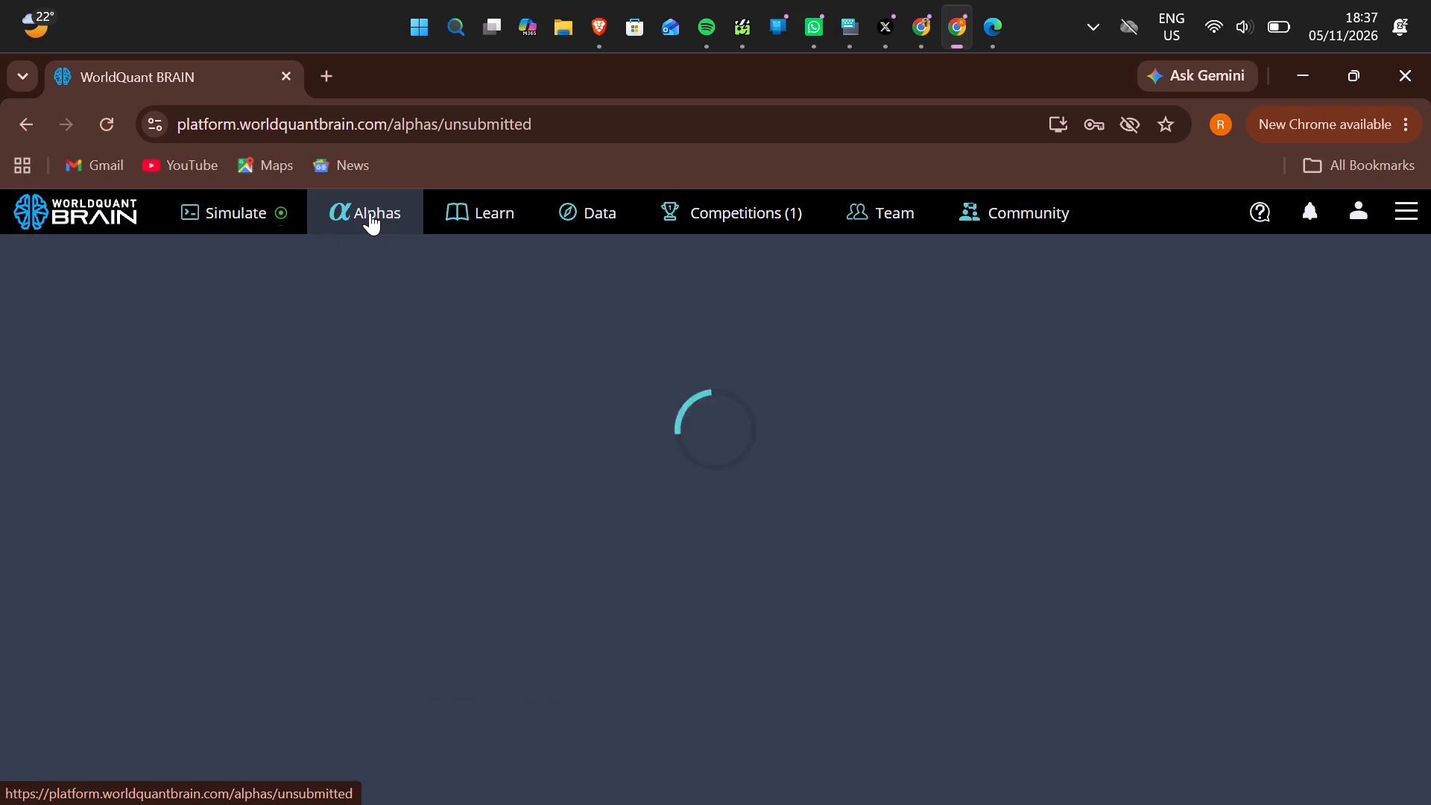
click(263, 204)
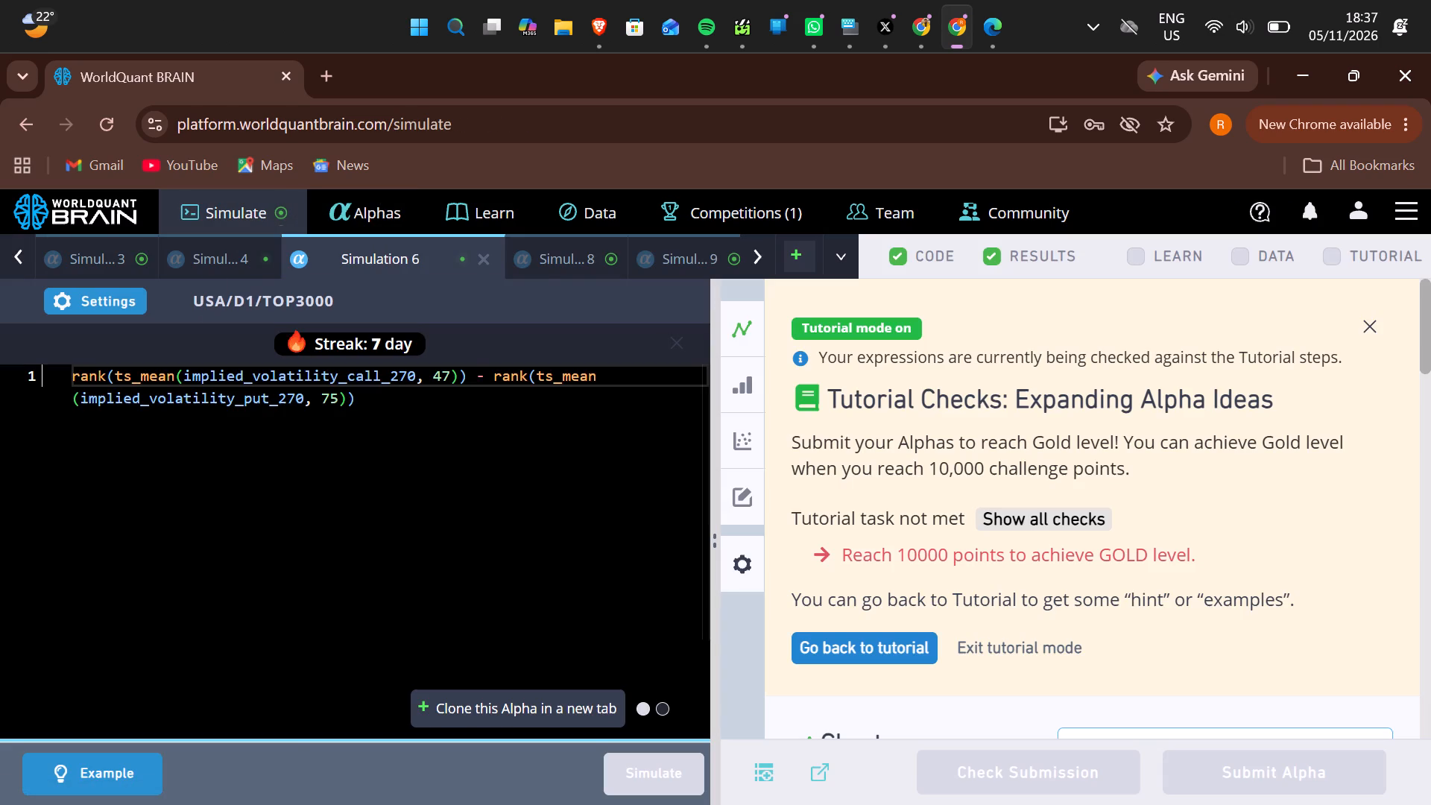
Open Simulation 4, rerun its self-correlation calculation, and review its correlation and IS testing status.
click(209, 265)
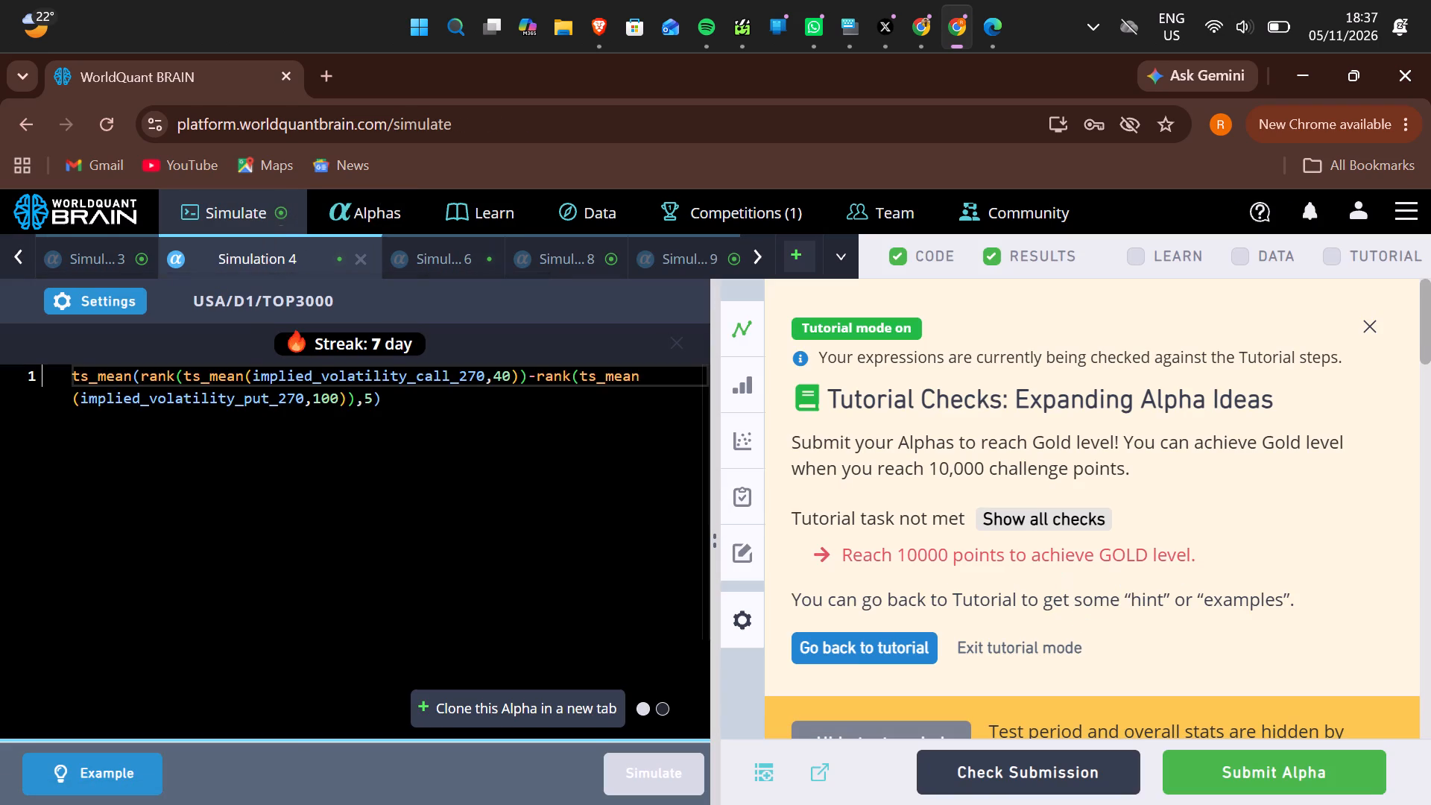
scroll(900, 583, down, 4)
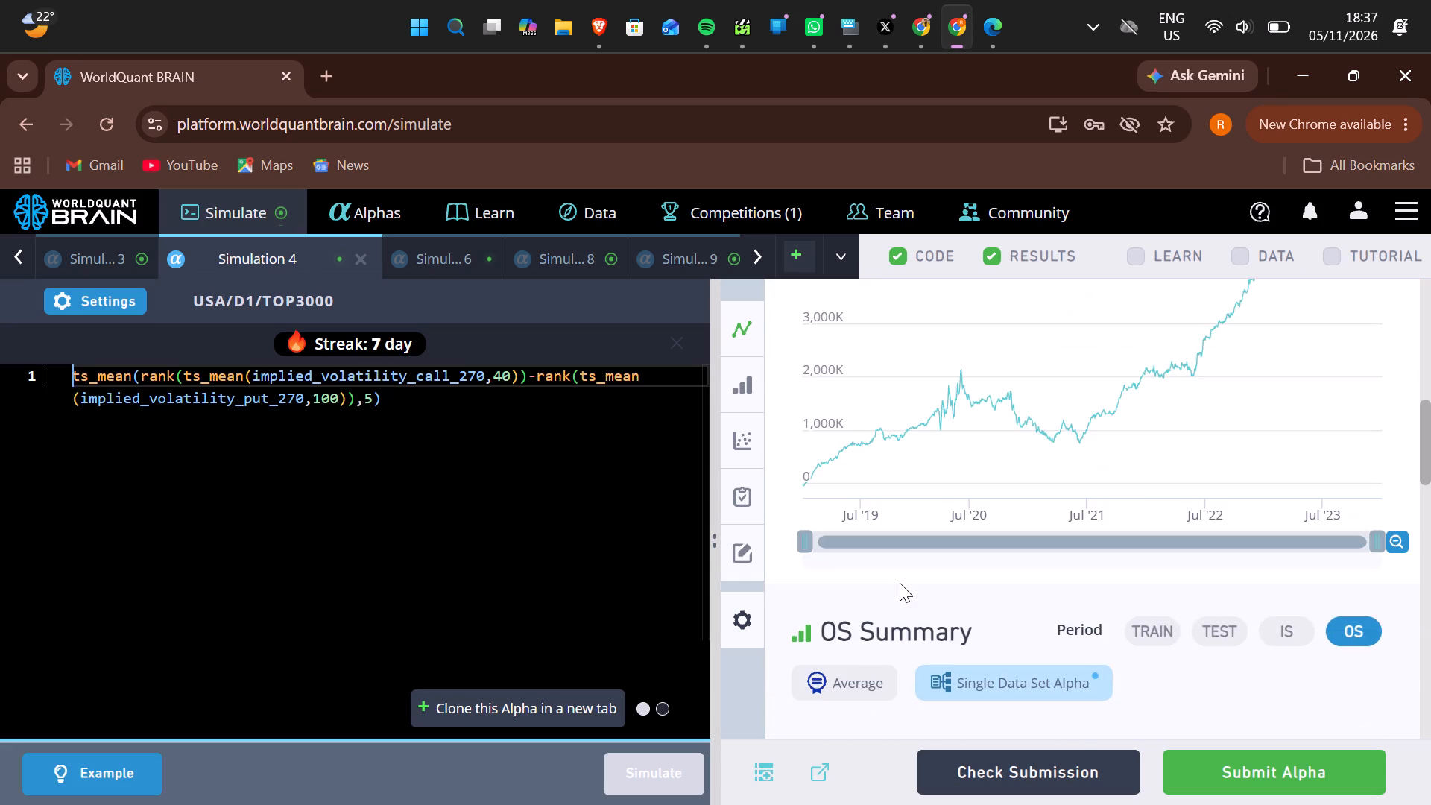
scroll(900, 583, down, 4)
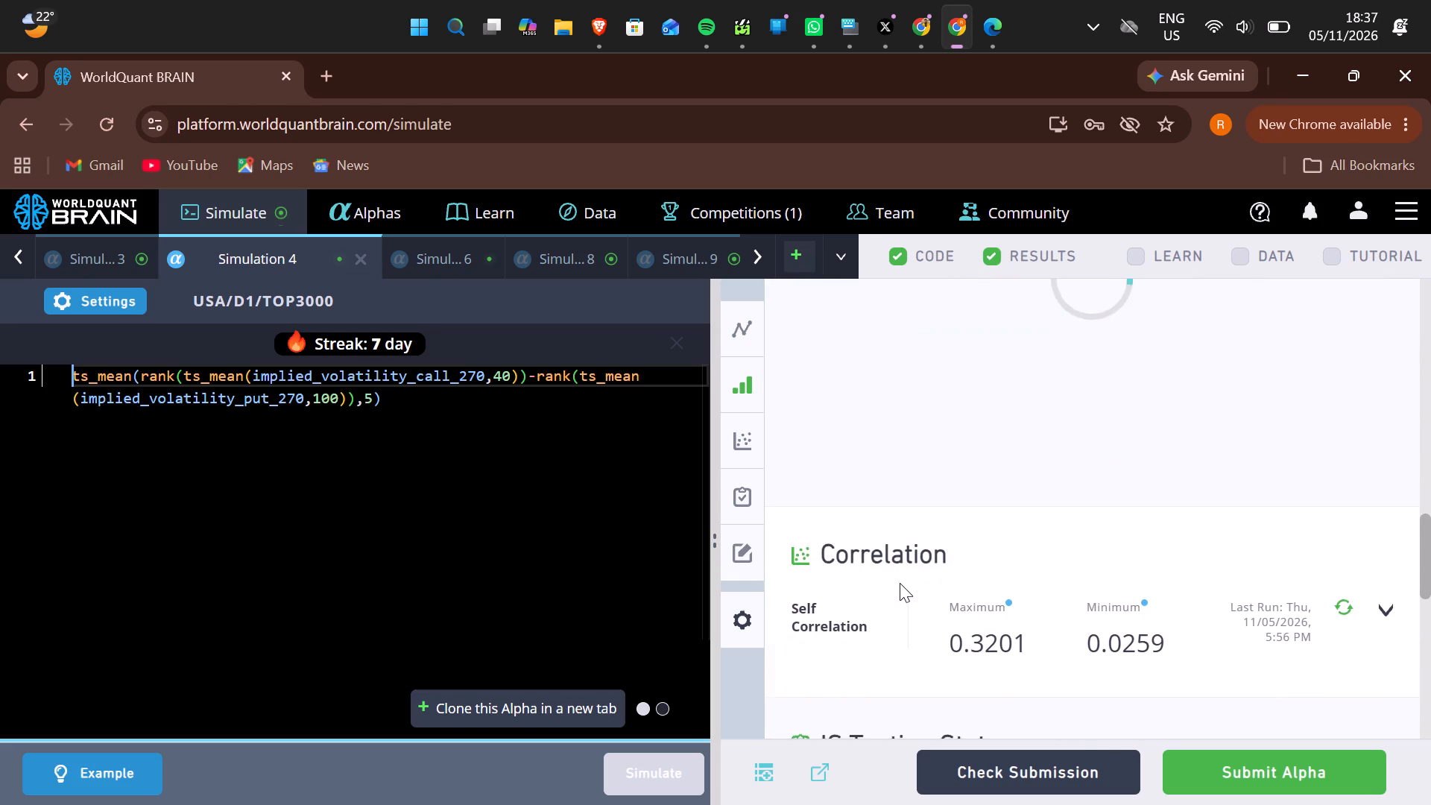
scroll(900, 583, down, 1)
scroll(900, 583, up, 2)
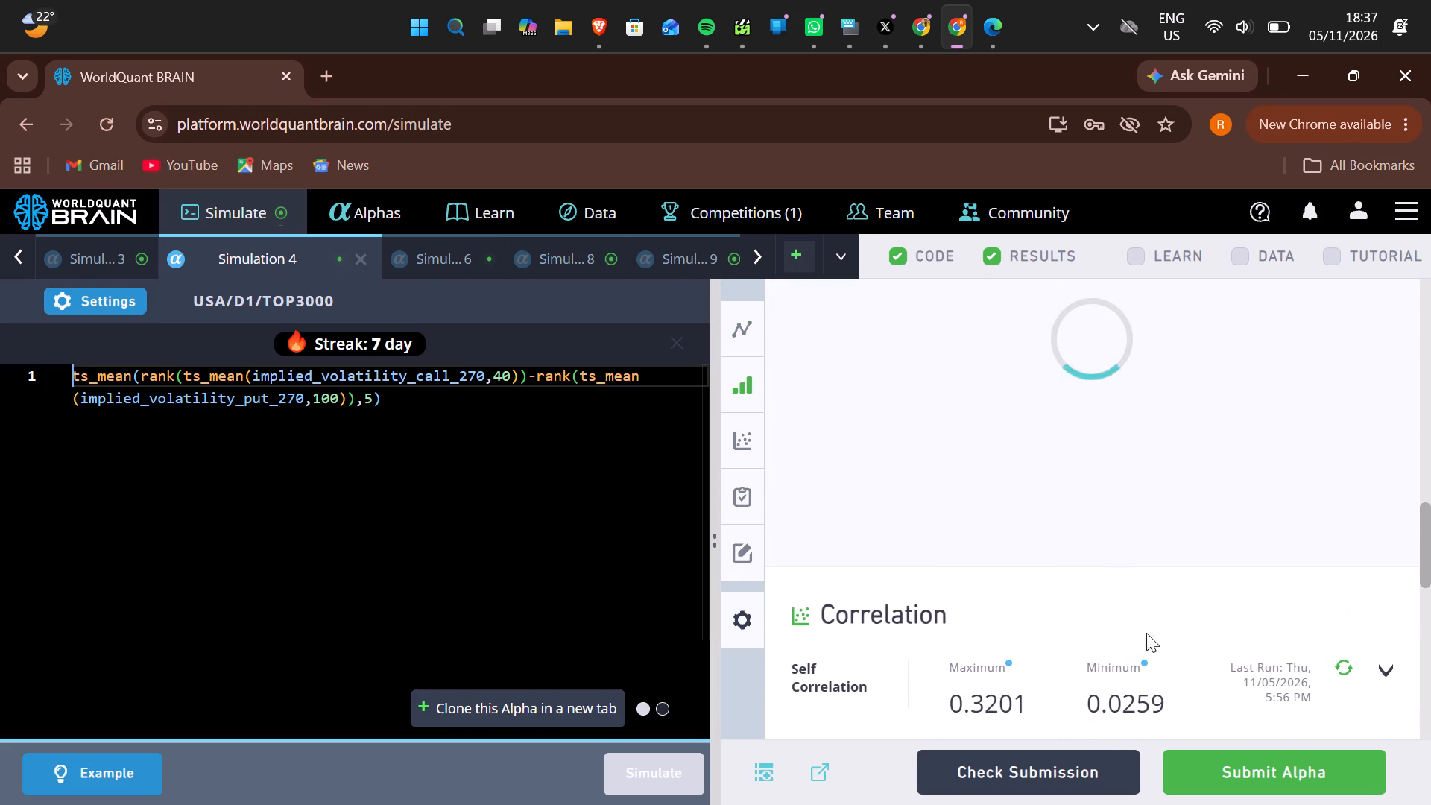
click(1336, 666)
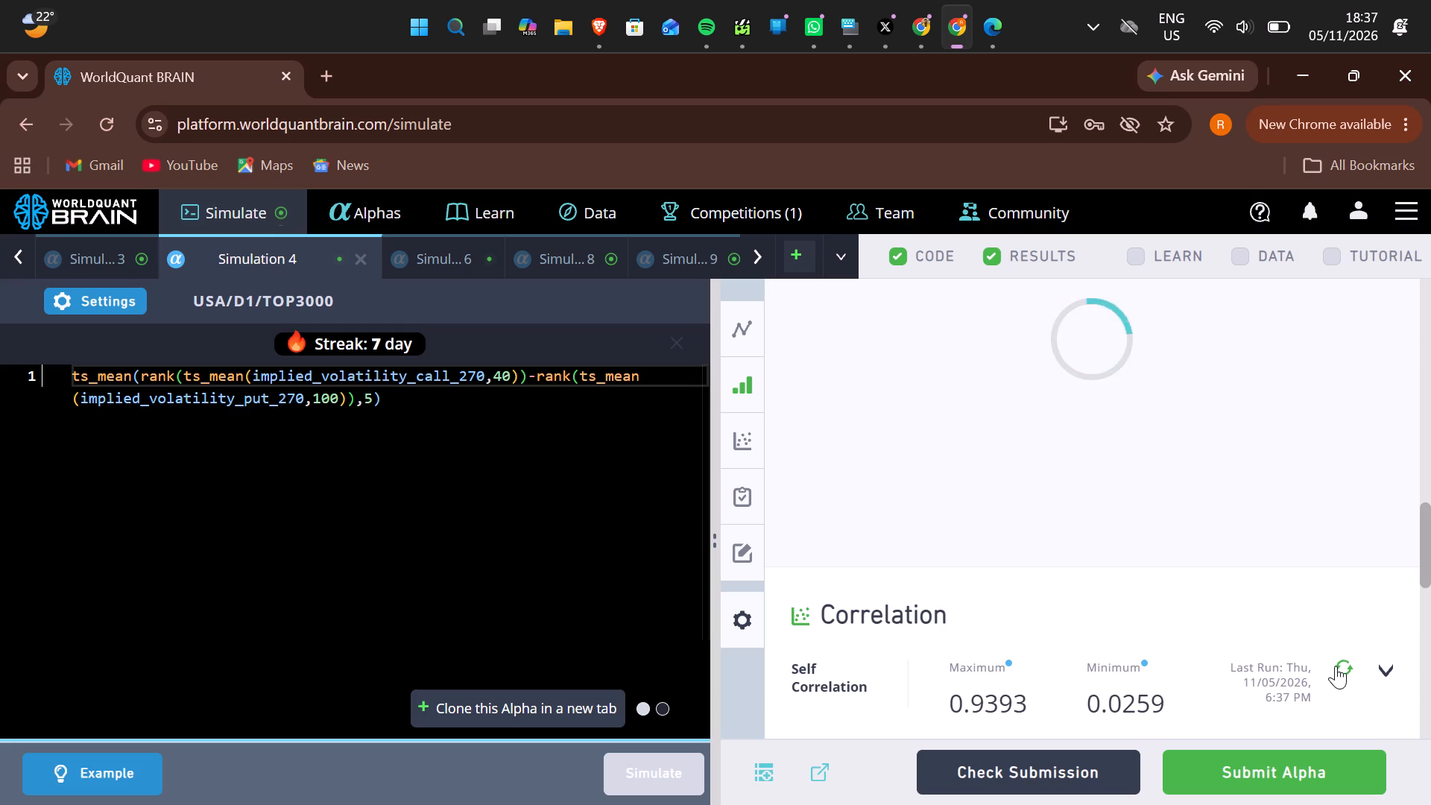
scroll(1336, 666, up, 1)
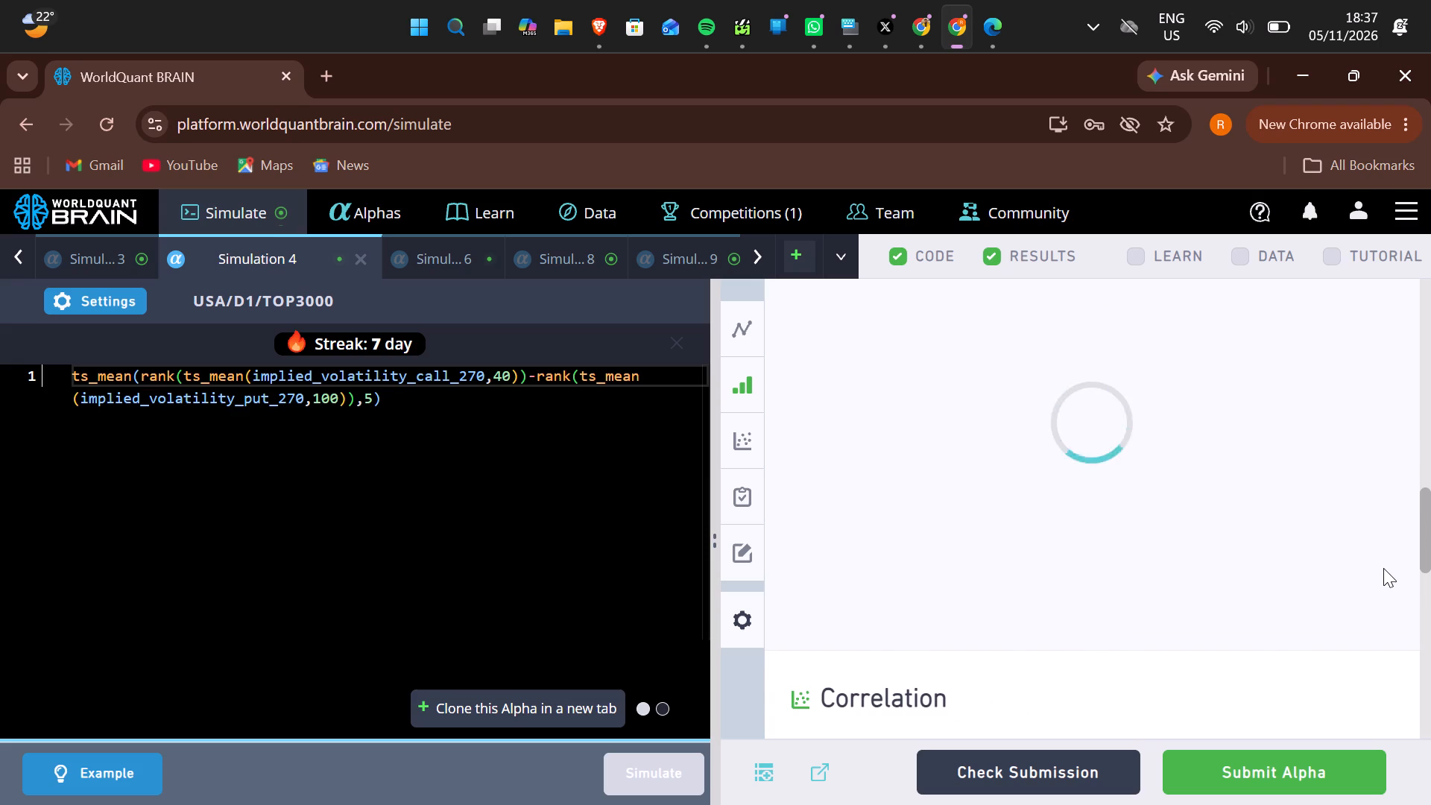
scroll(1383, 568, down, 2)
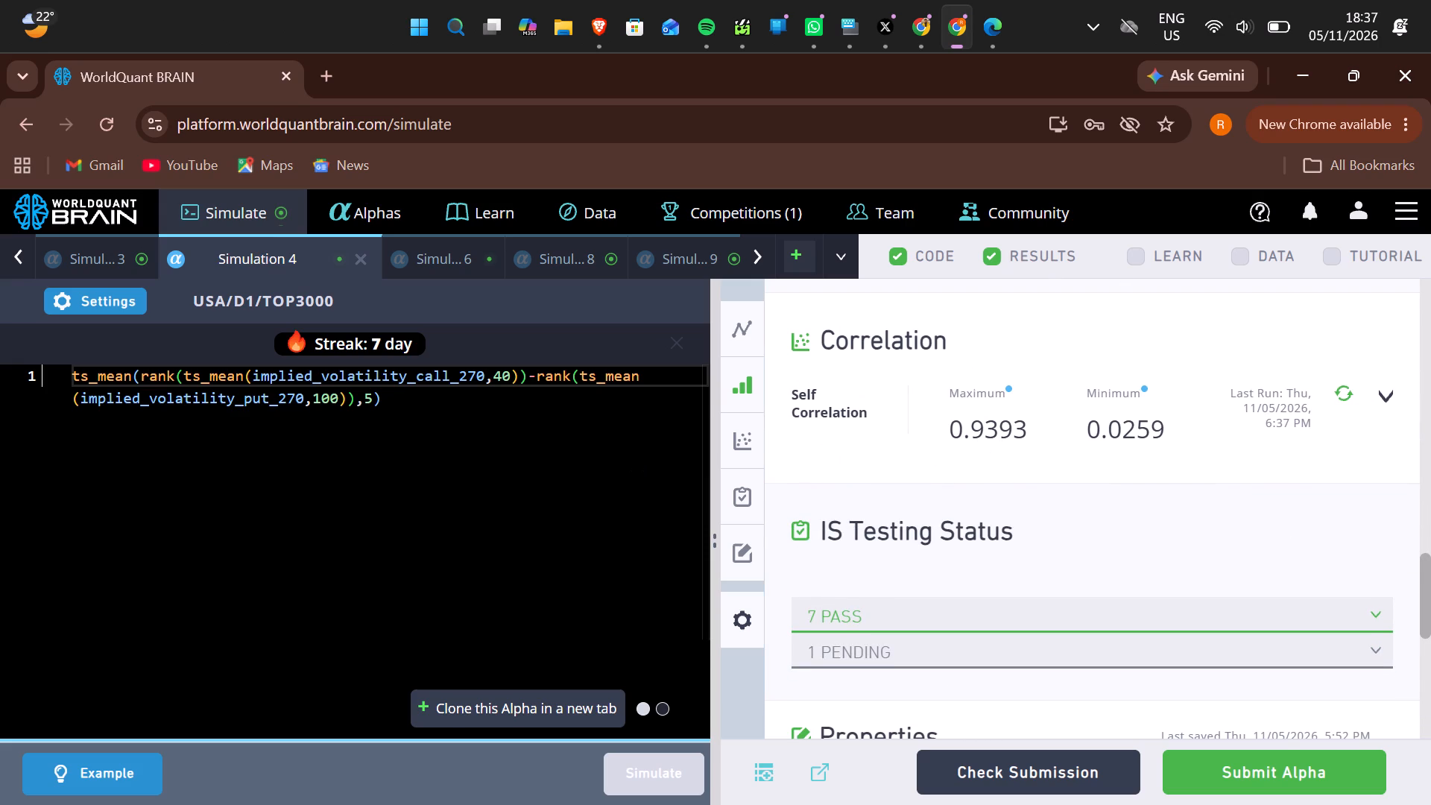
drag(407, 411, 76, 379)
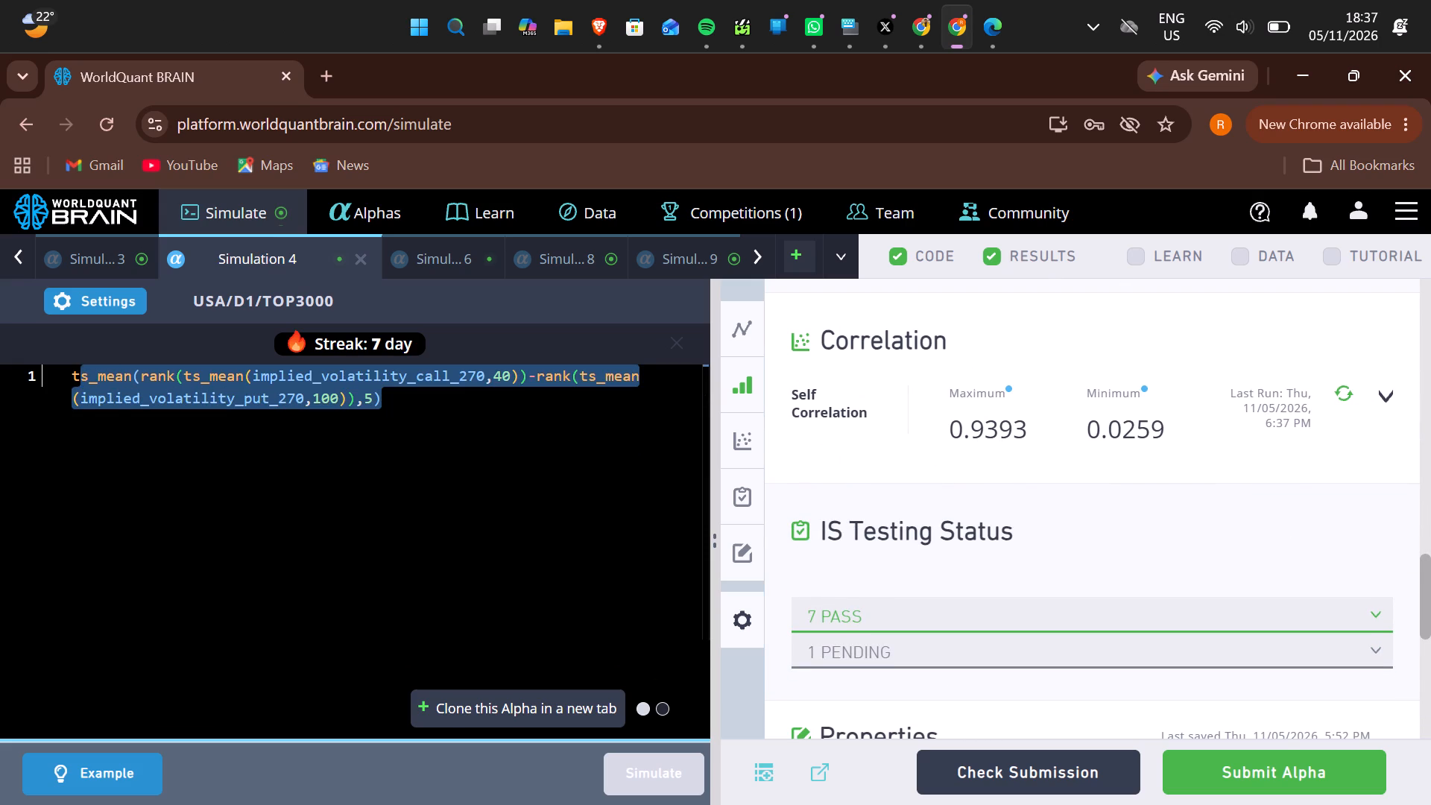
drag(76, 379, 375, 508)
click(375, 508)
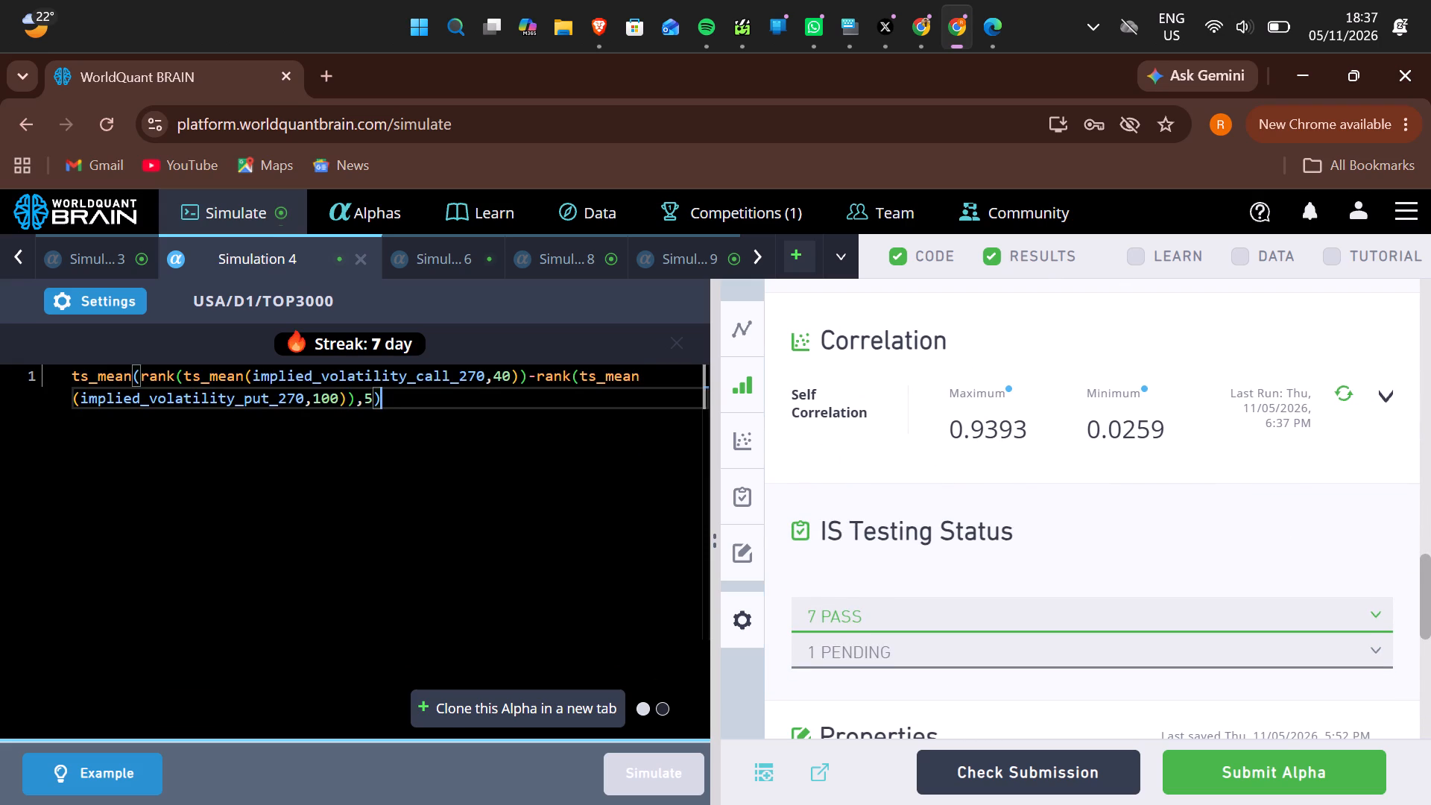
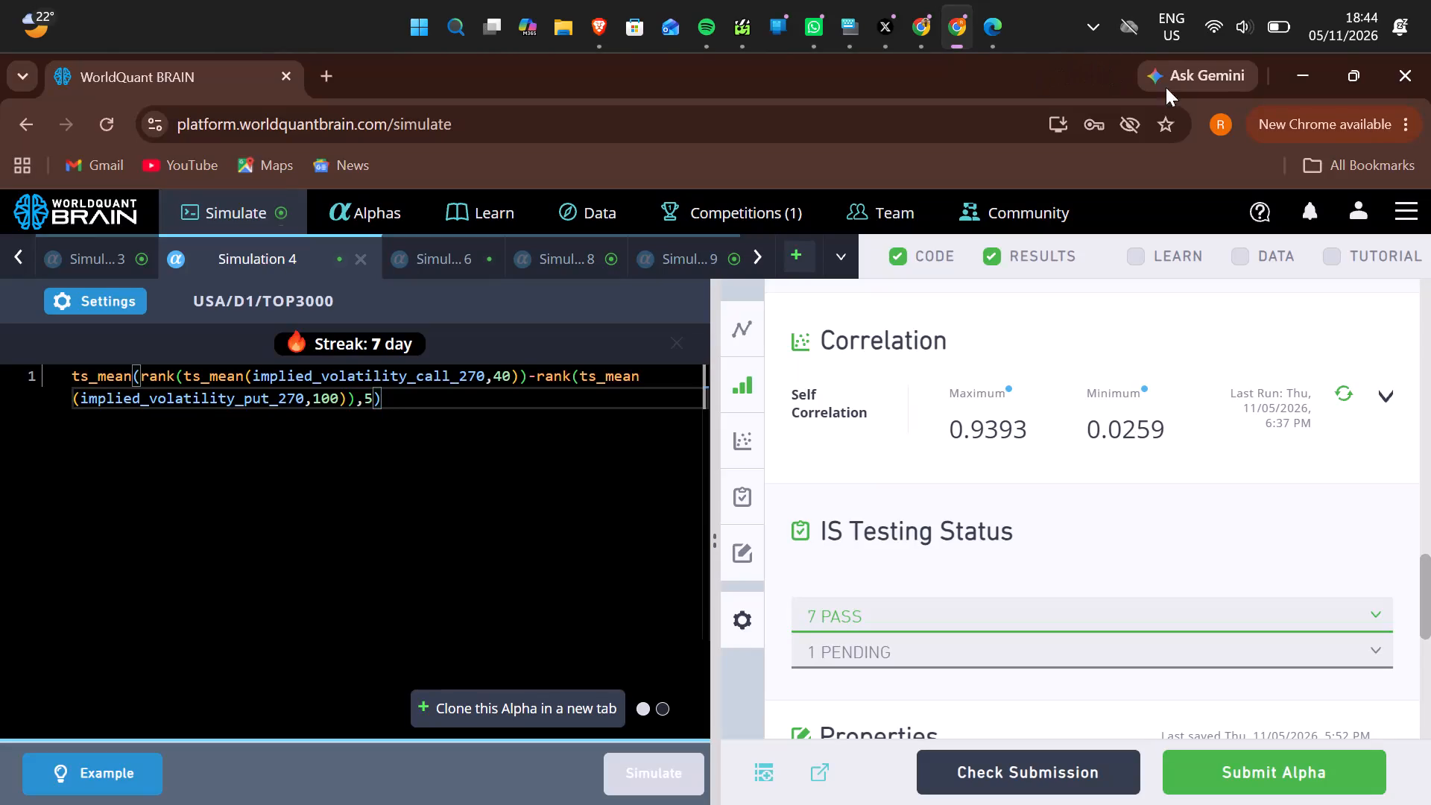
Clear the browser windows off the desktop, closing the ONCHOCERCIASIS PDF window, and launch the Kuro app.
click(1321, 78)
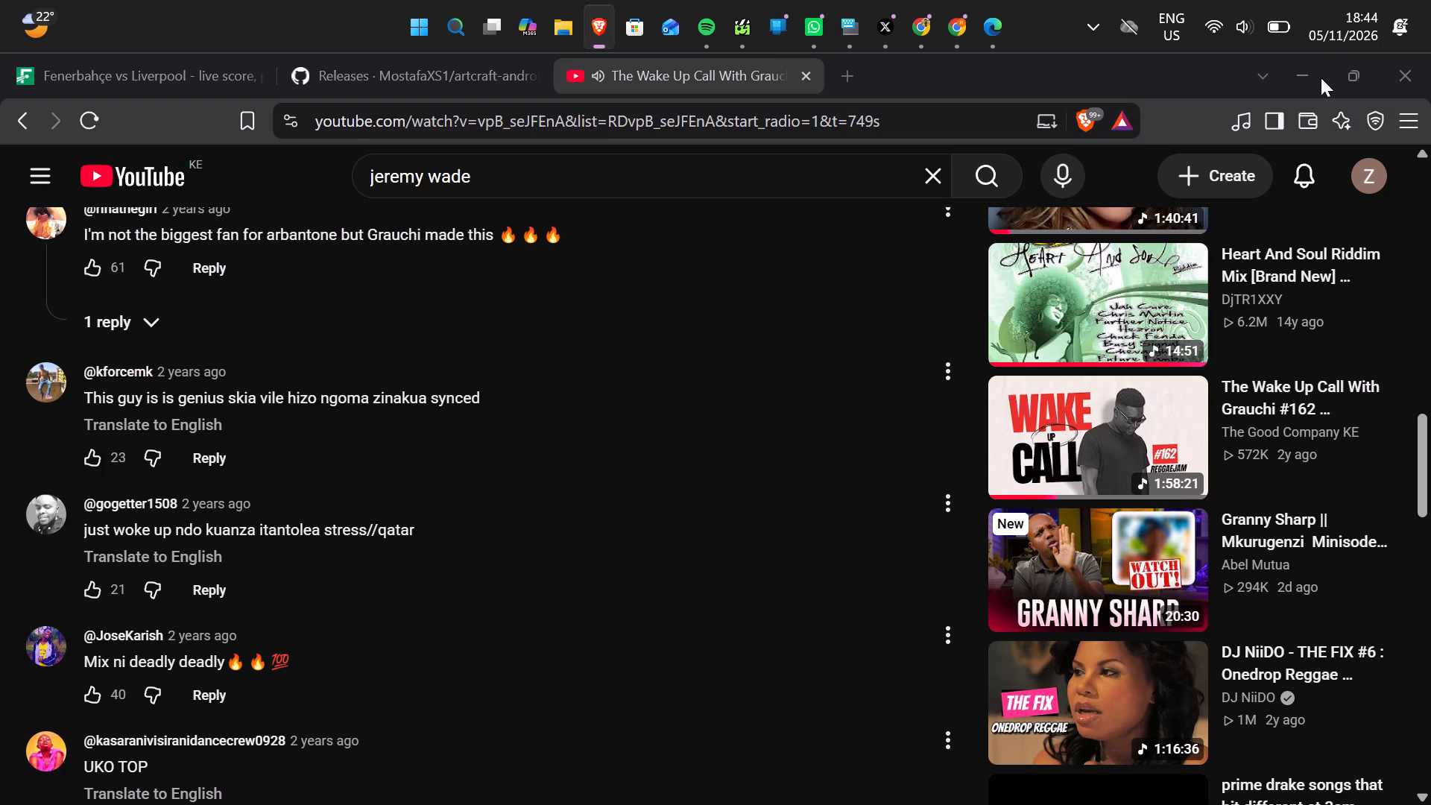
click(1312, 75)
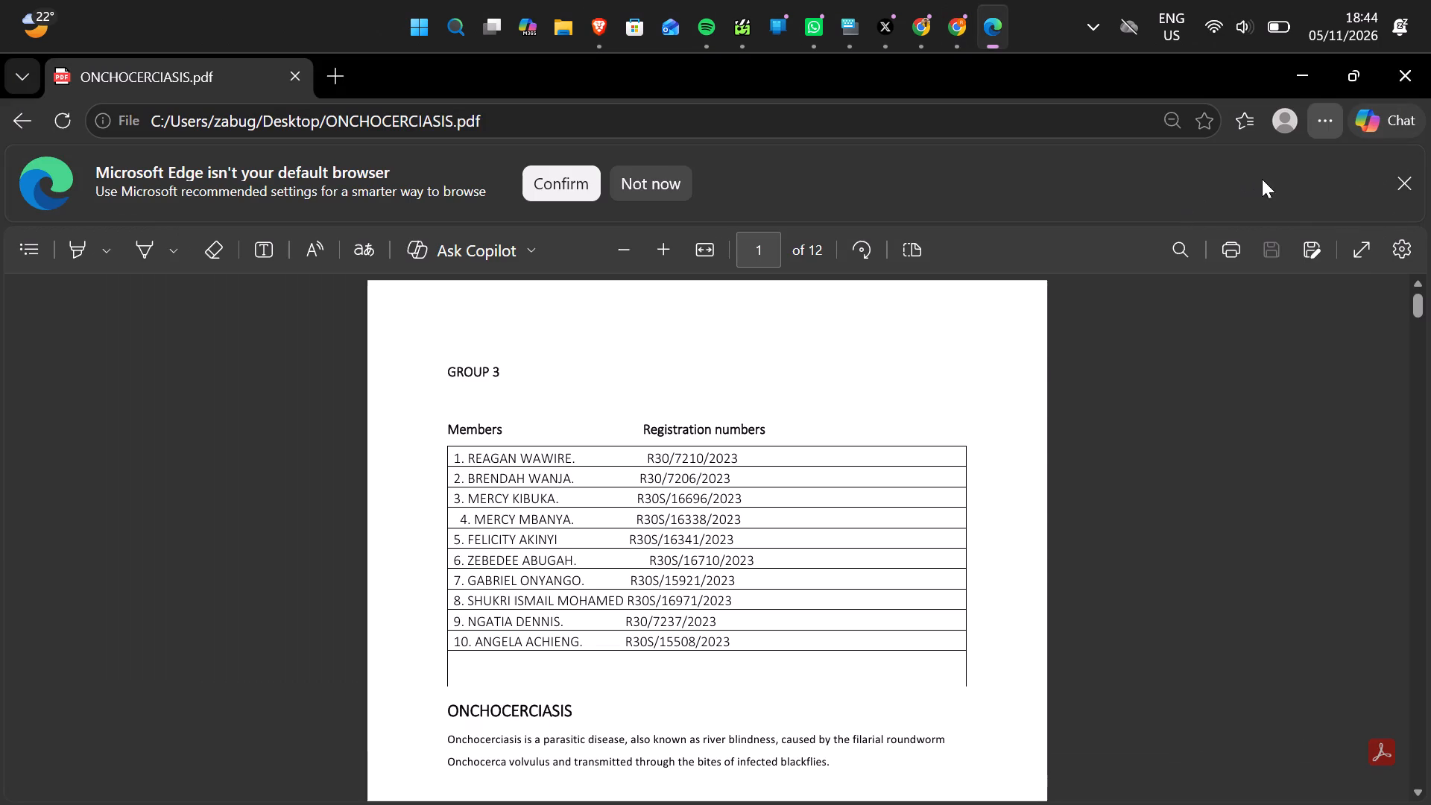
click(1392, 77)
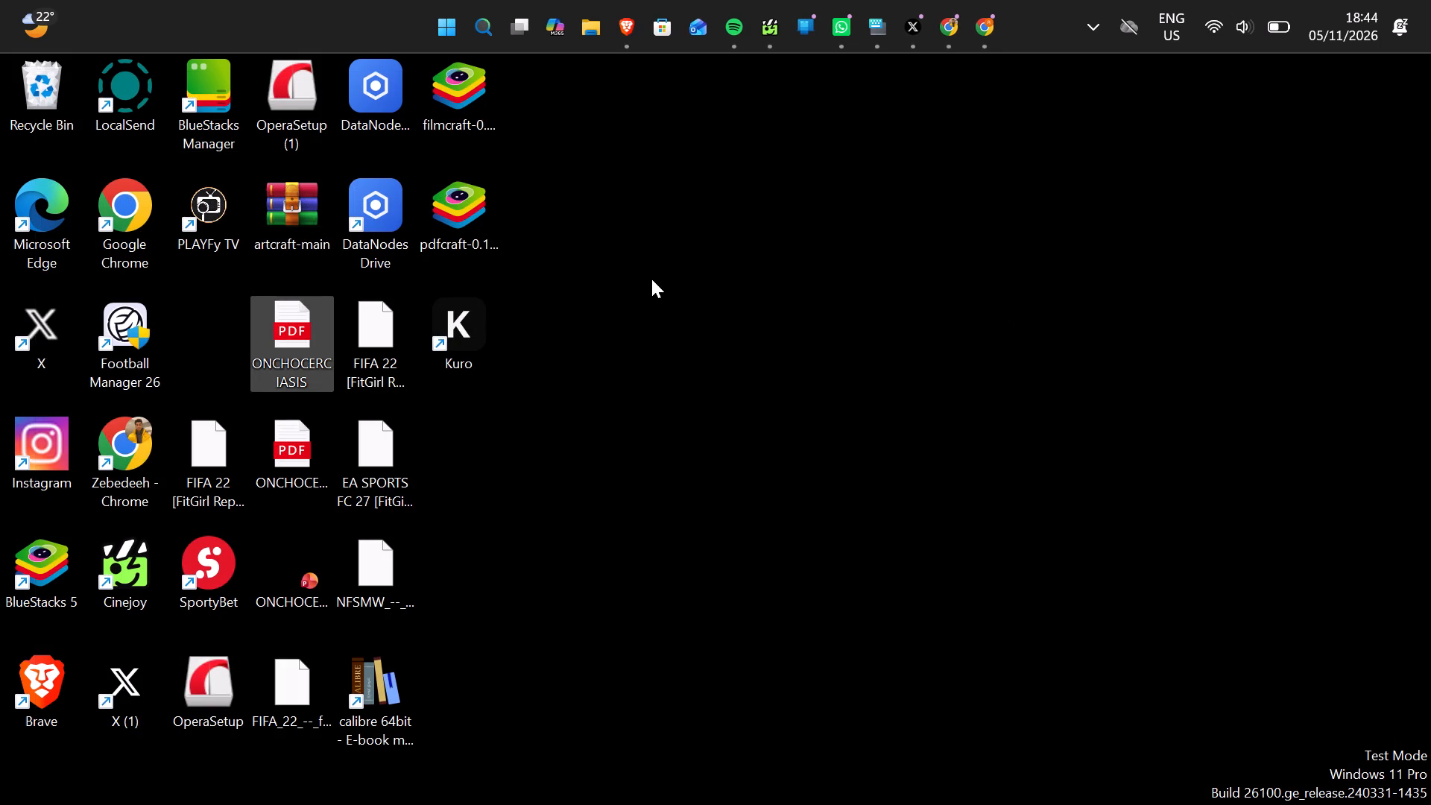
double_click(478, 338)
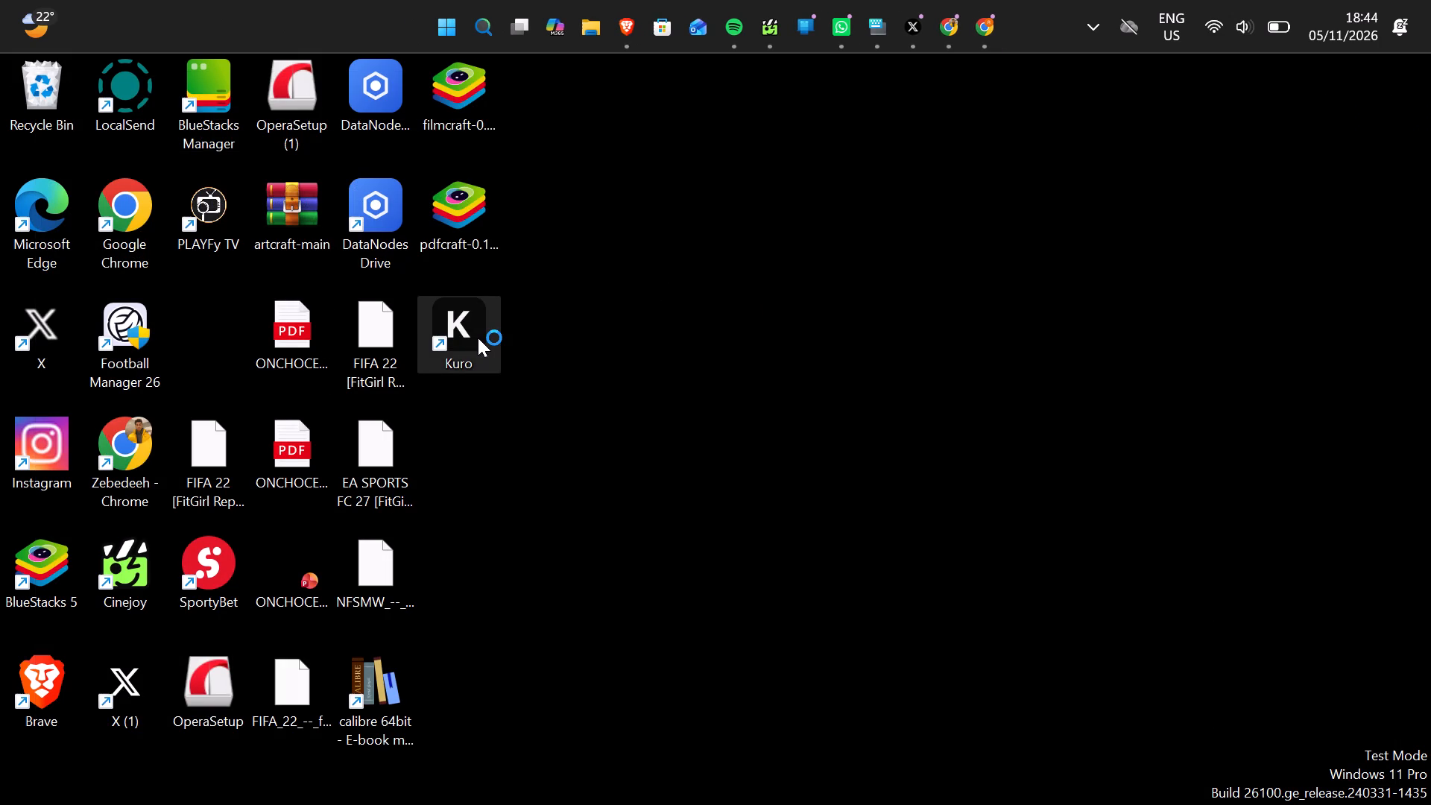